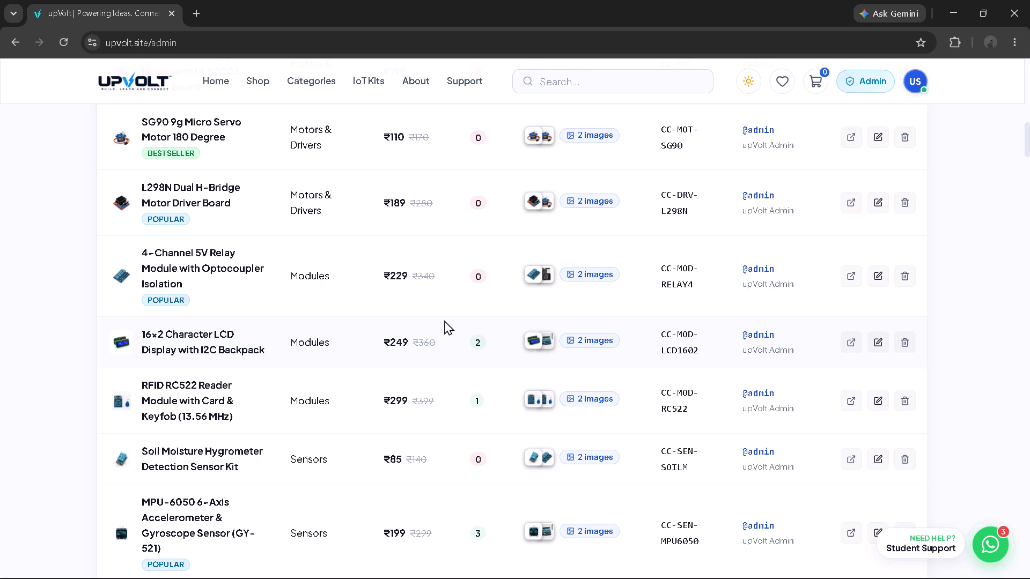
Examine the product inventory list from the SG90 servo to the battery holder, checking each component's stock quantity.
scroll(444, 320, "down", 1)
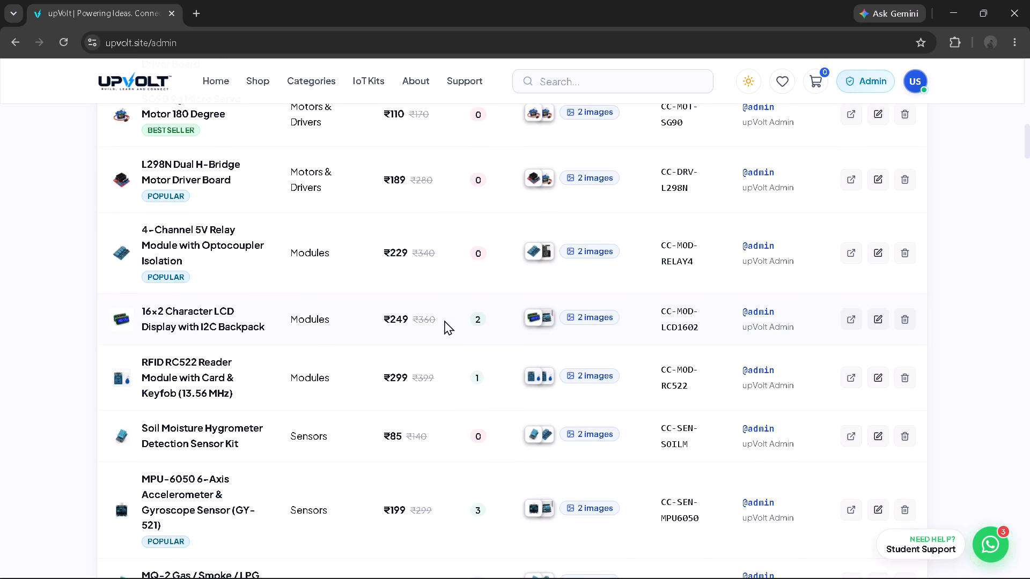
scroll(444, 320, "down", 1)
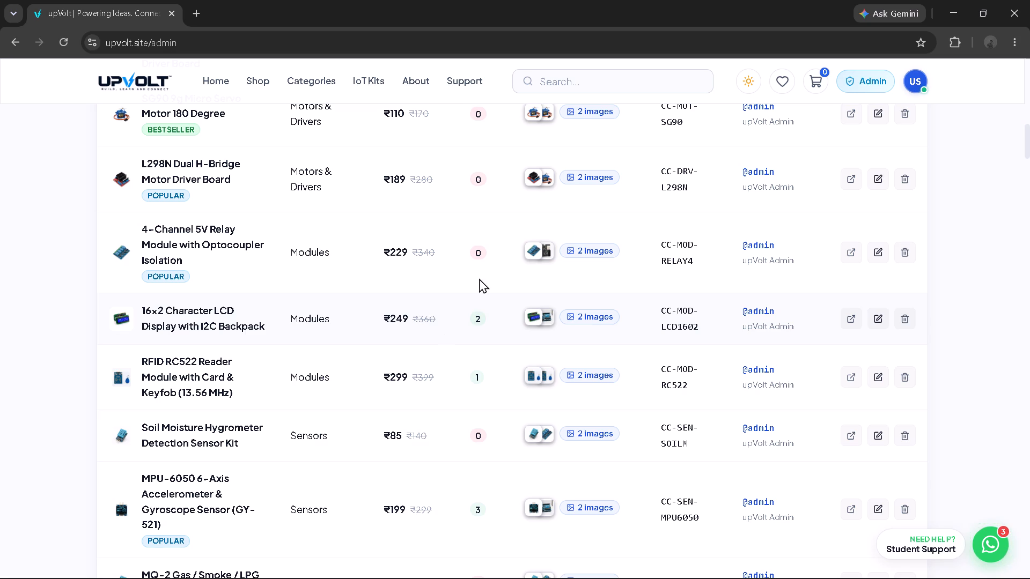
scroll(447, 273, "down", 2)
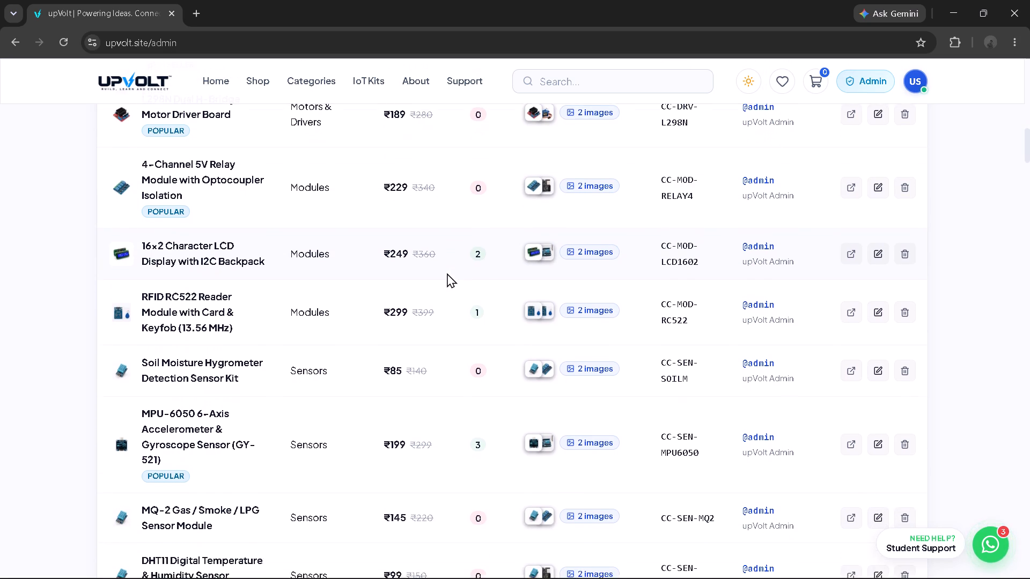
scroll(447, 273, "down", 2)
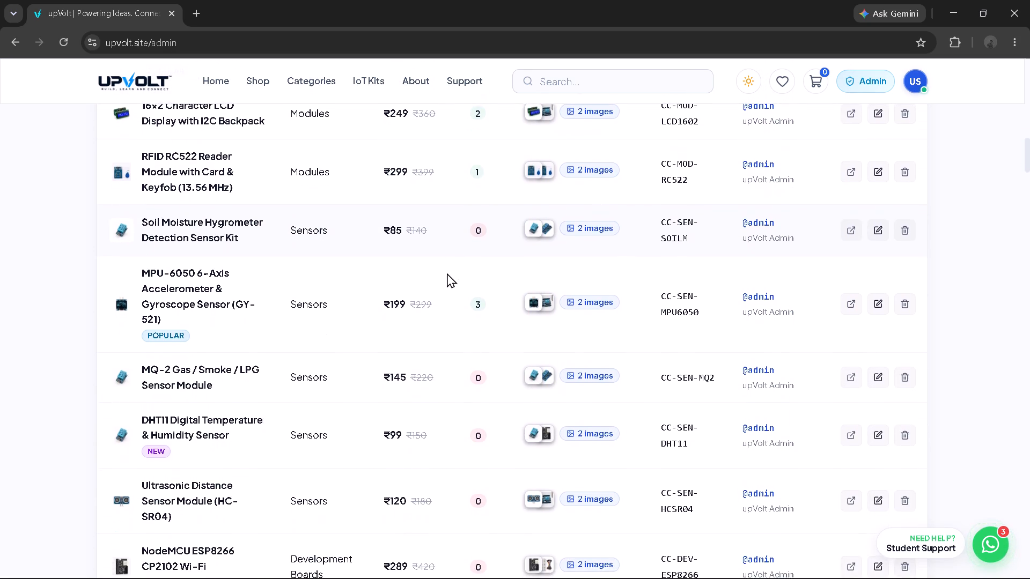
scroll(447, 273, "down", 2)
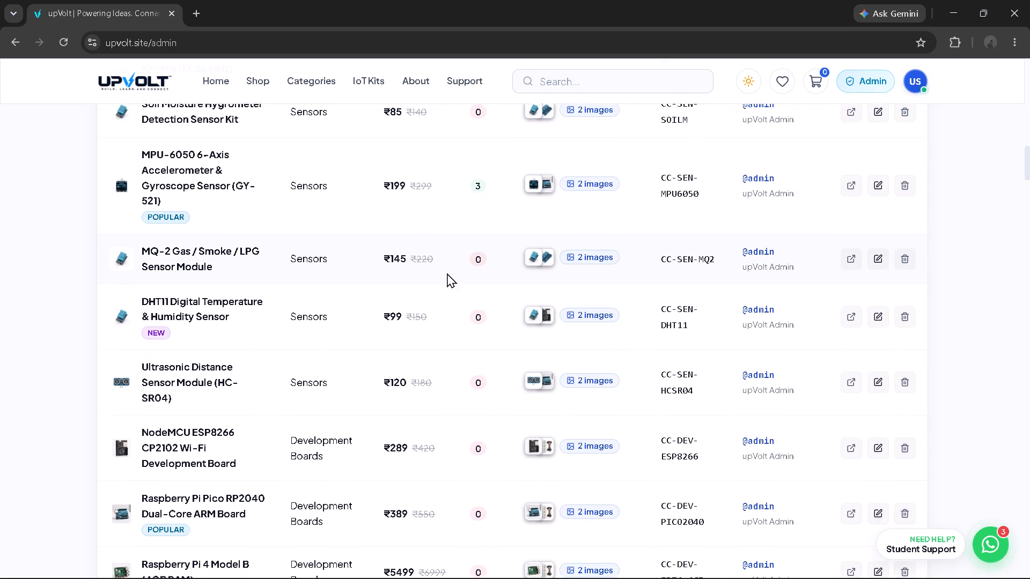
scroll(447, 273, "down", 3)
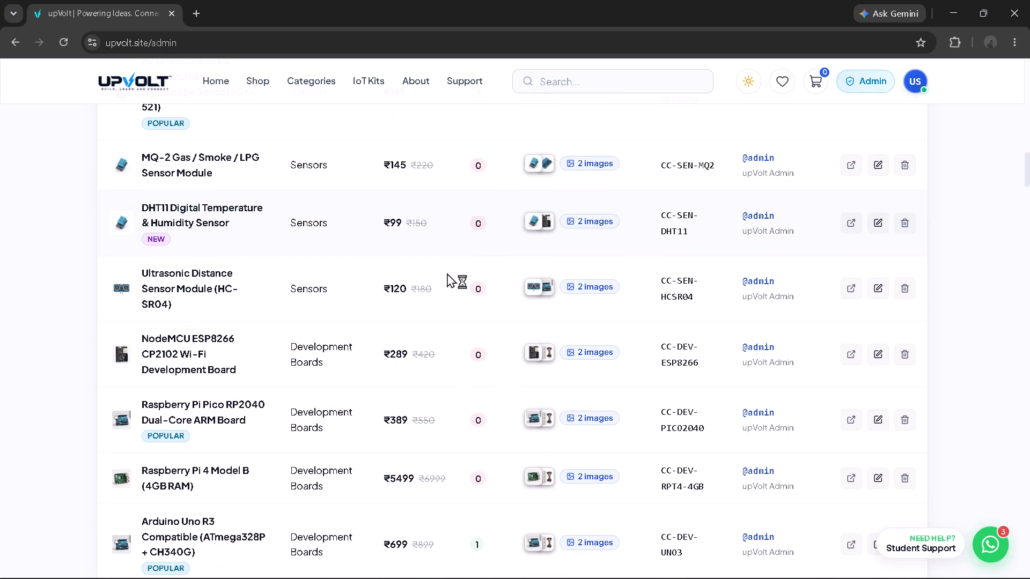
scroll(447, 273, "down", 2)
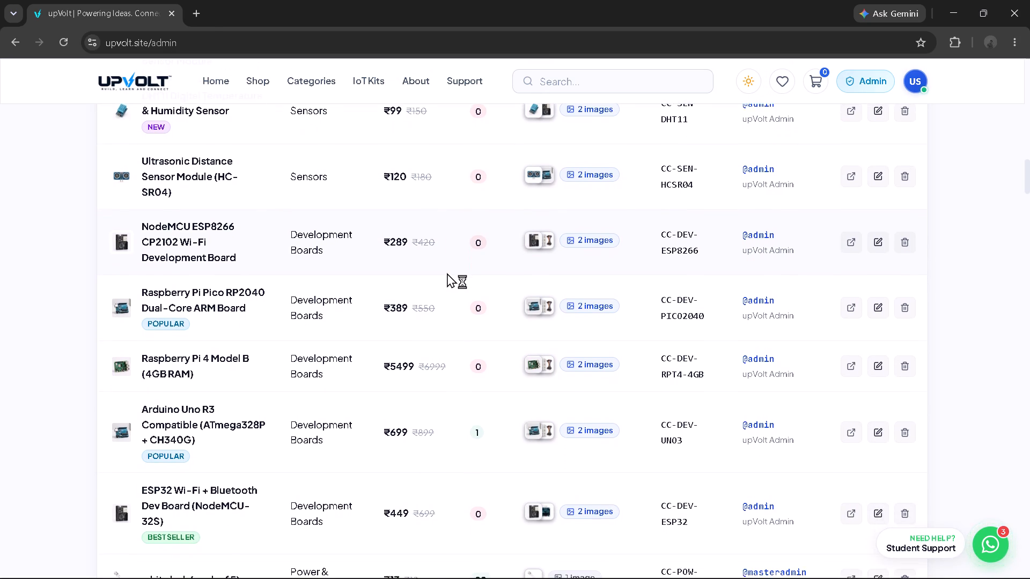
scroll(447, 273, "down", 2)
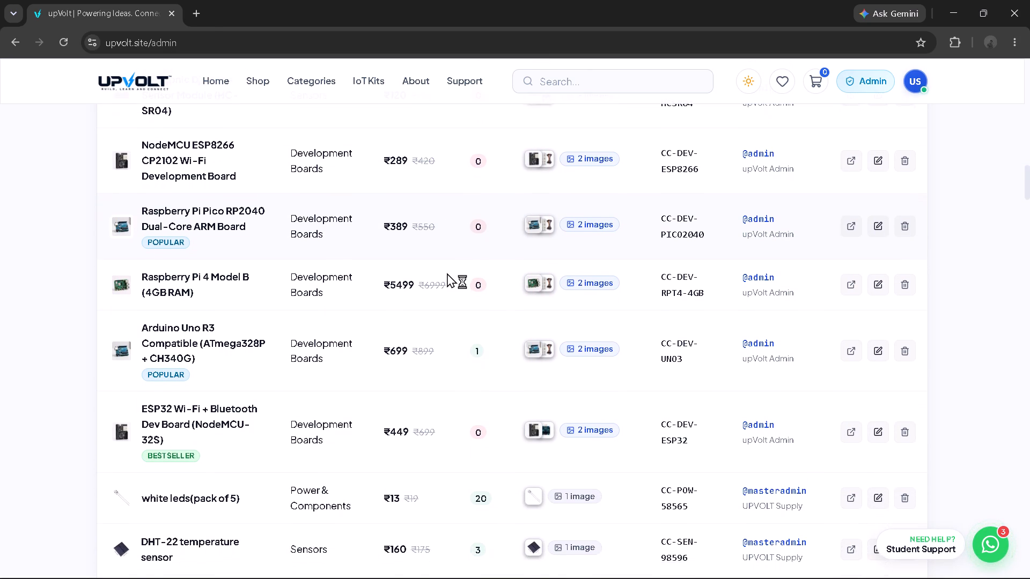
scroll(447, 273, "down", 1)
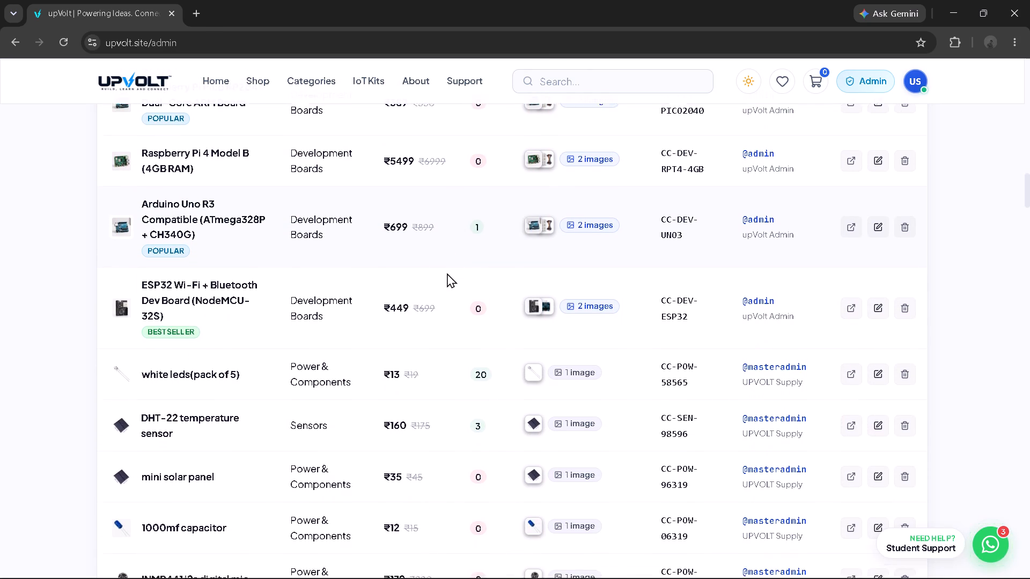
scroll(447, 273, "down", 2)
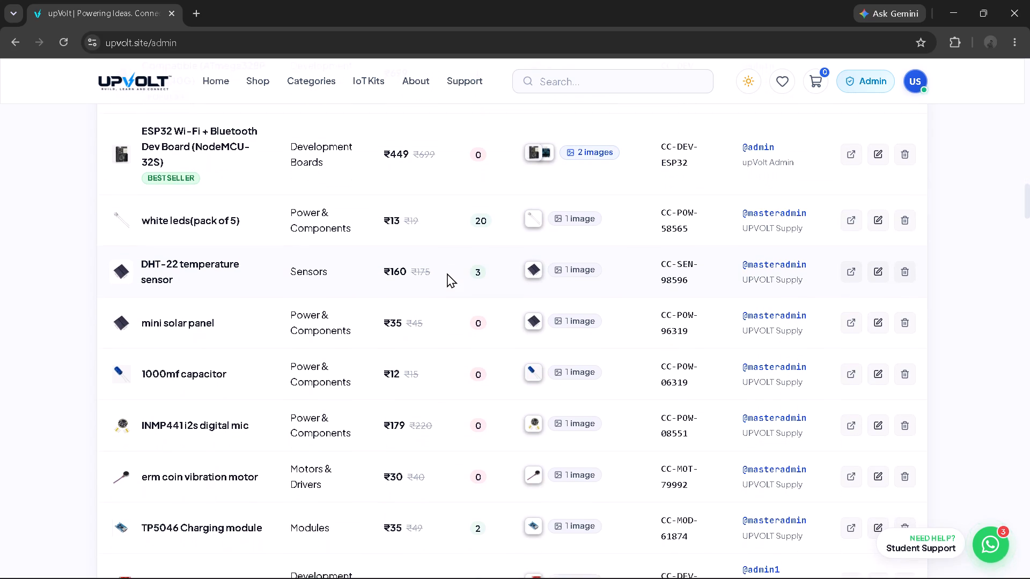
scroll(447, 273, "down", 1)
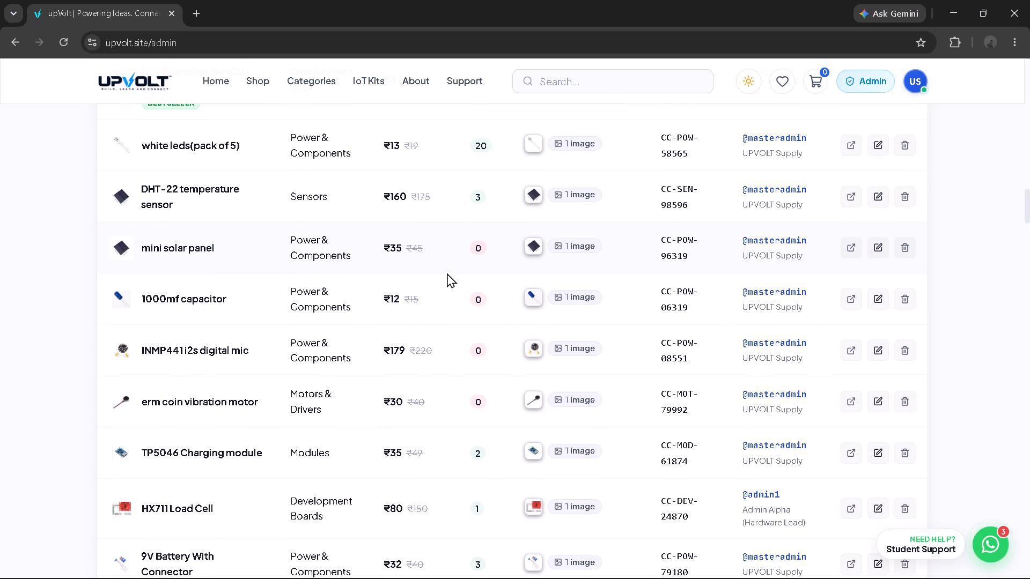
scroll(447, 273, "down", 1)
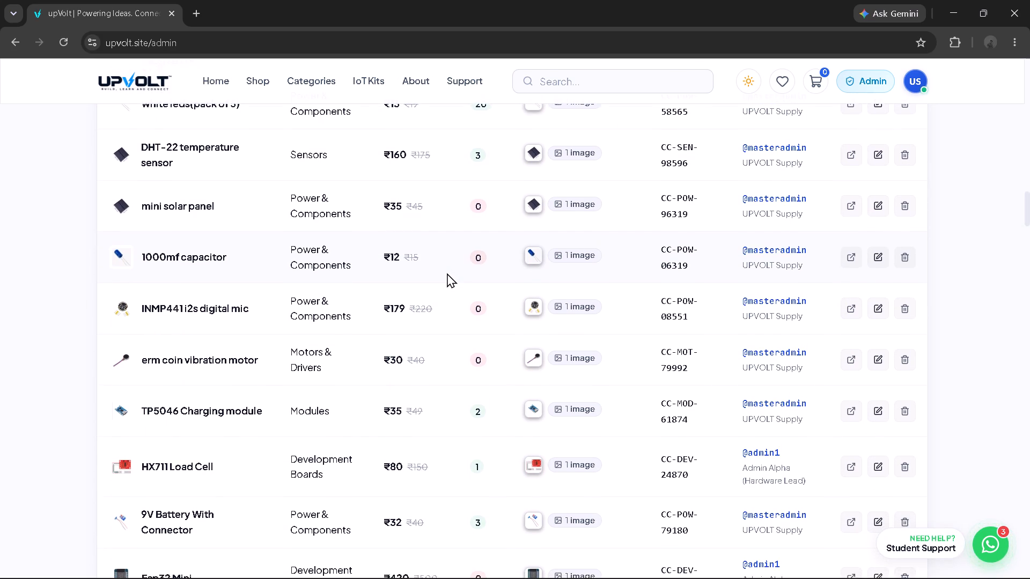
scroll(447, 273, "down", 1)
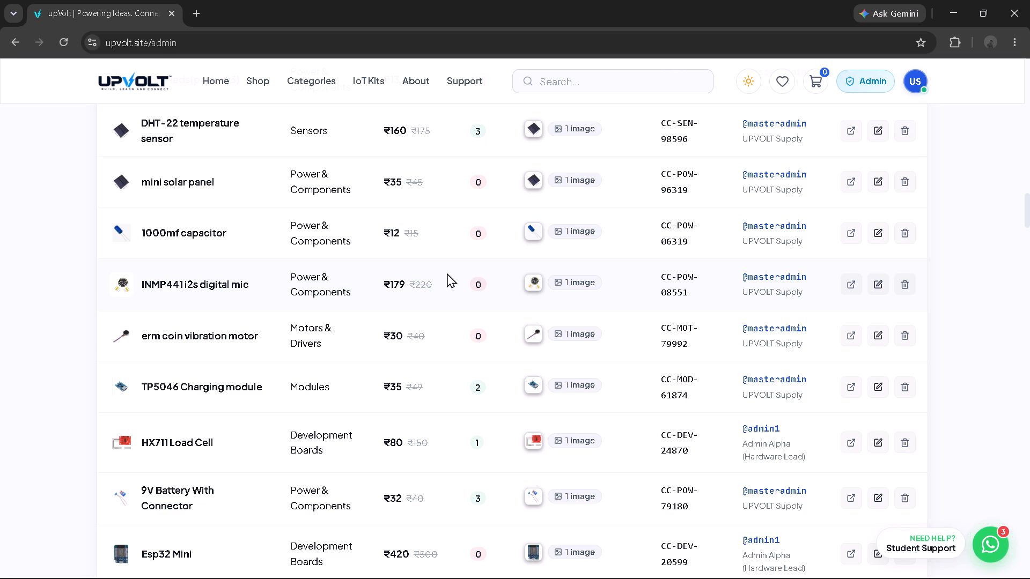
scroll(447, 273, "down", 1)
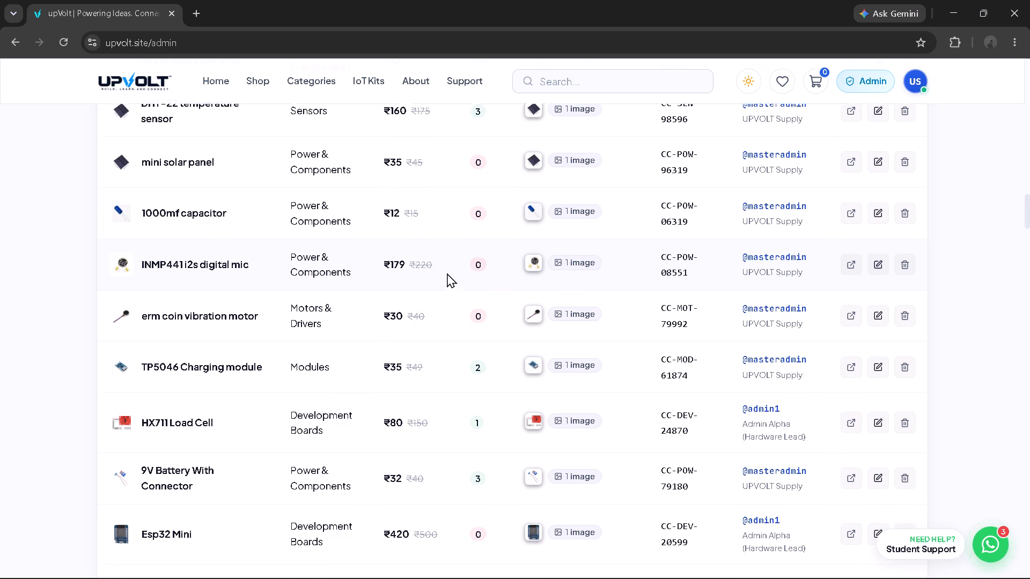
scroll(447, 273, "down", 1)
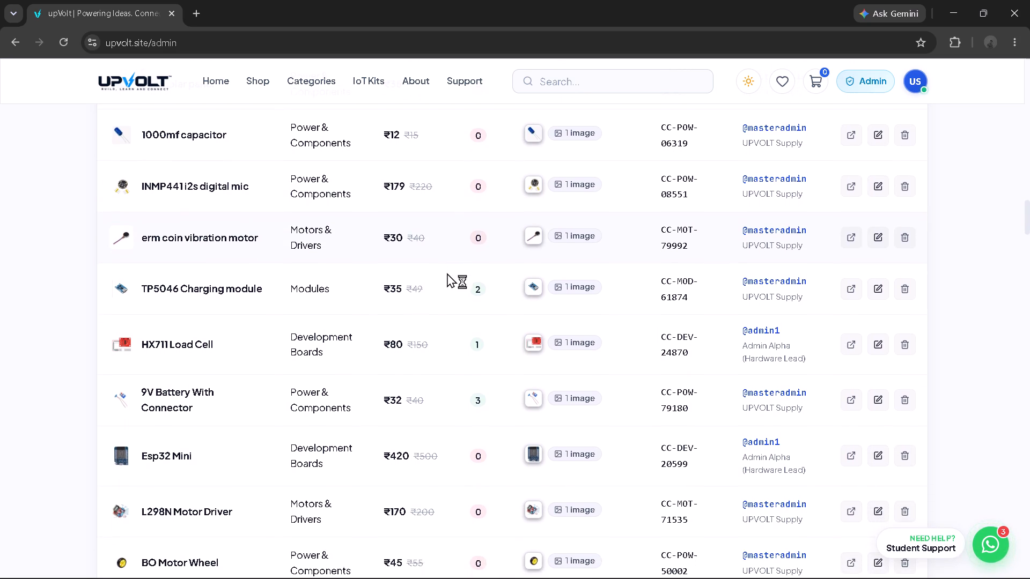
scroll(447, 273, "down", 2)
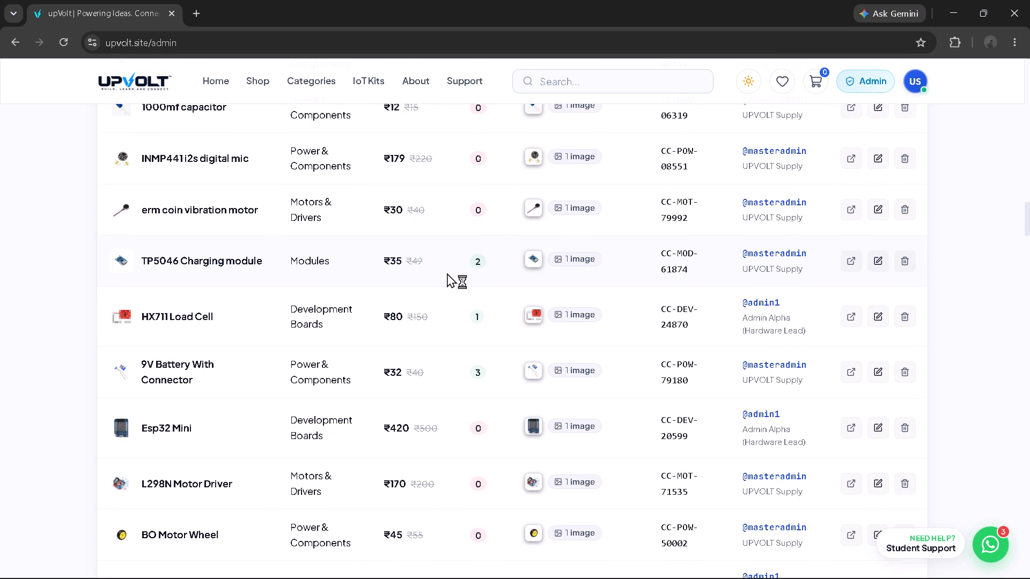
scroll(447, 273, "down", 2)
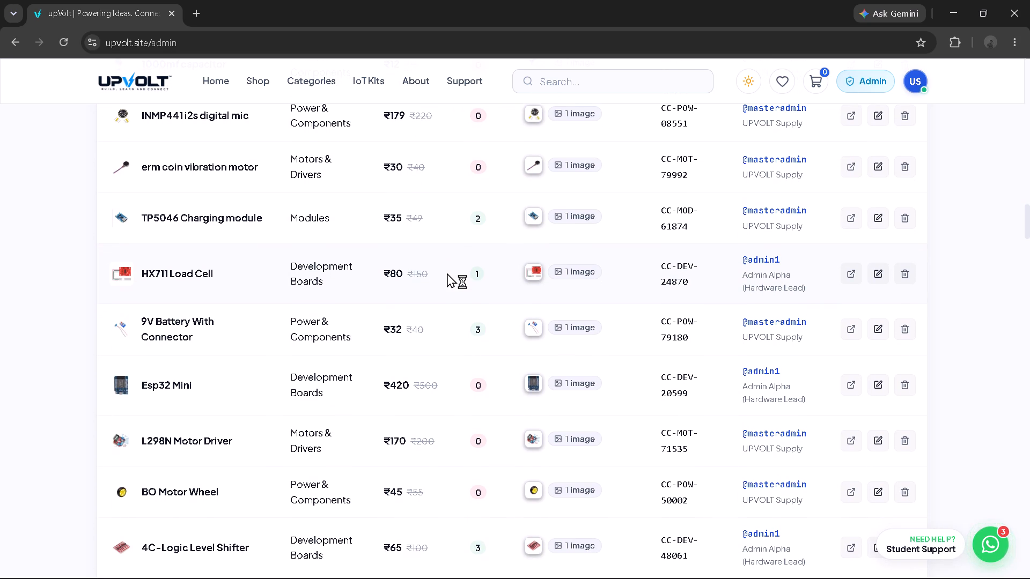
scroll(439, 332, "down", 1)
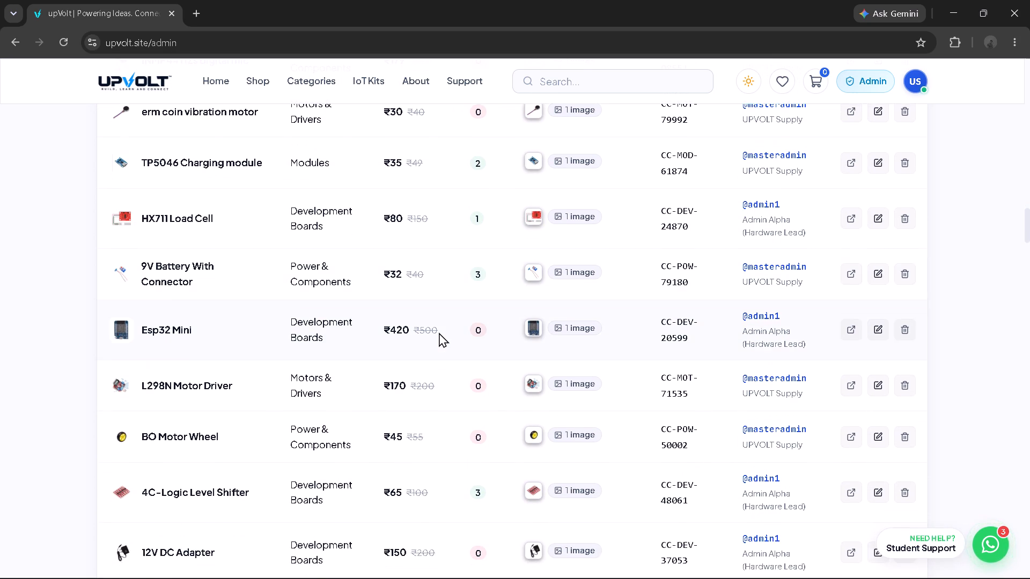
scroll(439, 332, "down", 1)
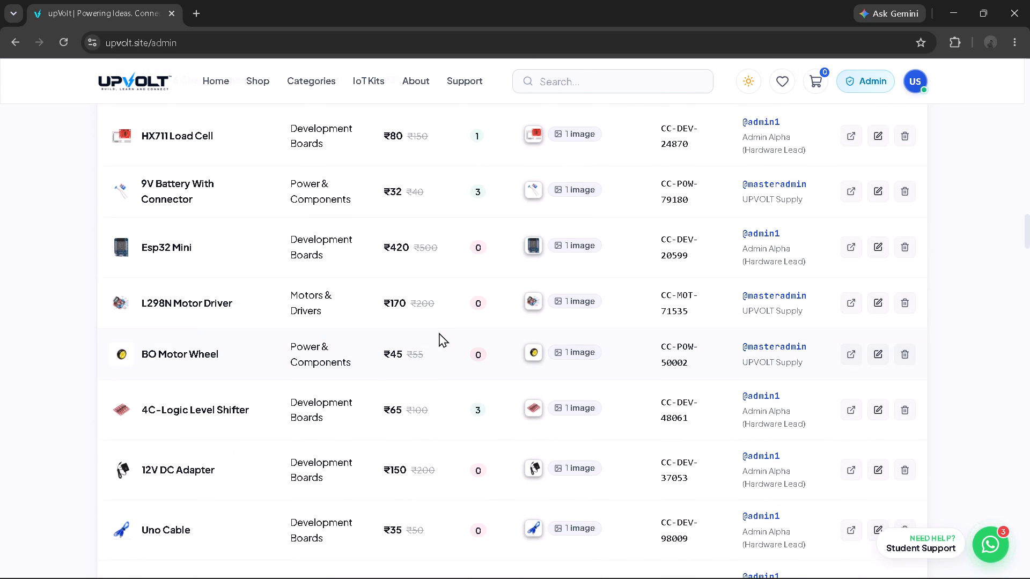
scroll(439, 332, "down", 3)
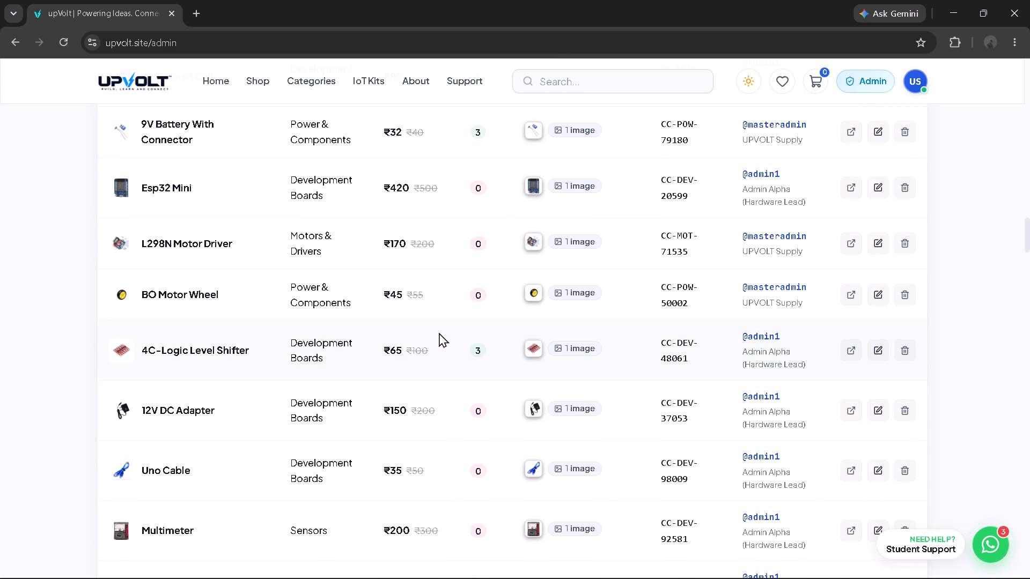
scroll(437, 337, "down", 1)
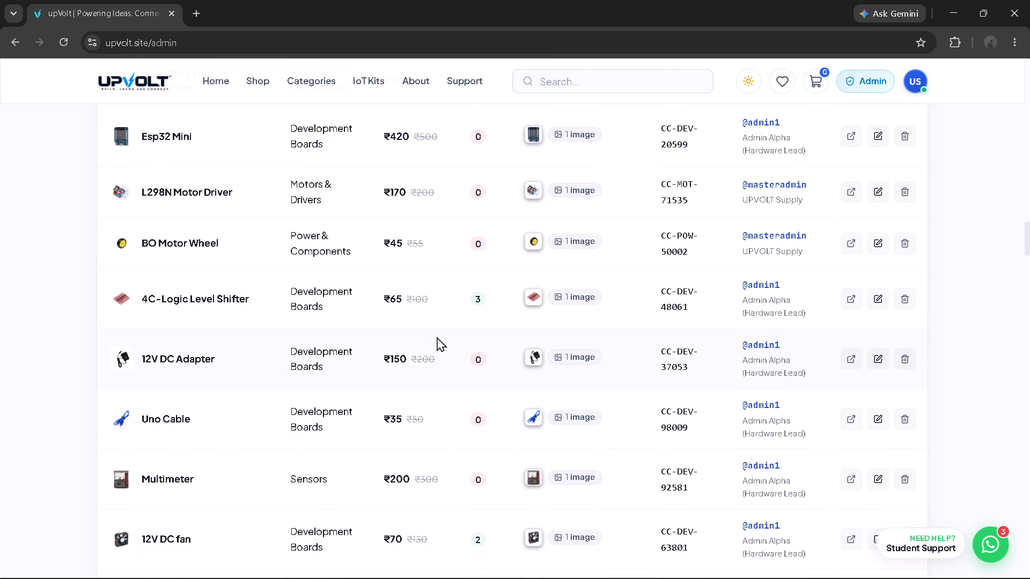
scroll(437, 337, "down", 4)
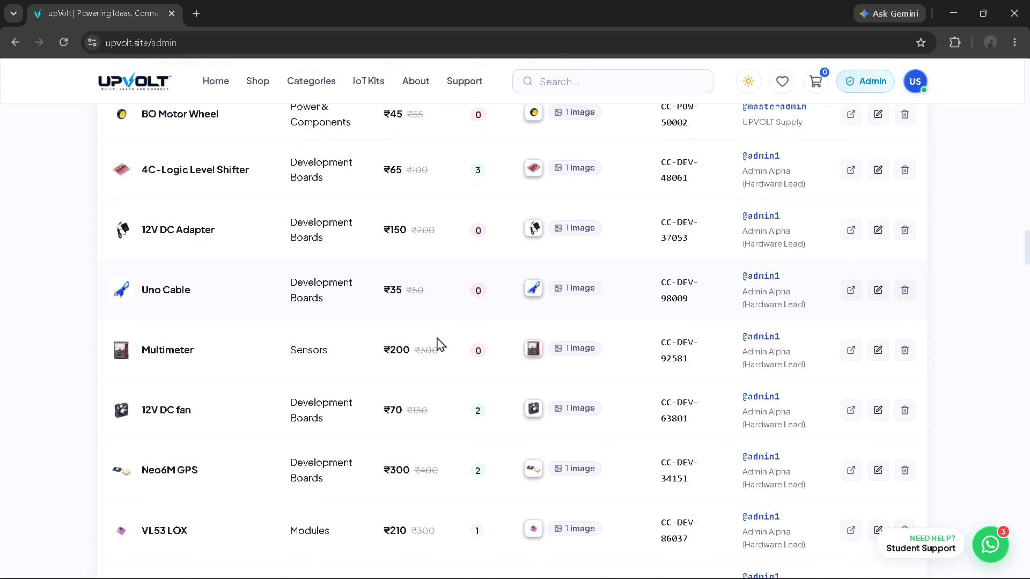
scroll(437, 337, "down", 3)
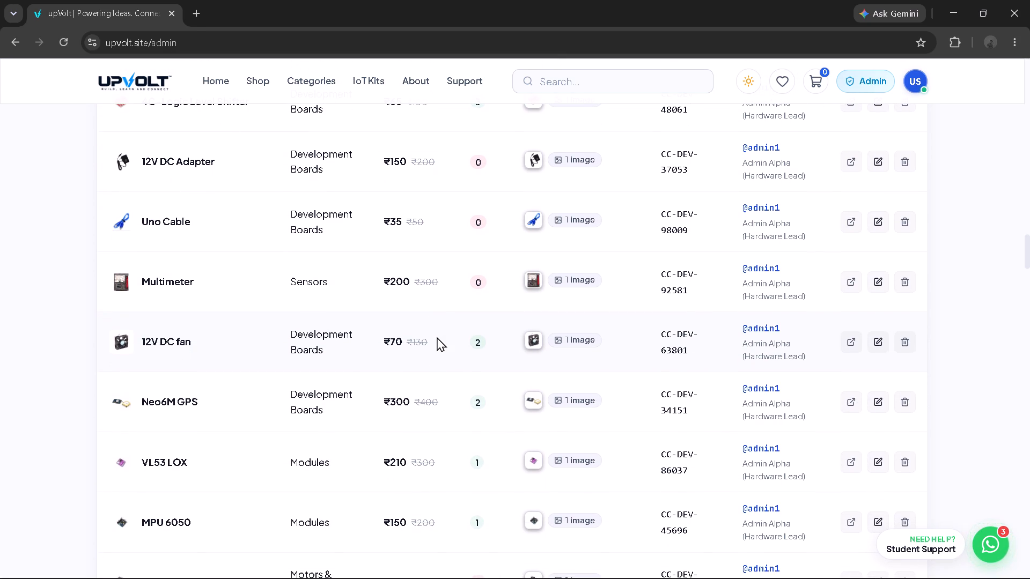
scroll(437, 337, "down", 1)
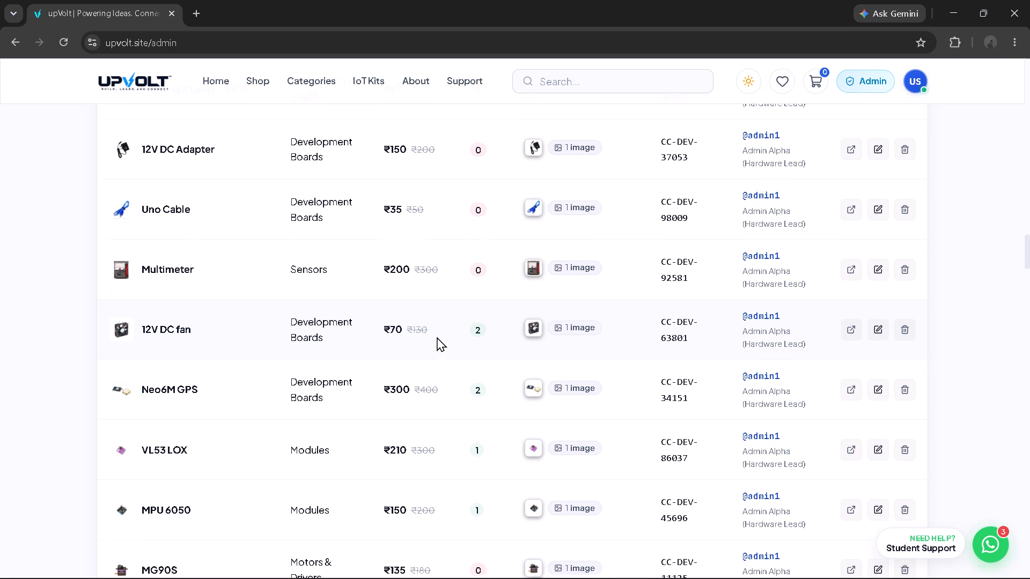
scroll(437, 337, "down", 2)
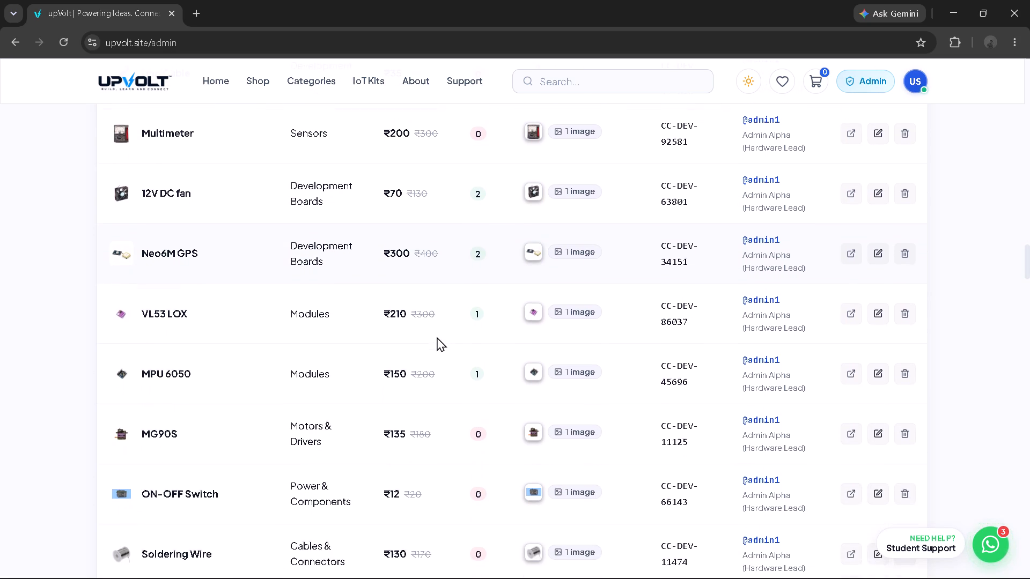
scroll(437, 337, "down", 3)
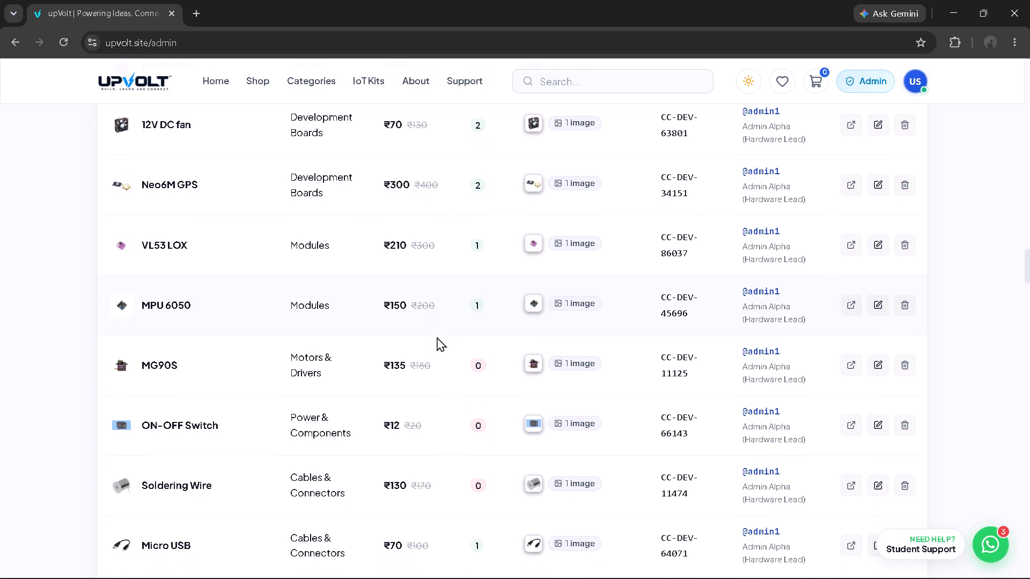
scroll(437, 337, "down", 3)
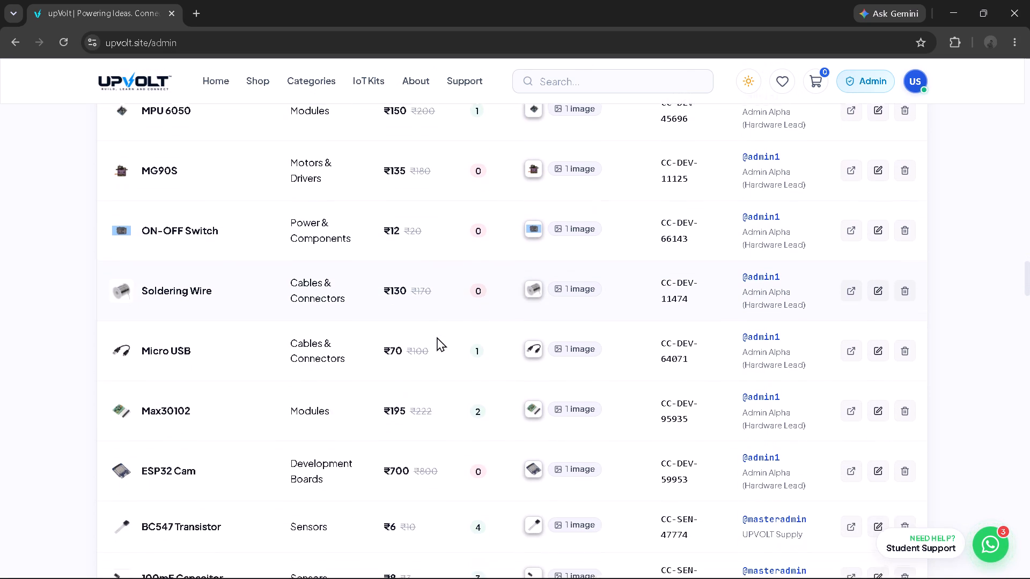
scroll(437, 337, "down", 4)
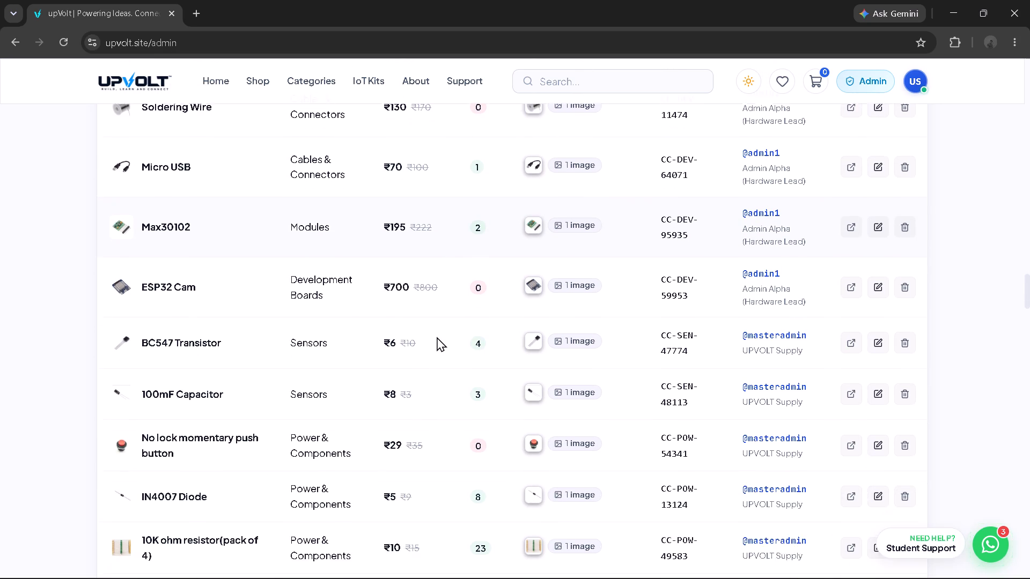
scroll(437, 337, "down", 1)
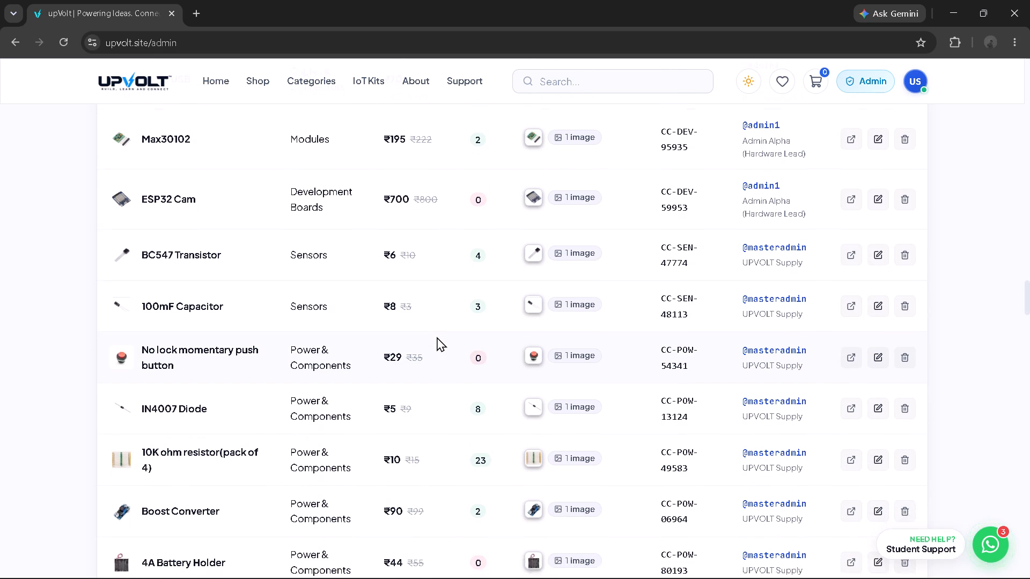
Set the stock quantity of the No lock momentary push button to 1 and save the product to the database.
scroll(437, 337, "down", 1)
left_click(878, 342)
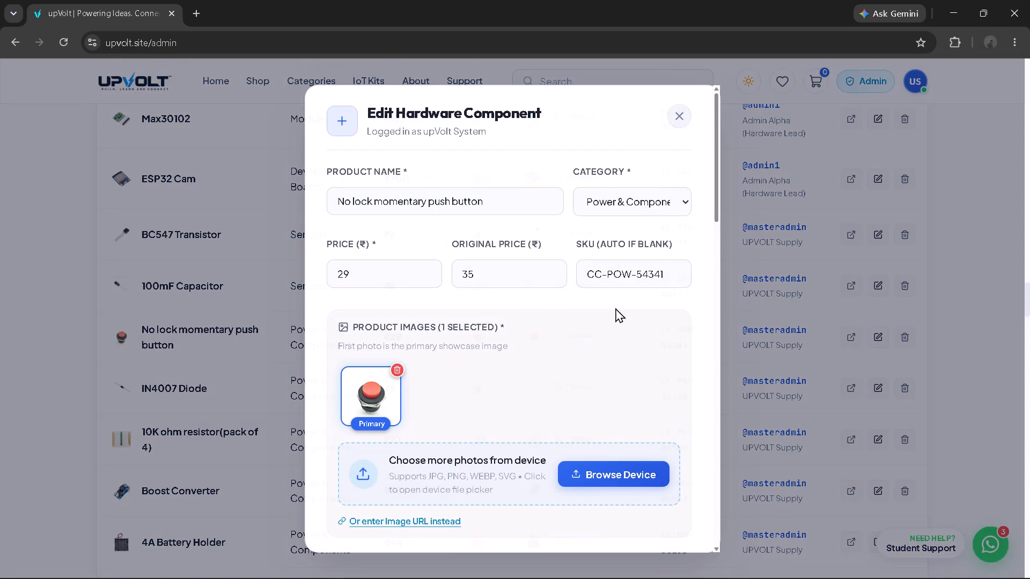
scroll(519, 335, "down", 2)
left_click(538, 433)
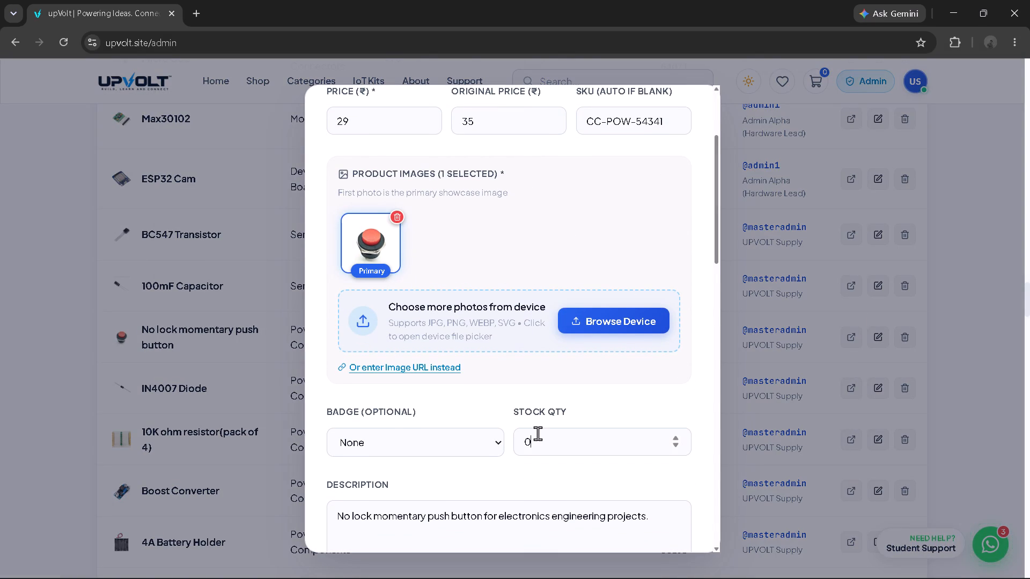
key("BackSpace")
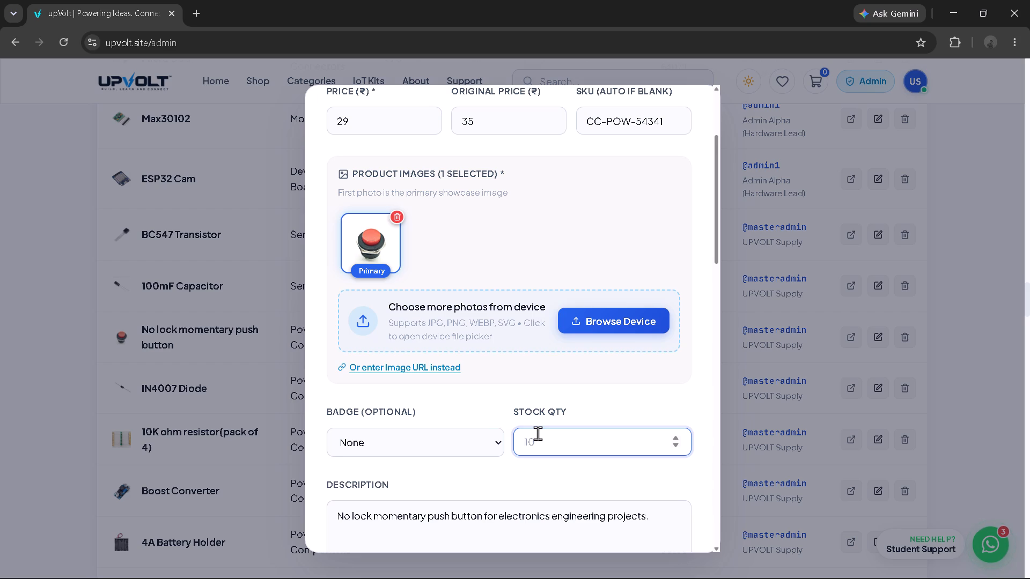
key("1")
scroll(544, 427, "down", 9)
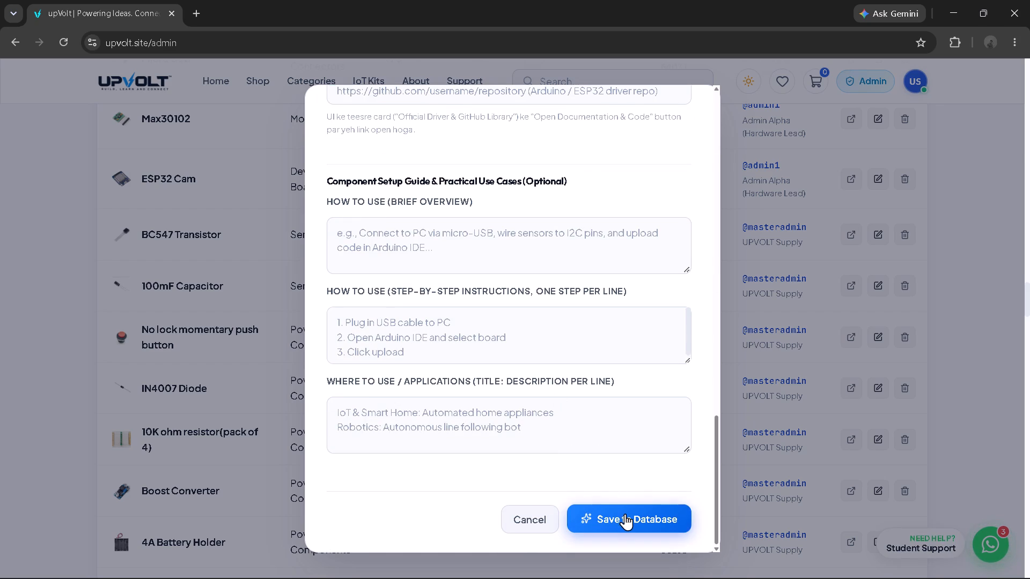
left_click(625, 514)
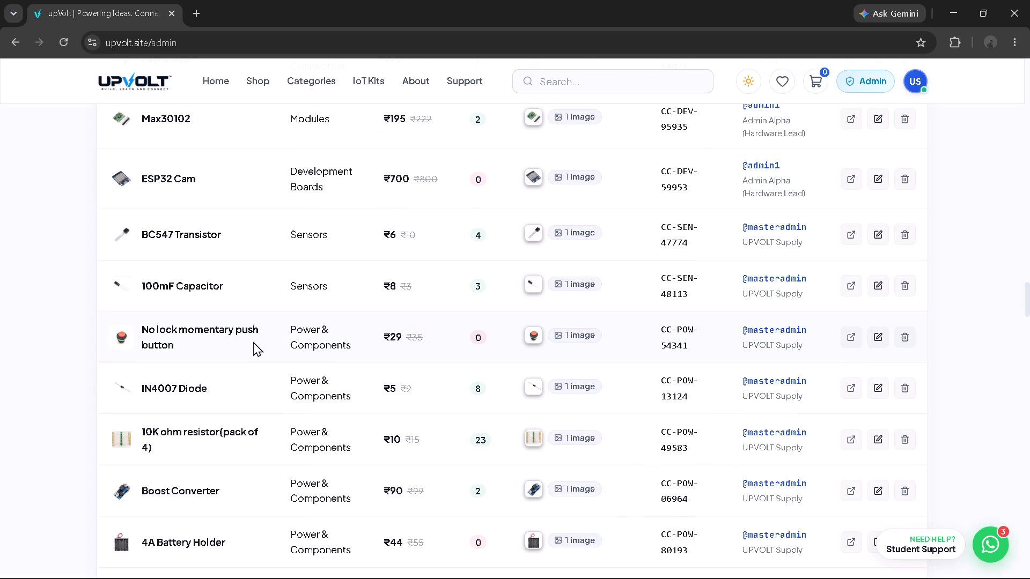
Examine the product inventory list from the 100mF Capacitor down past the TDS Water Quality Sensor, checking each component's stock quantity.
scroll(253, 342, "down", 2)
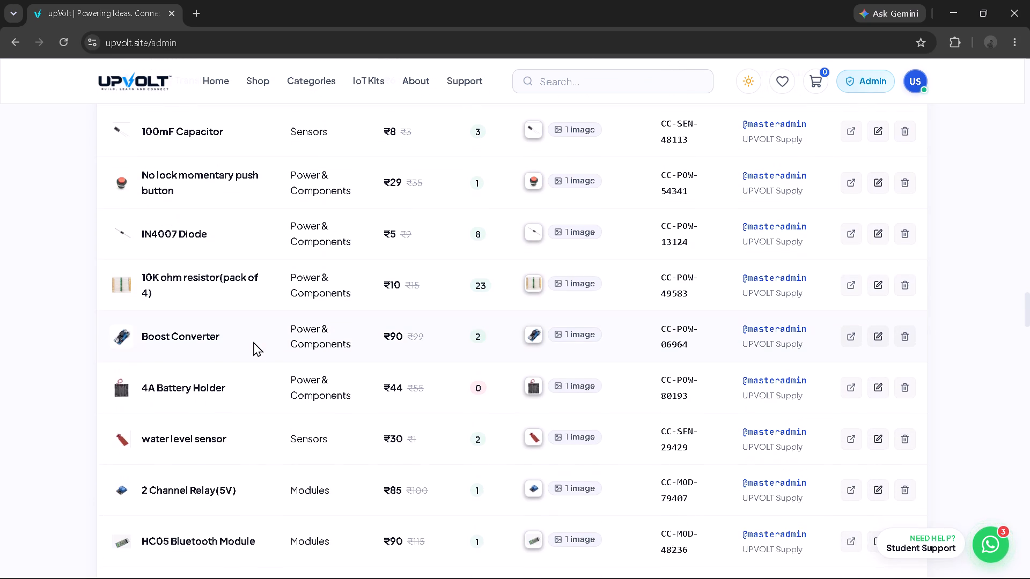
scroll(253, 342, "down", 2)
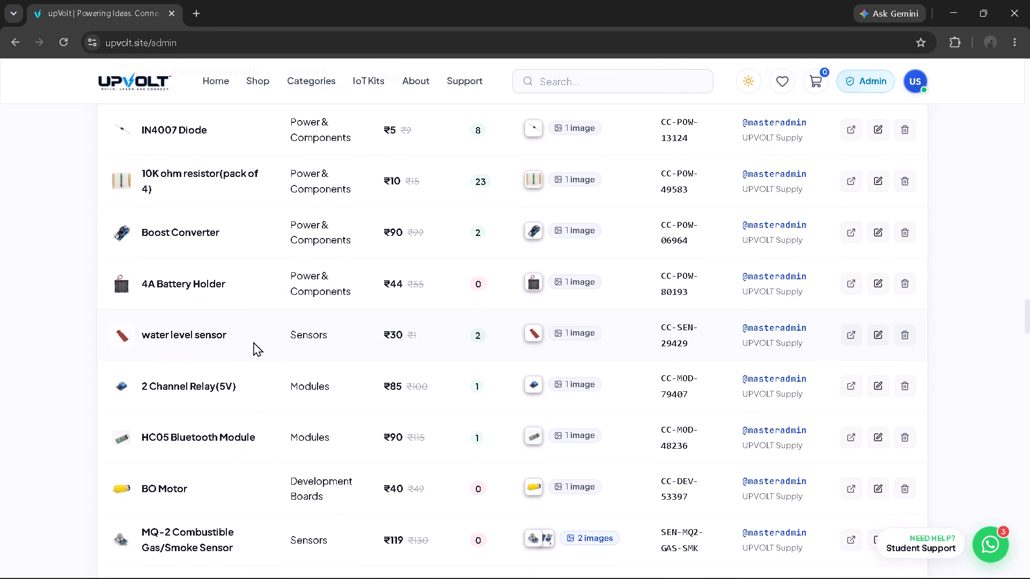
scroll(253, 342, "down", 1)
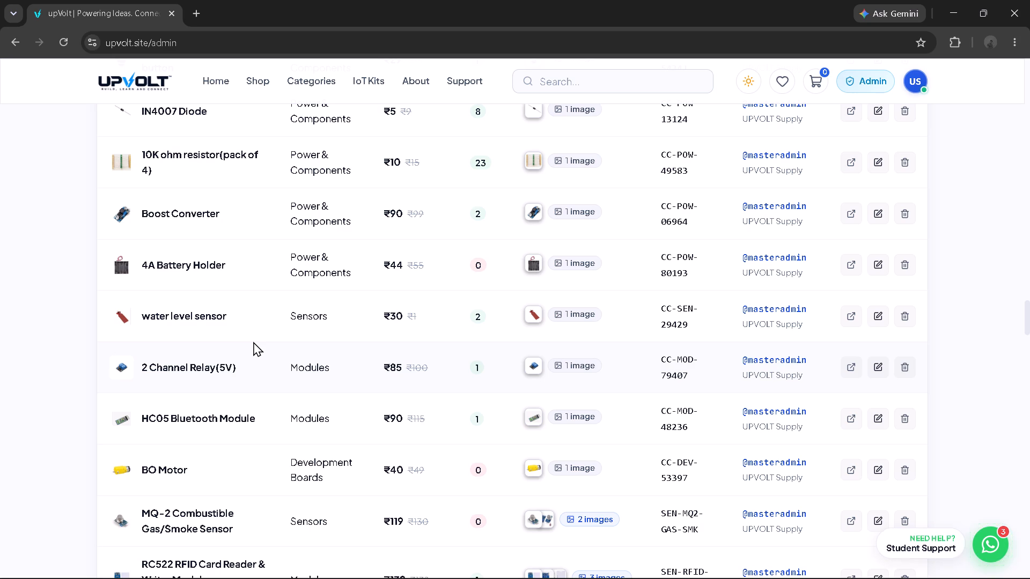
scroll(253, 342, "down", 2)
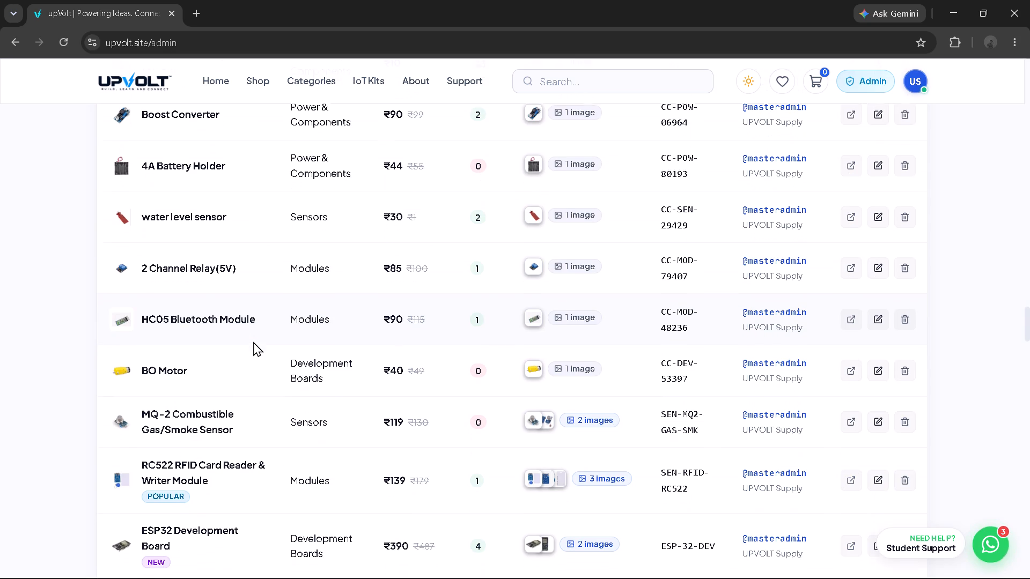
scroll(253, 342, "down", 1)
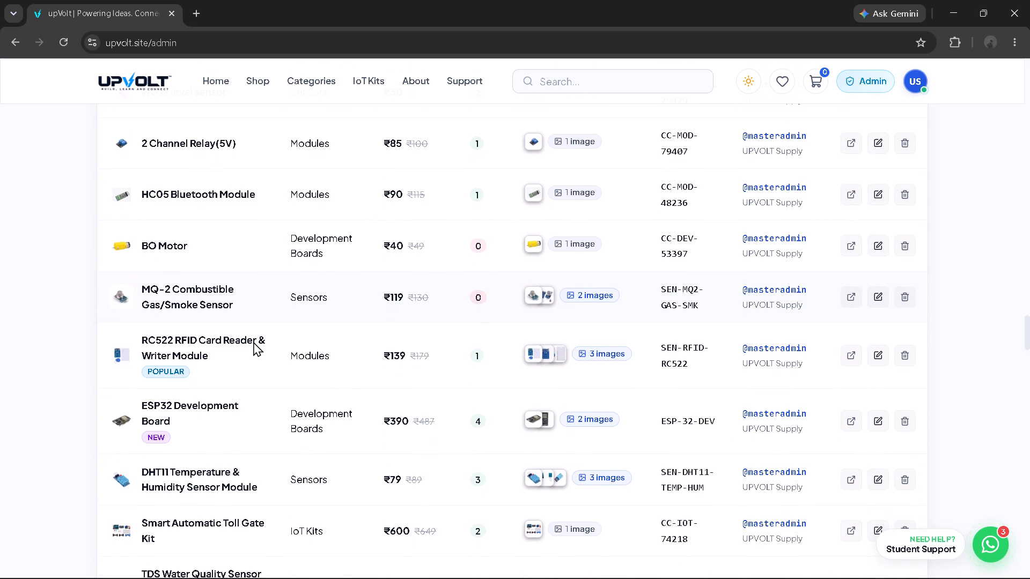
scroll(253, 342, "down", 2)
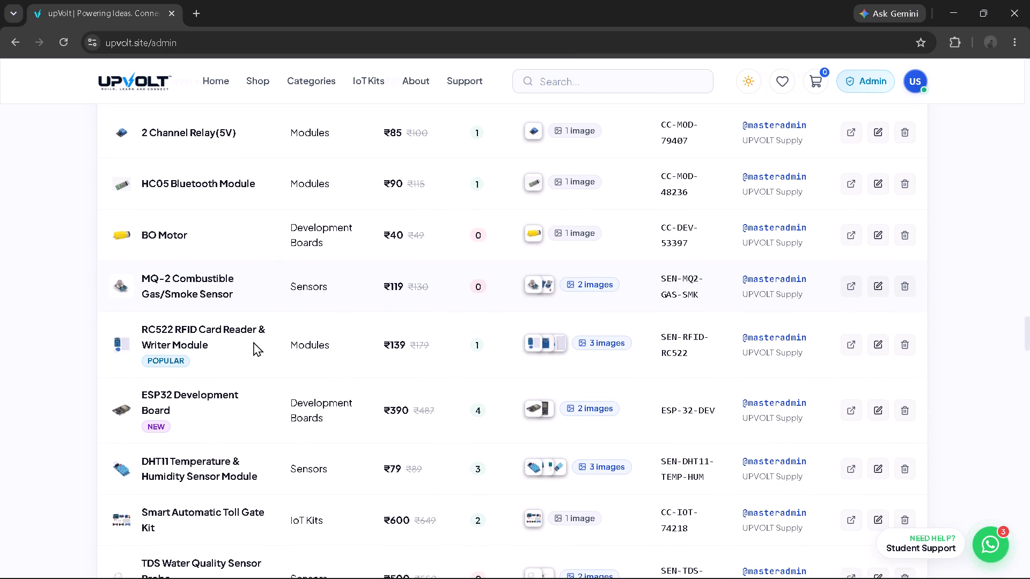
scroll(253, 342, "down", 3)
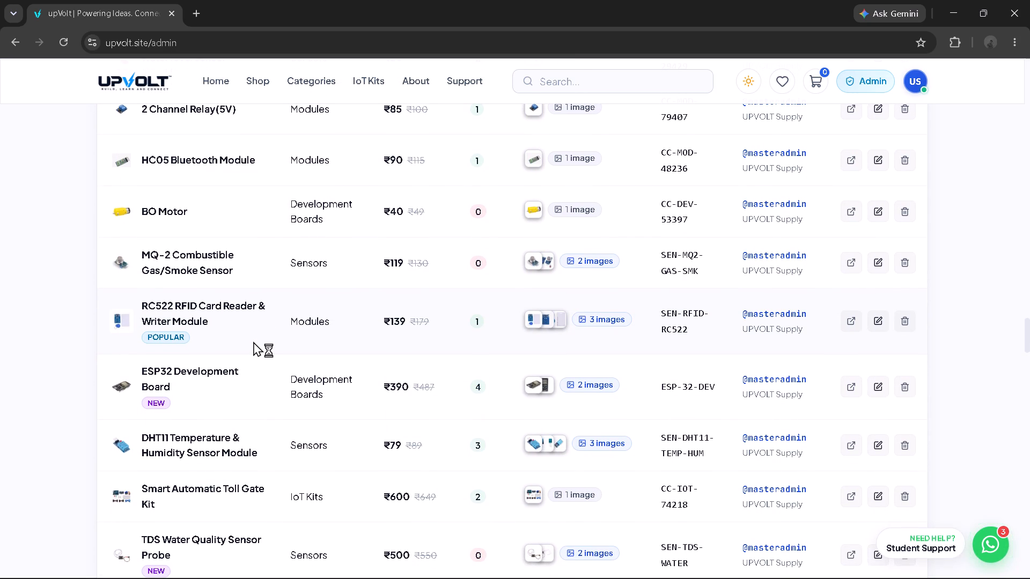
Search the store for "mq2", check the matching components, and clear the search.
left_click(554, 75)
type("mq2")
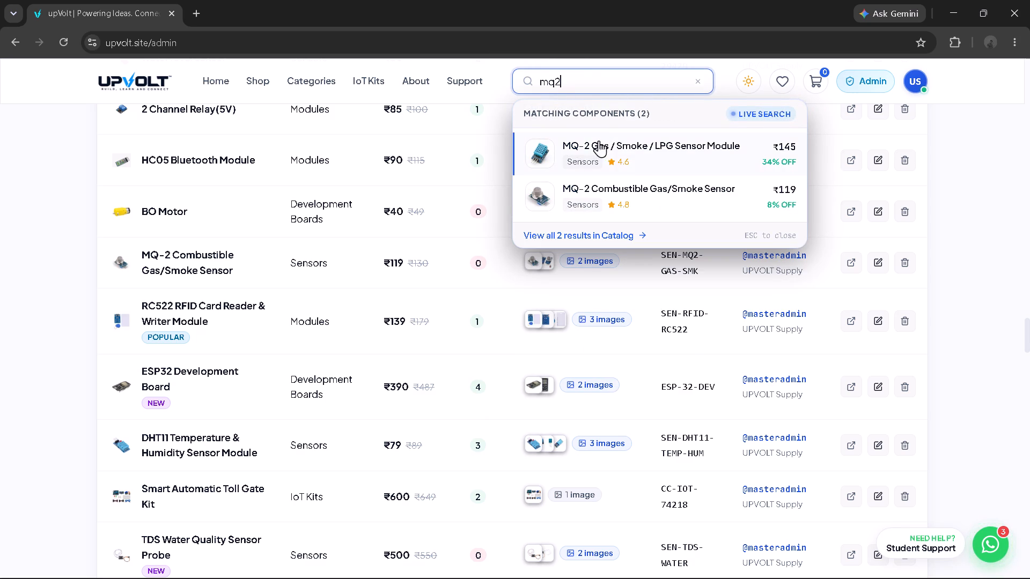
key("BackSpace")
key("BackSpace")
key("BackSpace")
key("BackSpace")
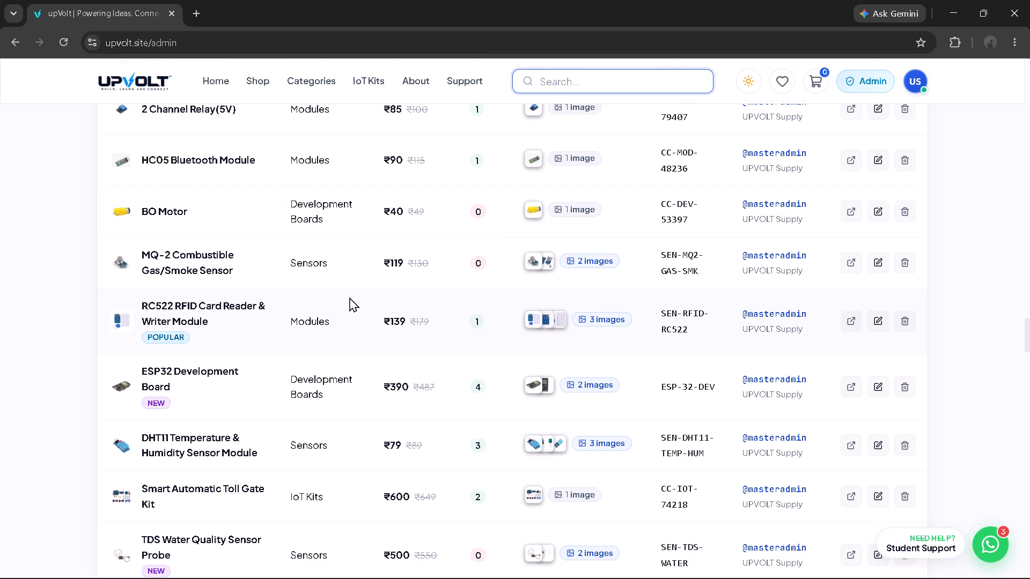
Examine the product inventory list from the MQ-2 Combustible Gas/Smoke Sensor down to the Male-to-Female Dupont Jumper Wires, checking each component's stock quantity.
scroll(349, 297, "down", 2)
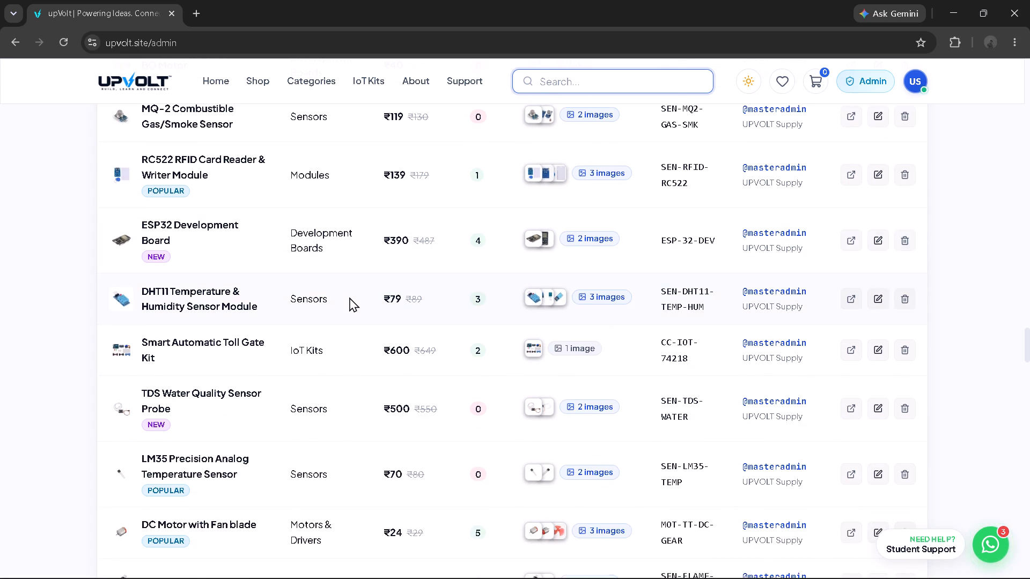
scroll(349, 297, "down", 2)
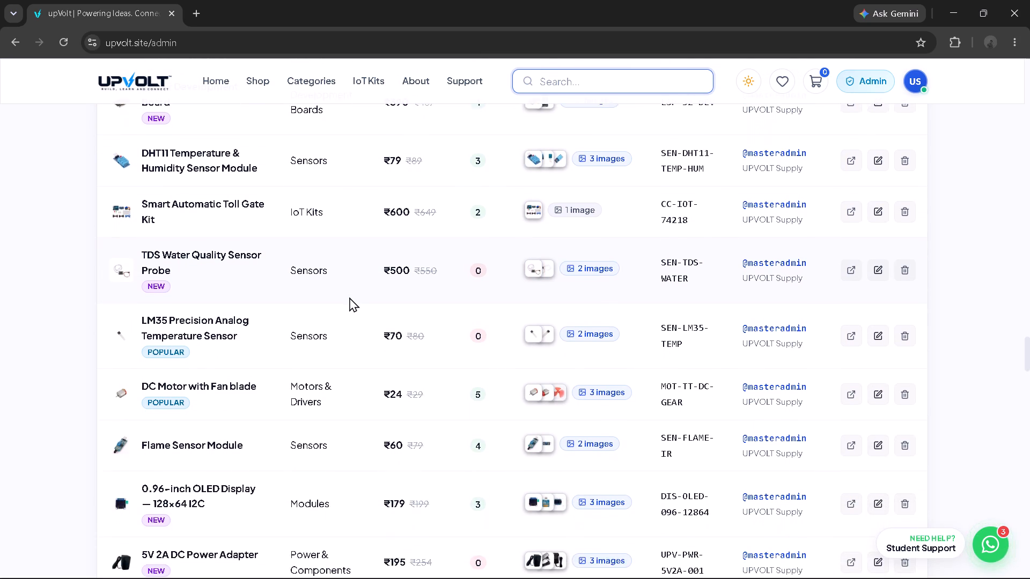
scroll(349, 297, "down", 2)
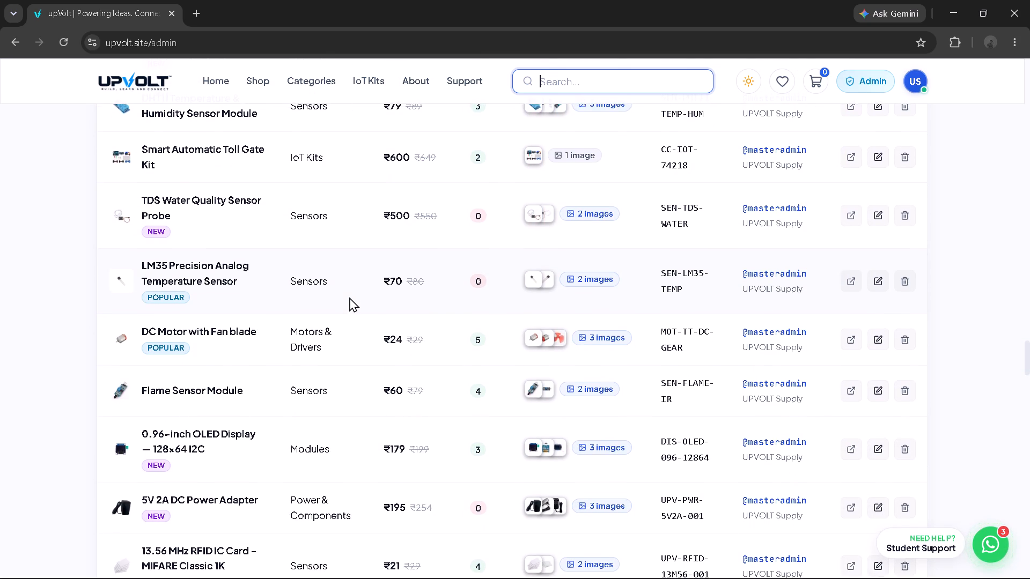
scroll(349, 297, "down", 1)
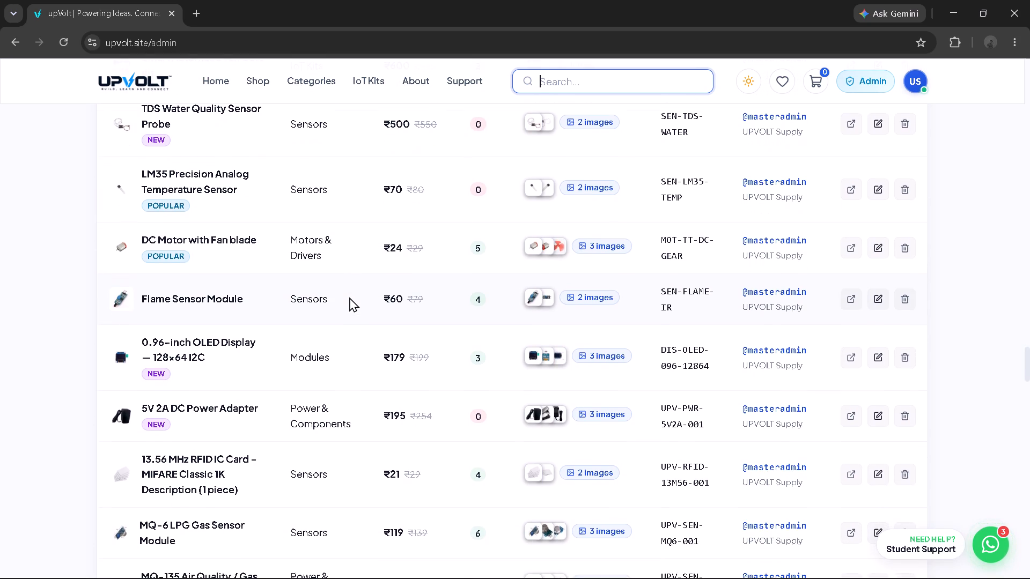
scroll(349, 297, "down", 1)
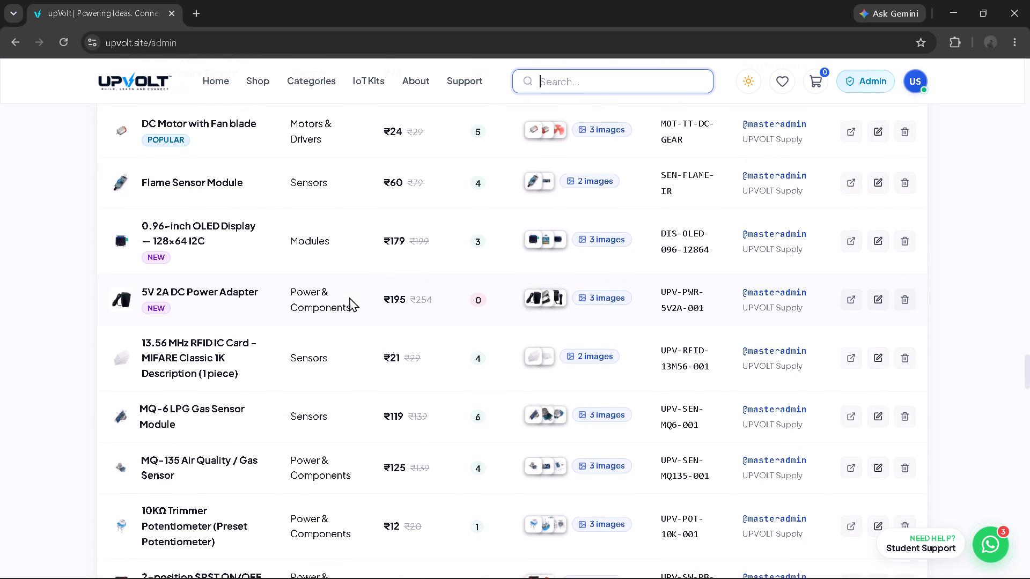
scroll(349, 297, "down", 3)
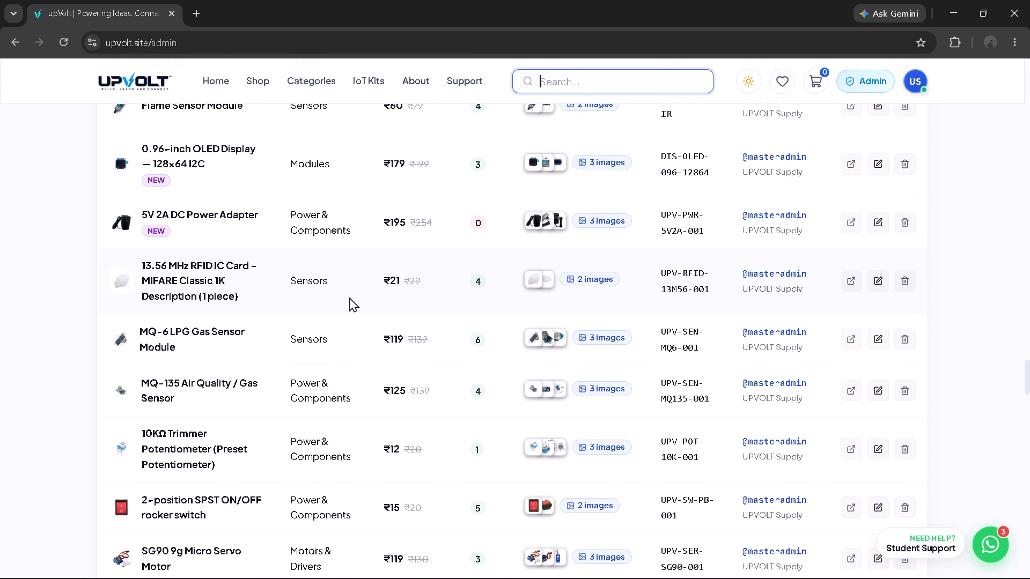
scroll(349, 297, "down", 1)
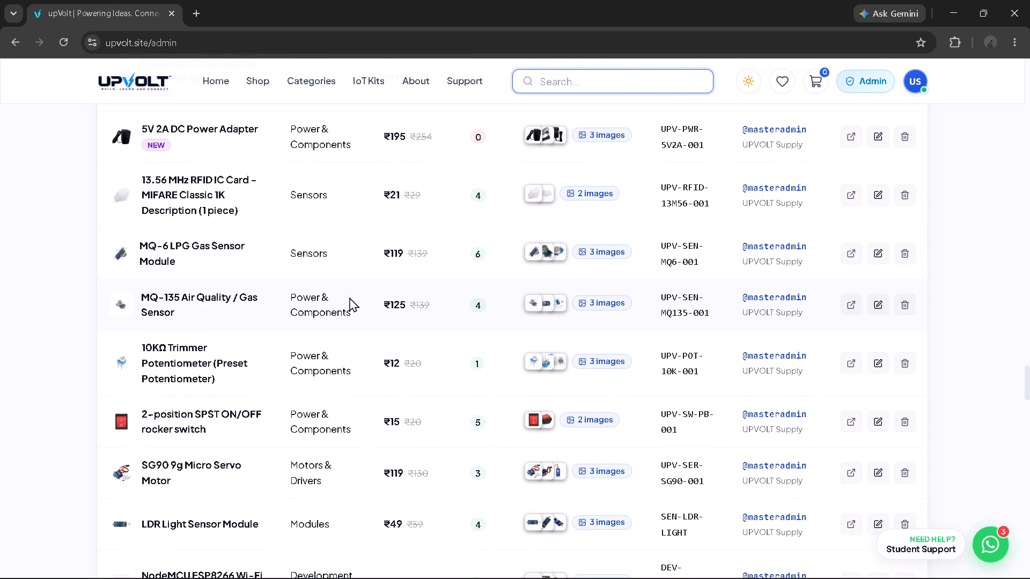
scroll(349, 297, "down", 1)
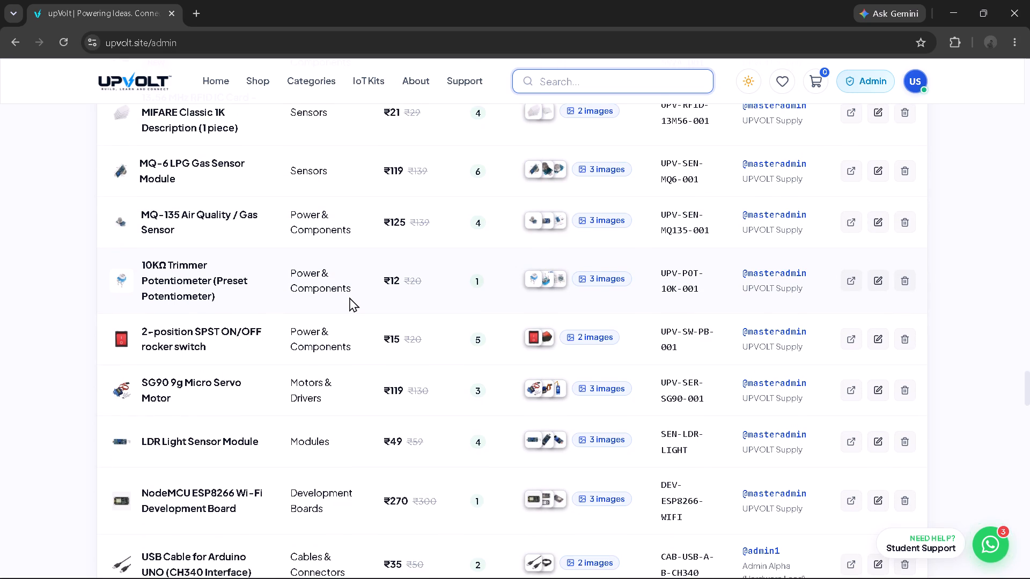
scroll(349, 297, "down", 3)
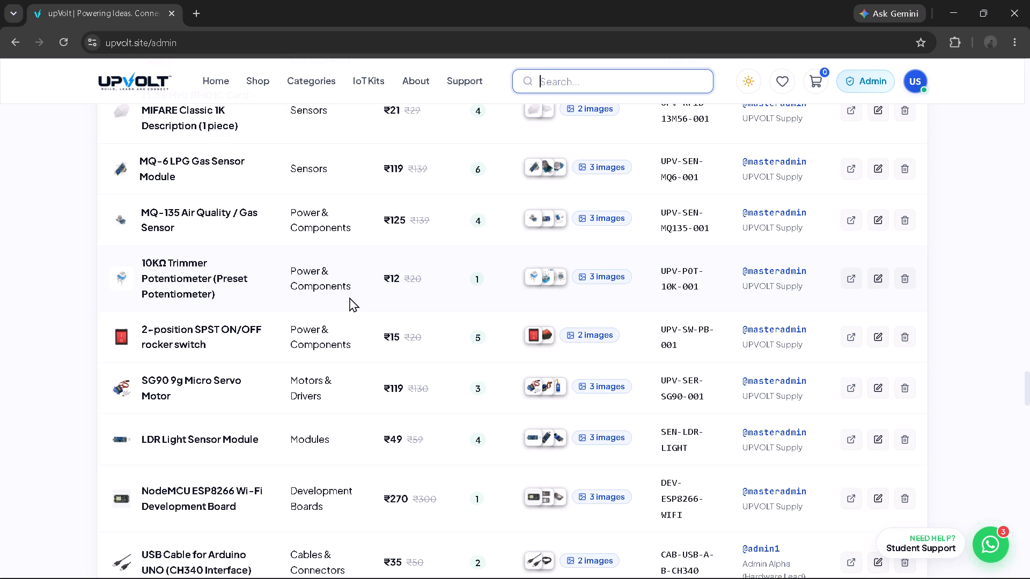
scroll(349, 297, "down", 1)
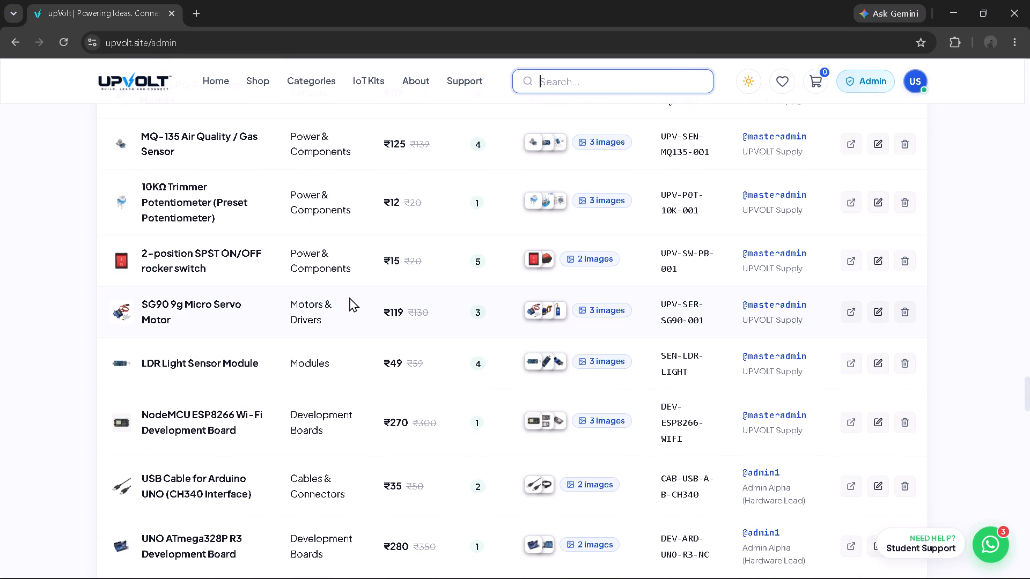
scroll(349, 297, "down", 2)
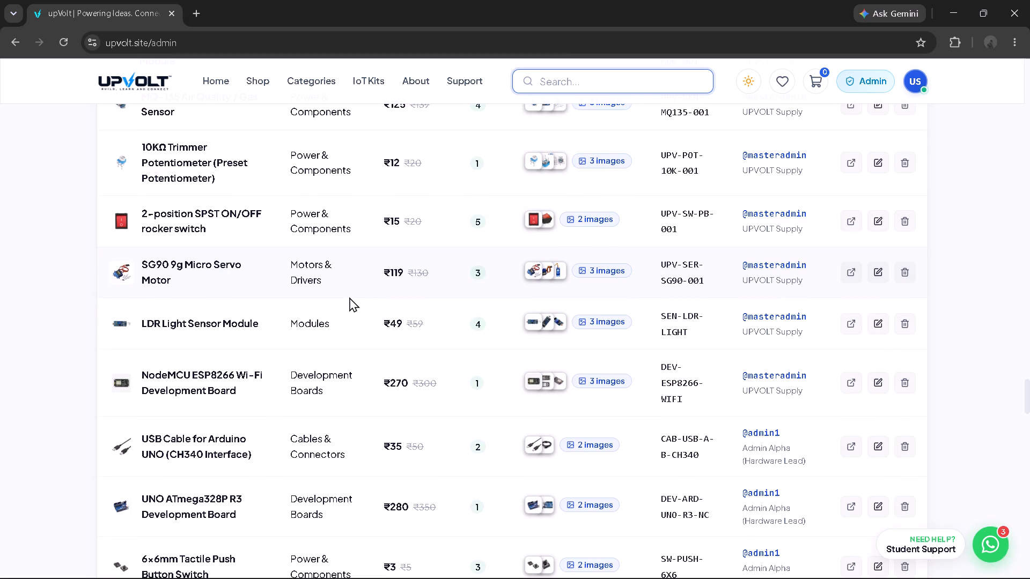
scroll(349, 297, "down", 1)
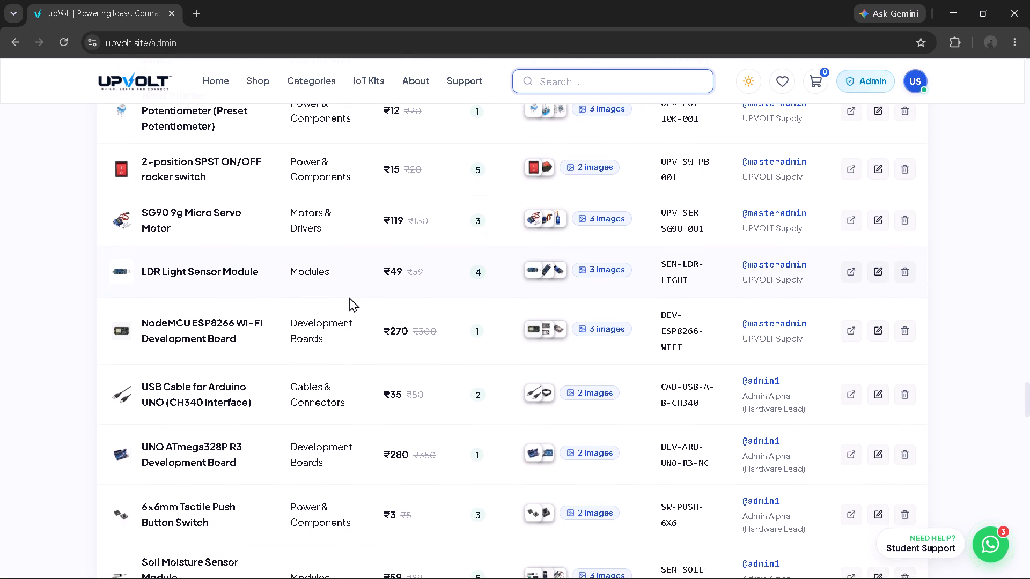
scroll(349, 297, "down", 1)
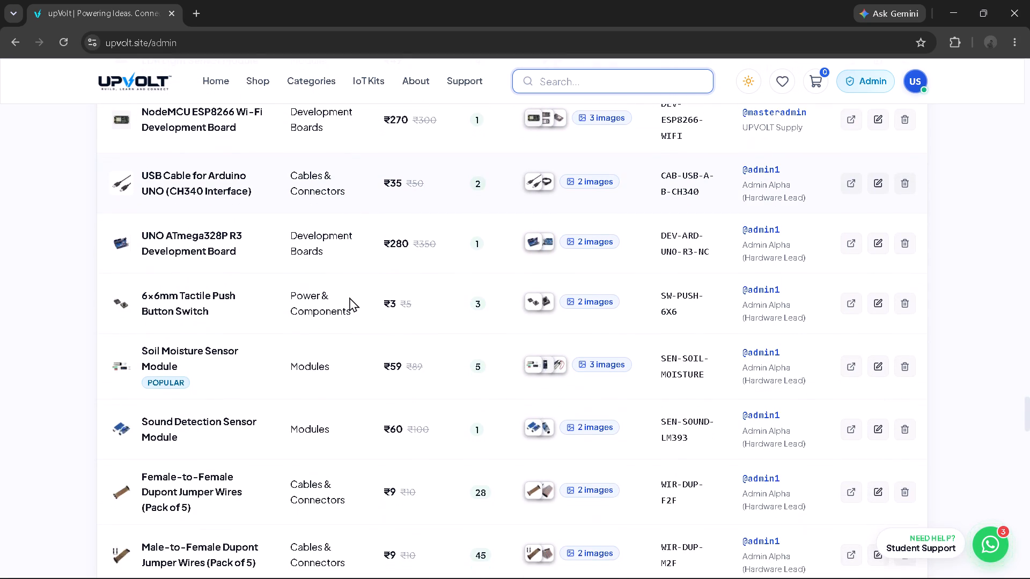
Examine the product inventory list from the NodeMCU ESP8266 board to the Green LEDs, checking each component's stock quantity.
scroll(349, 297, "down", 1)
scroll(349, 297, "right", 1)
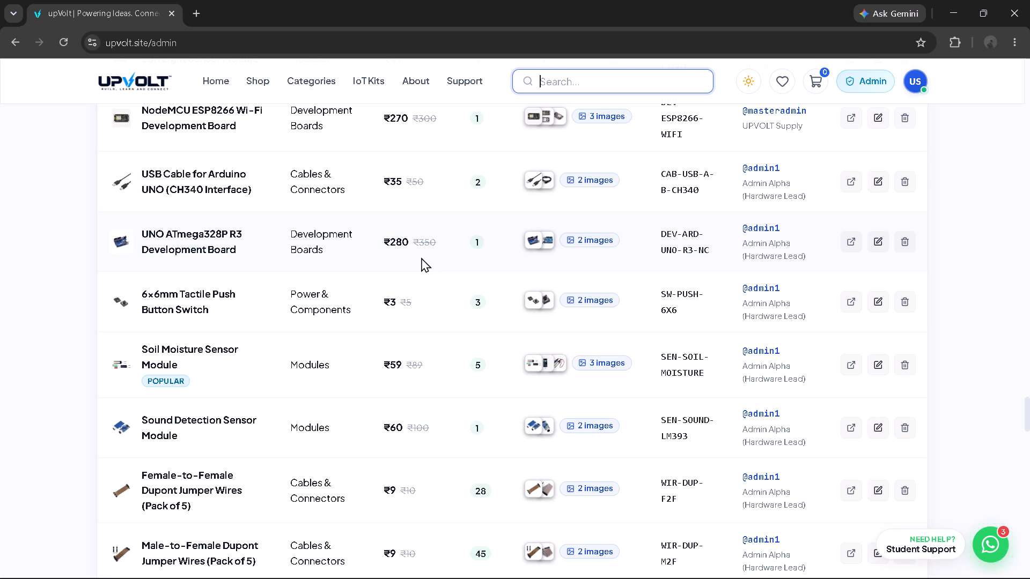
scroll(421, 257, "down", 1)
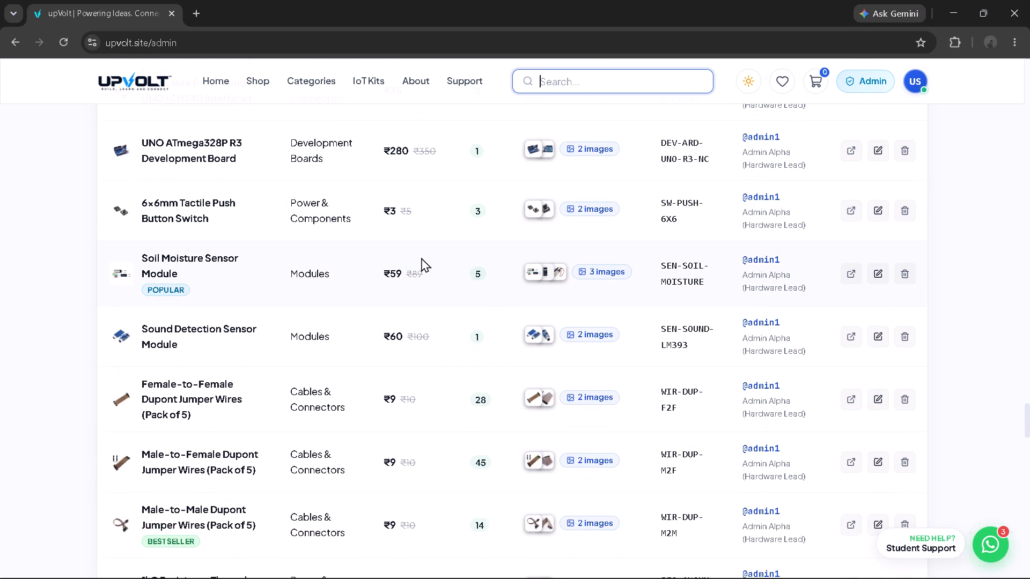
scroll(421, 257, "down", 2)
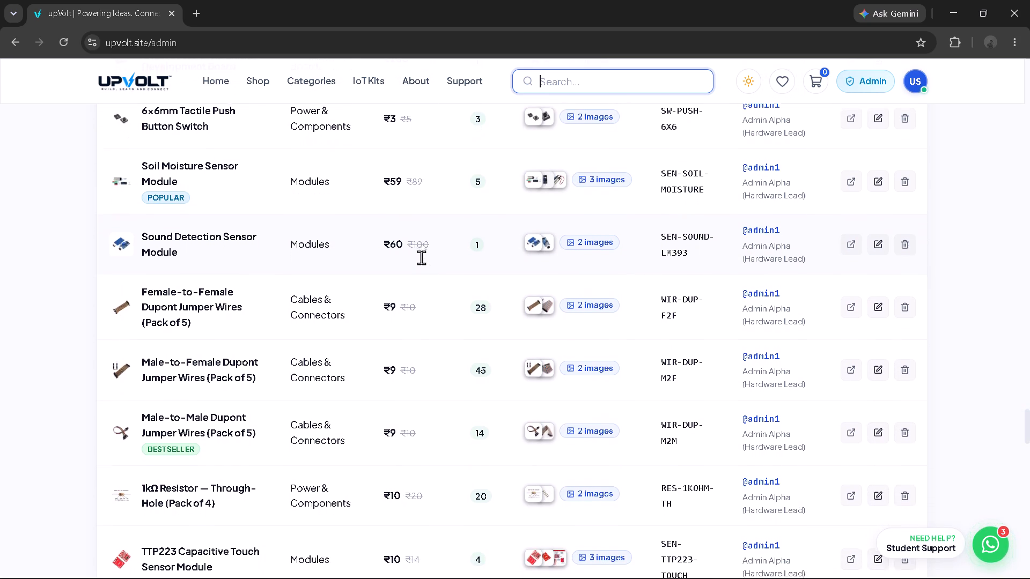
scroll(421, 257, "down", 2)
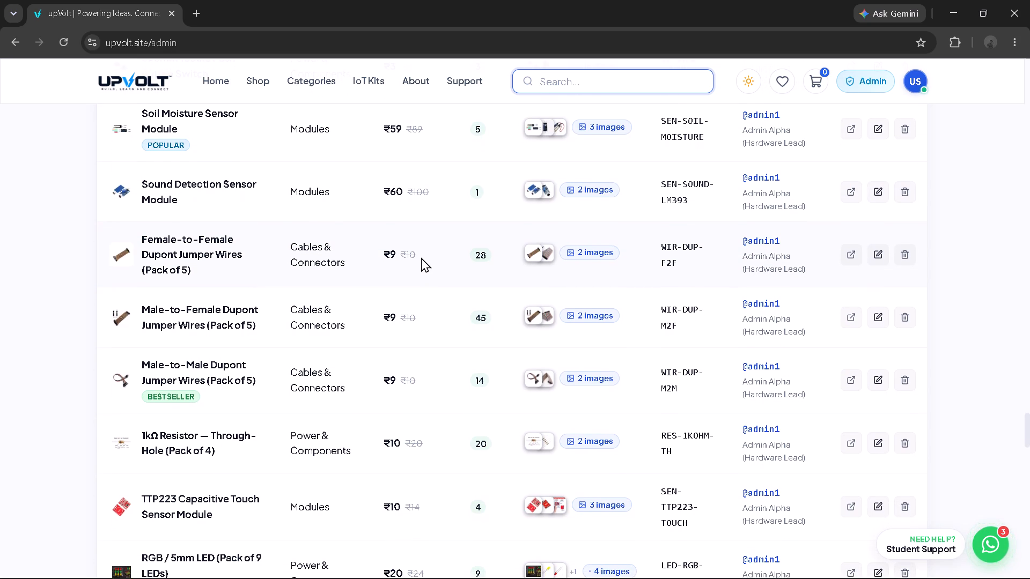
scroll(421, 257, "down", 3)
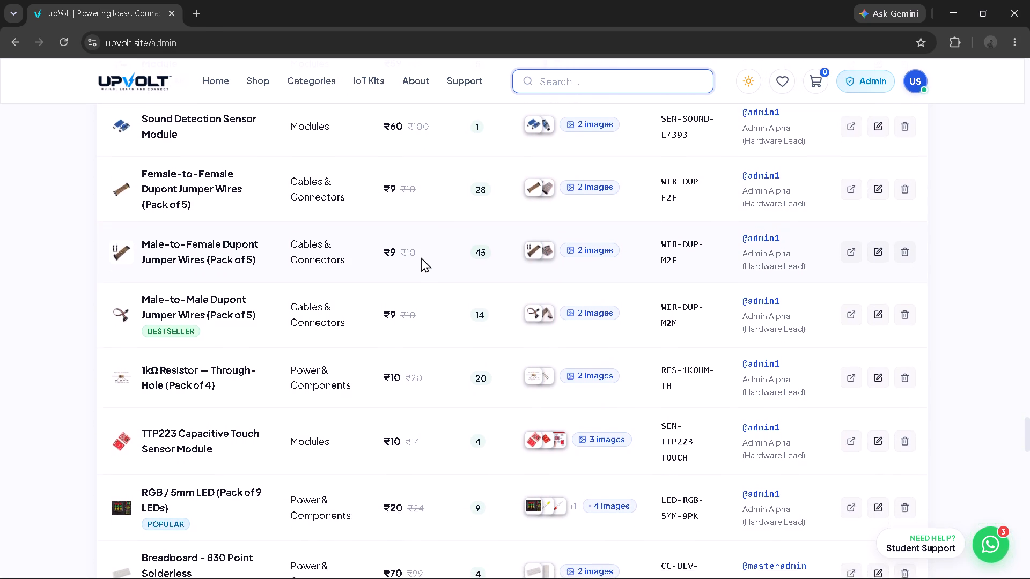
scroll(421, 257, "down", 1)
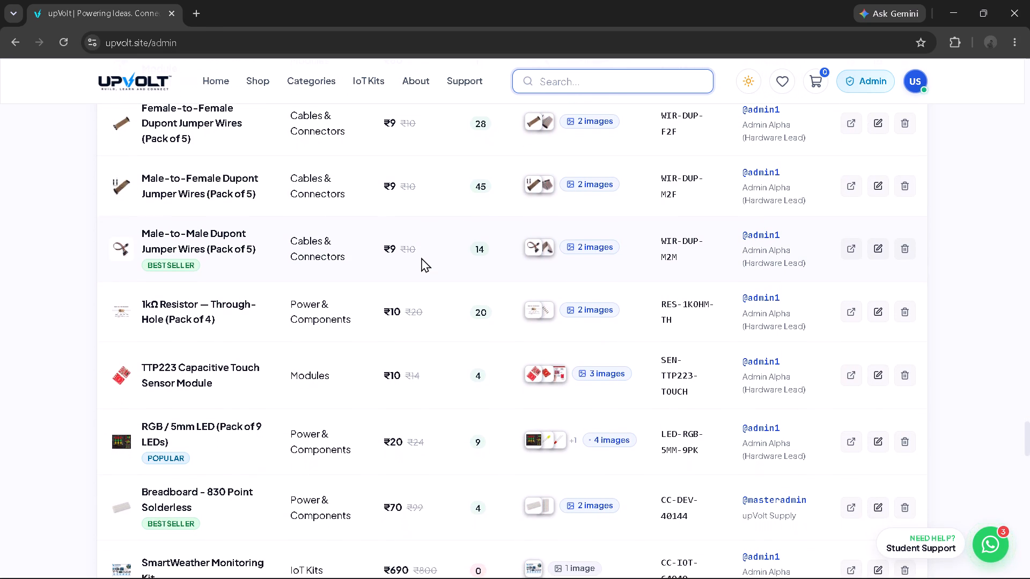
scroll(421, 257, "down", 1)
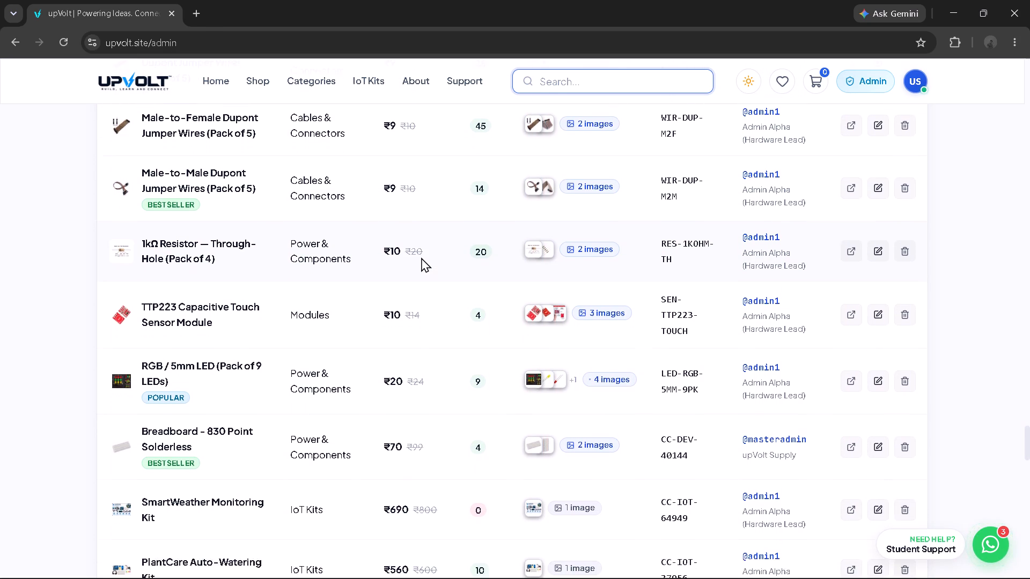
scroll(421, 257, "down", 1)
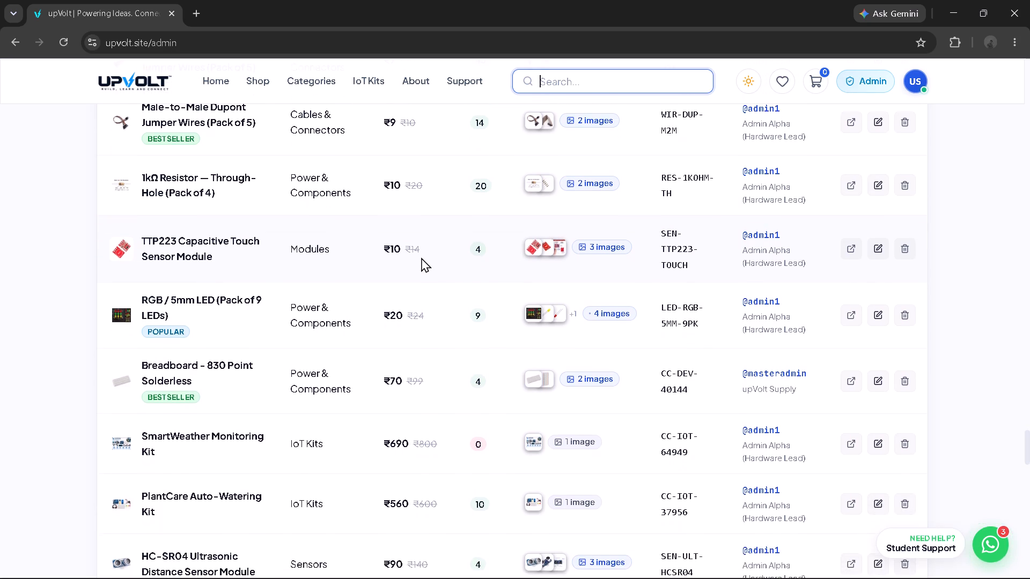
scroll(421, 257, "down", 3)
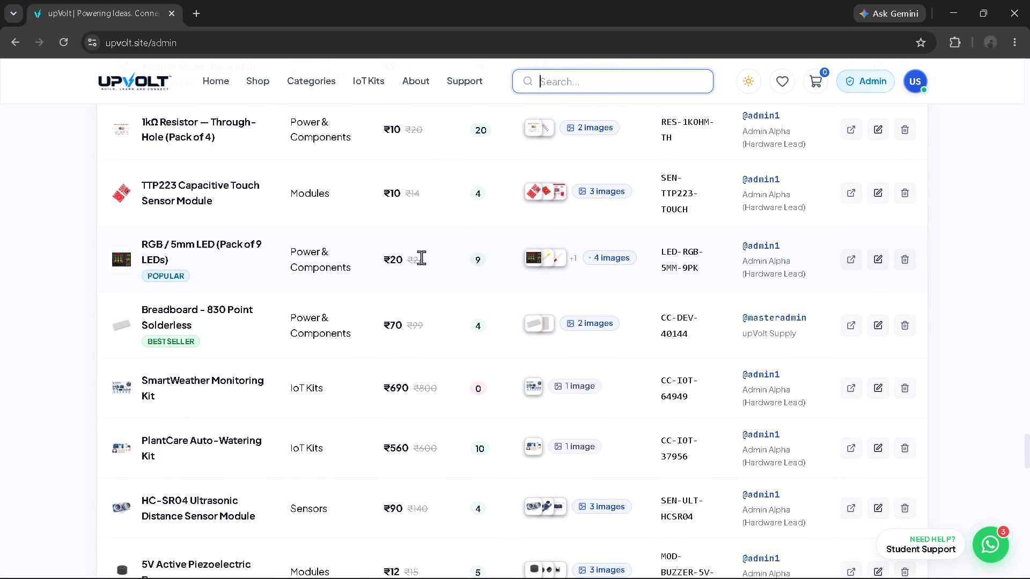
scroll(421, 257, "down", 1)
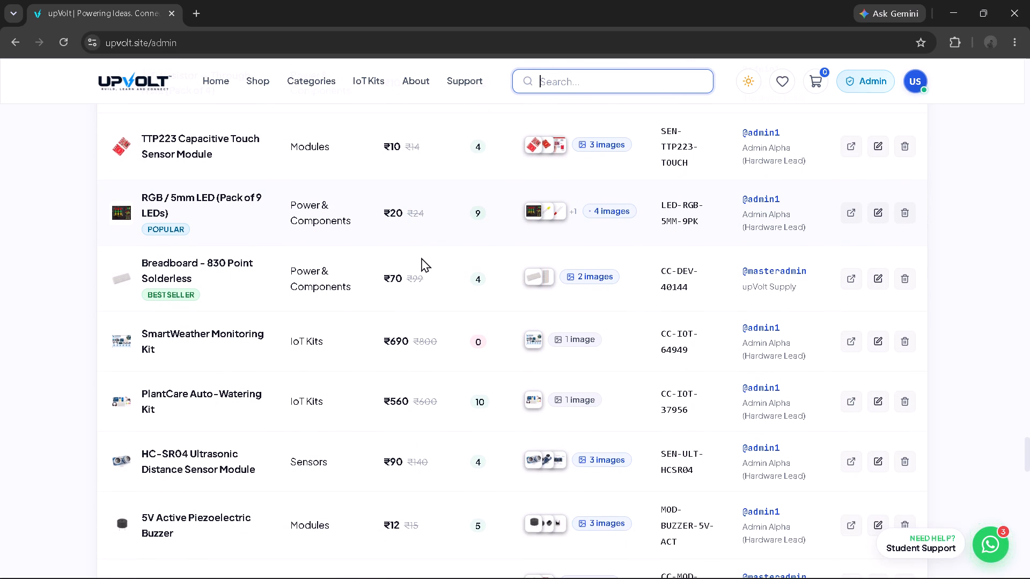
scroll(421, 257, "down", 2)
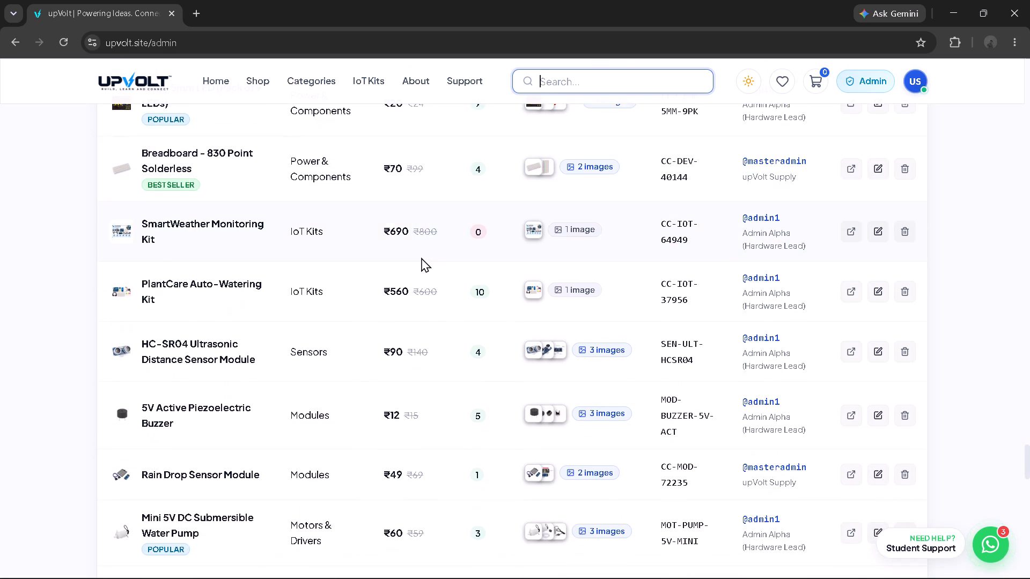
scroll(421, 257, "down", 1)
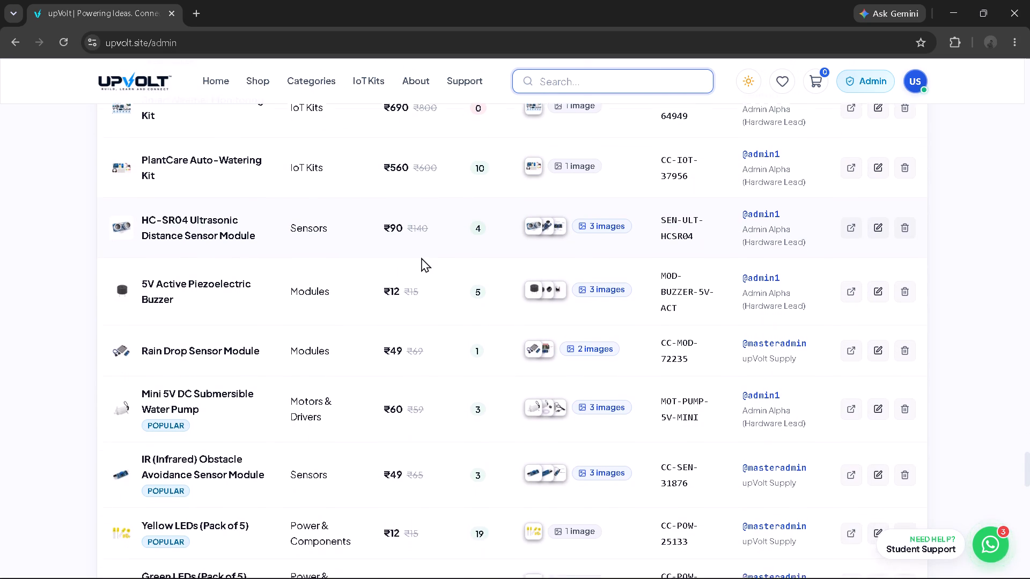
scroll(421, 257, "down", 1)
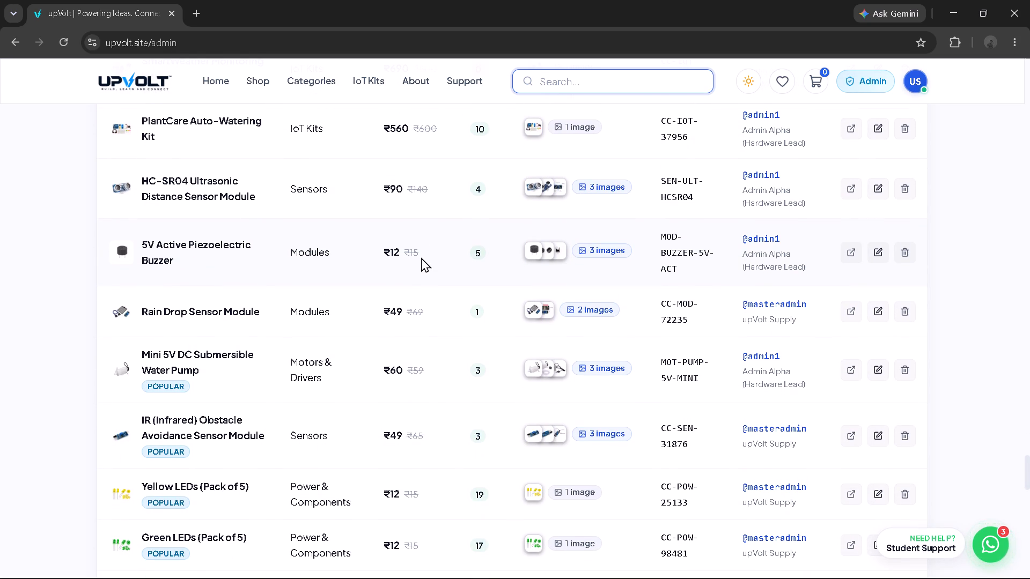
scroll(421, 257, "down", 1)
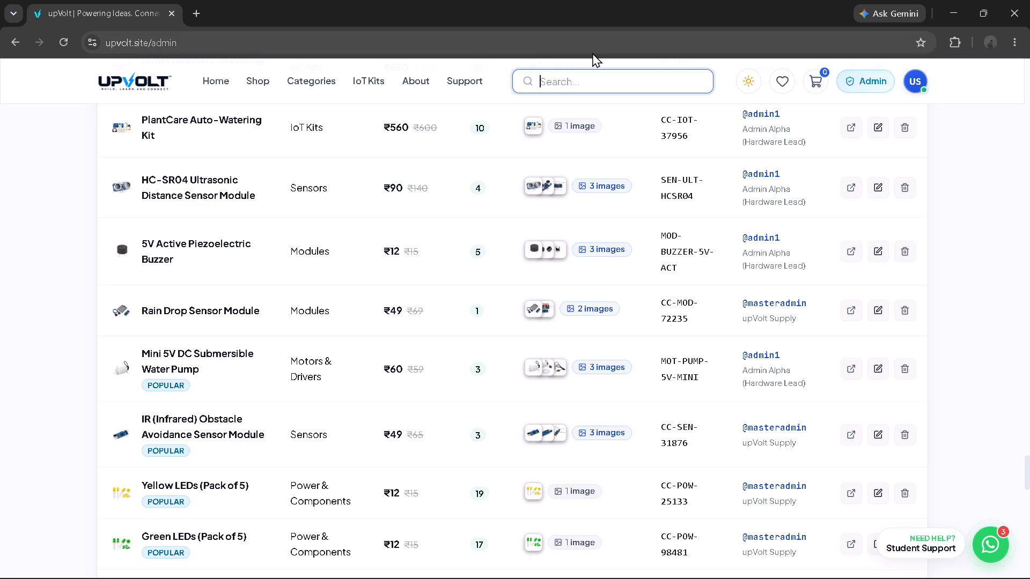
Search the store for "ultr", check the Ultrasonic Distance Sensor Module (HC-SR04) product page, and return to the admin page.
type("ultr")
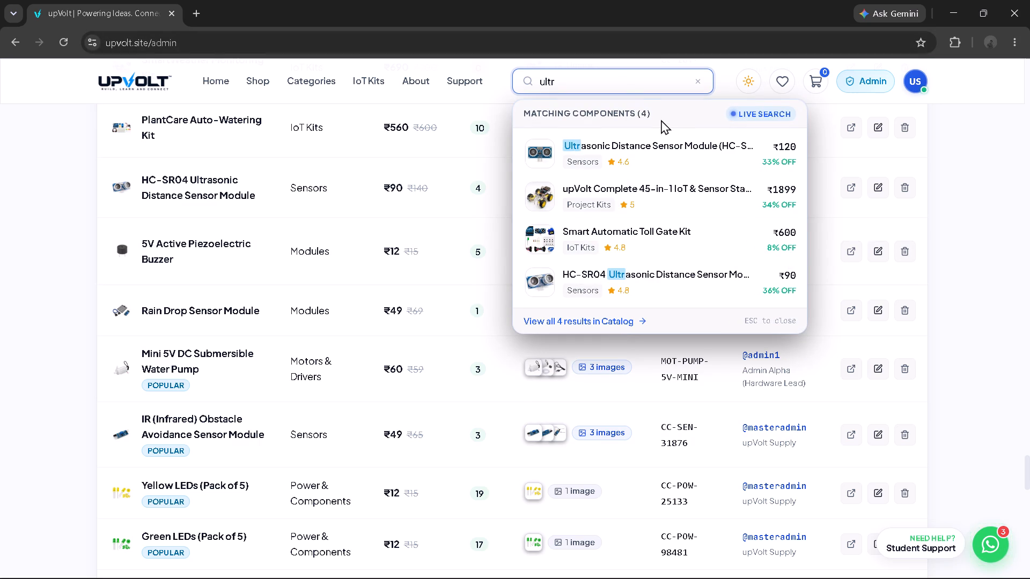
left_click(700, 145)
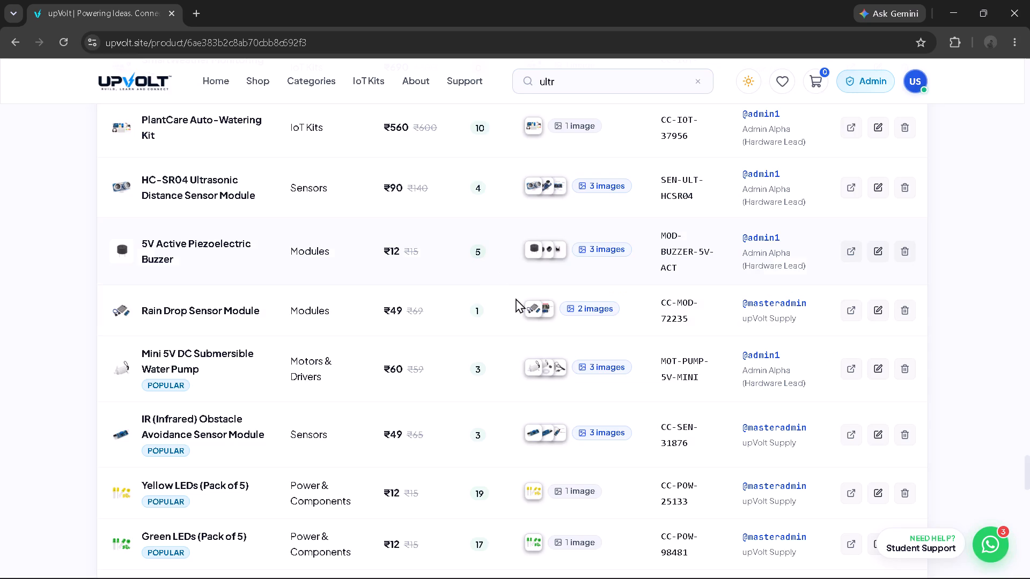
scroll(512, 293, "down", 1)
scroll(512, 293, "up", 3)
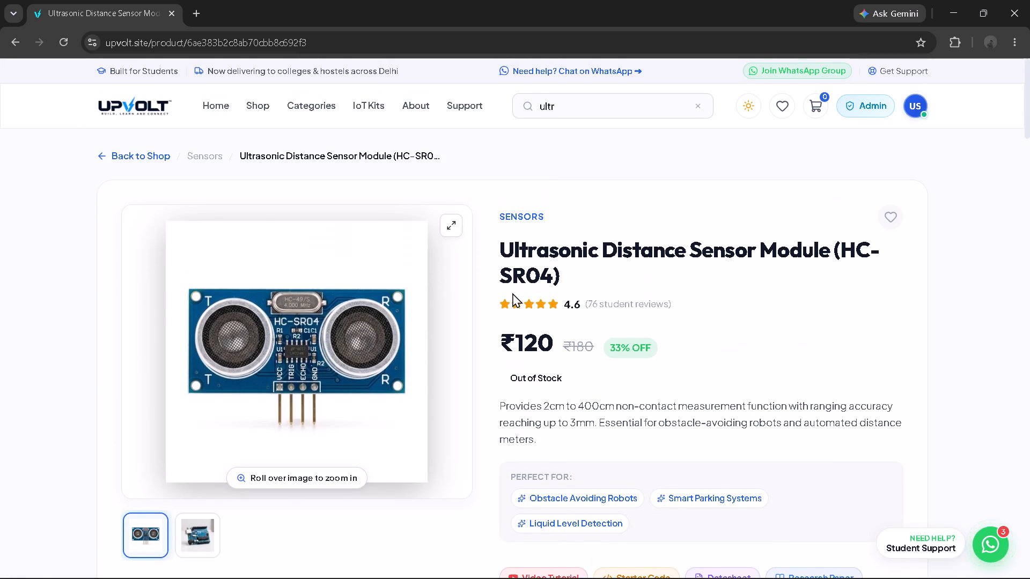
left_click(11, 32)
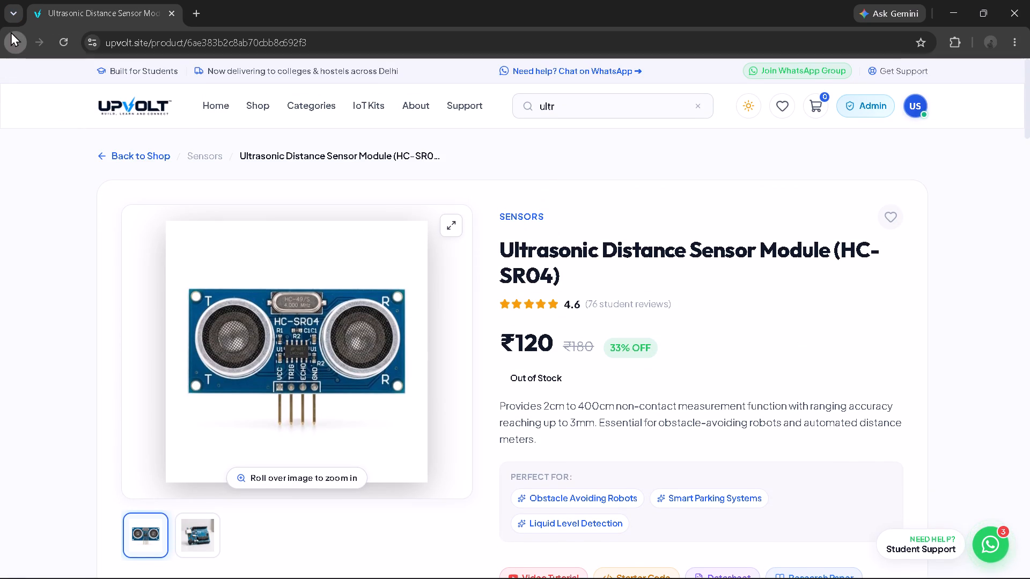
Search the store for "ultrason" and examine the HC-SR04 Ultrasonic Distance Sensor Module product page for its price, stock and description.
left_click(561, 75)
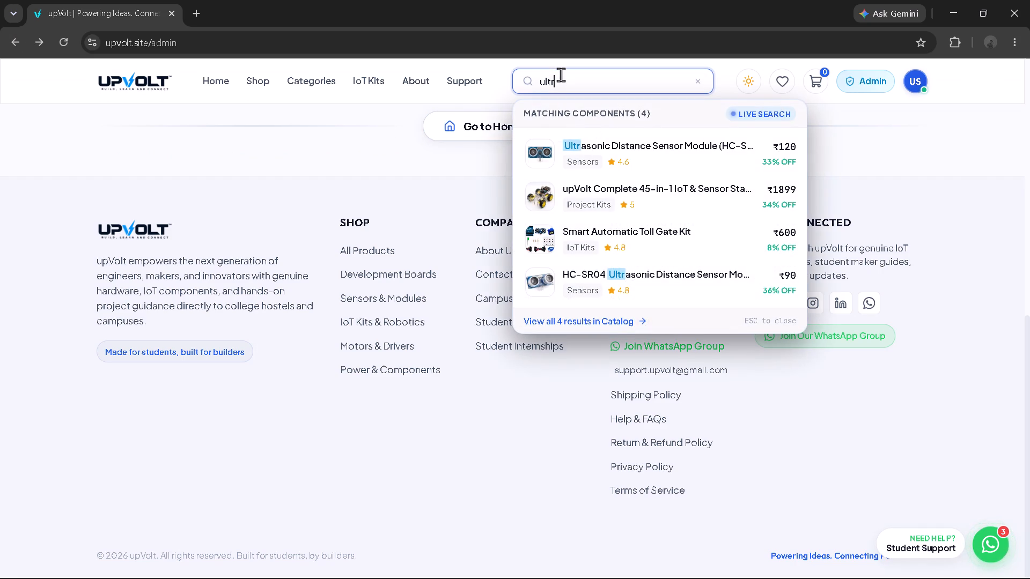
type("ason")
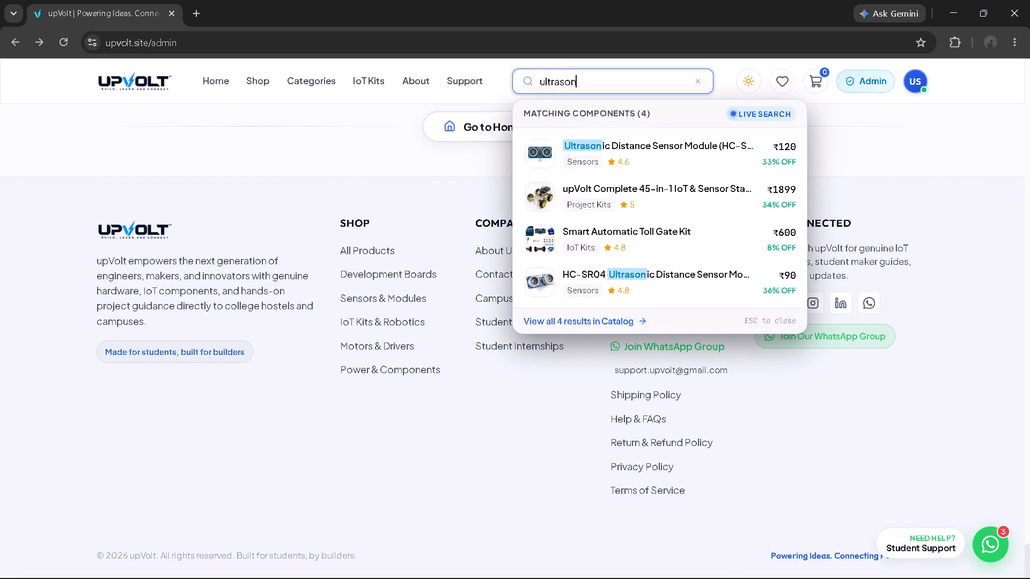
left_click(710, 272)
scroll(619, 328, "down", 1)
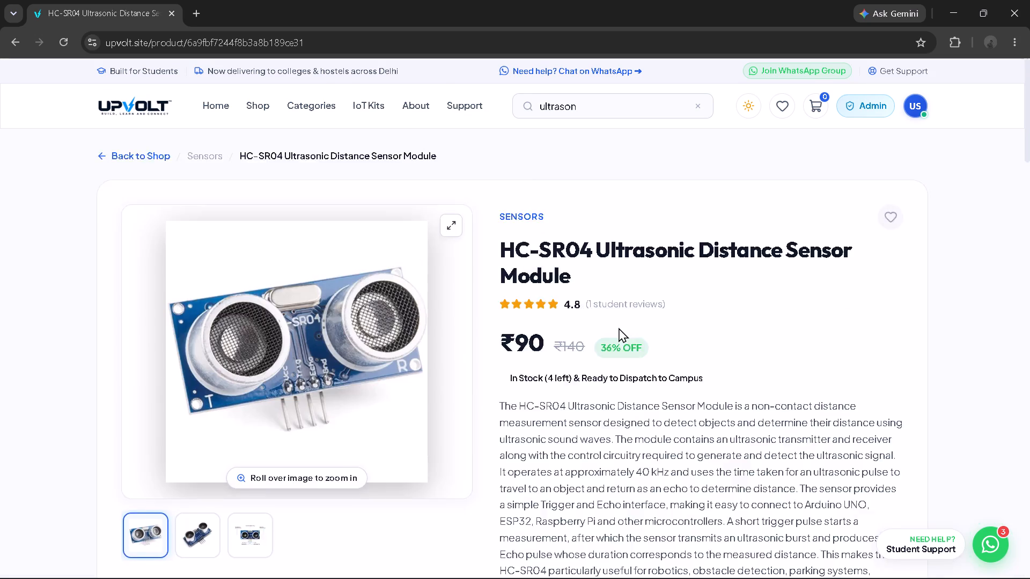
scroll(619, 328, "down", 6)
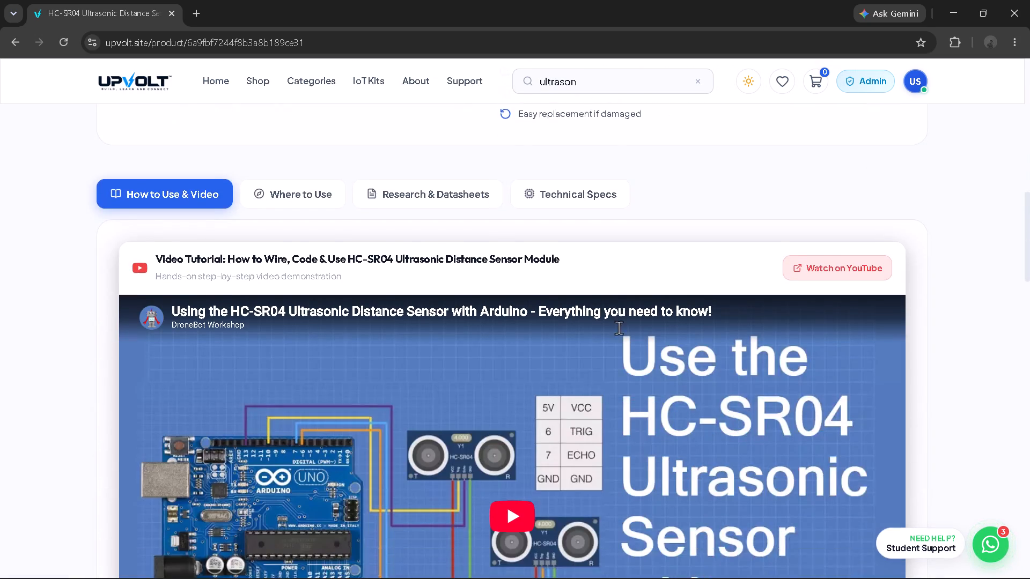
scroll(619, 328, "down", 3)
scroll(619, 328, "up", 5)
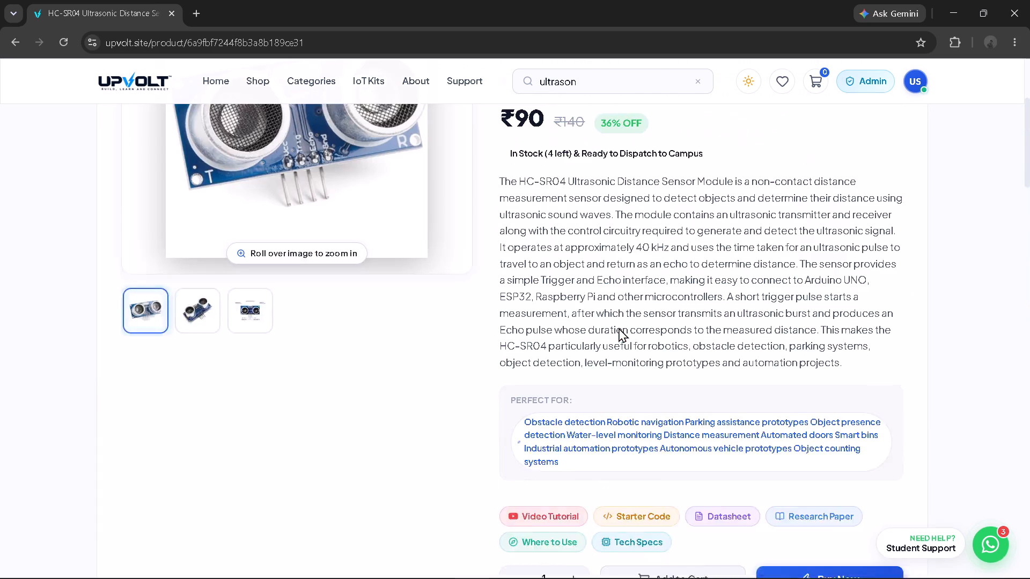
scroll(619, 328, "up", 1)
scroll(619, 328, "down", 2)
scroll(619, 328, "up", 1)
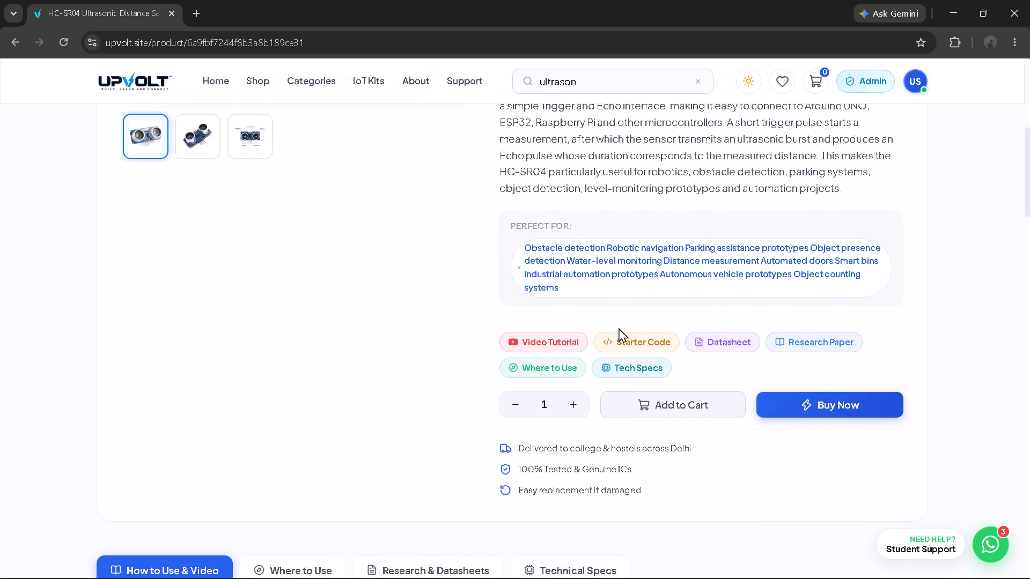
scroll(619, 328, "up", 1)
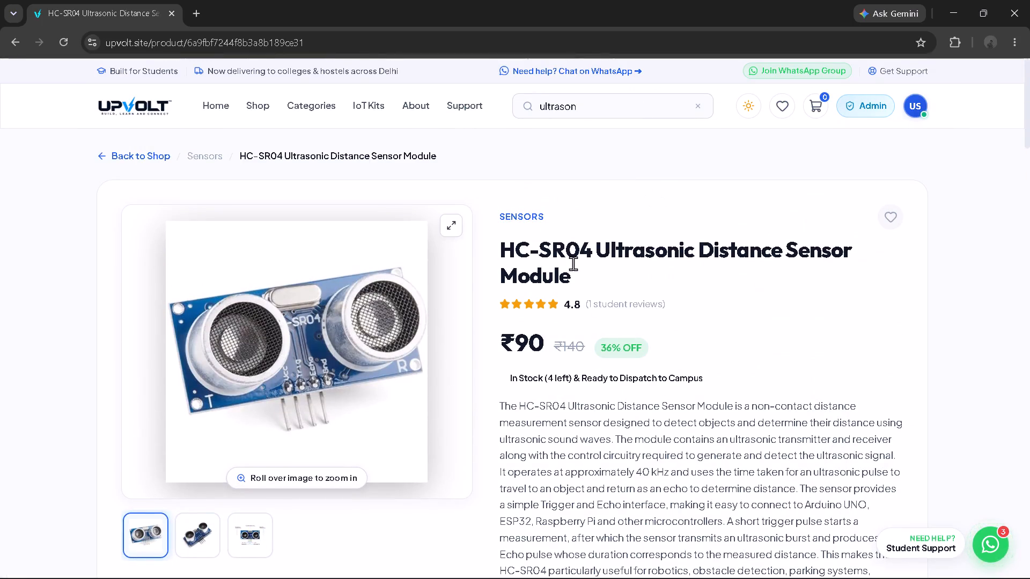
Return to the admin portal and search the product inventory for "ultrasonic".
left_click(873, 93)
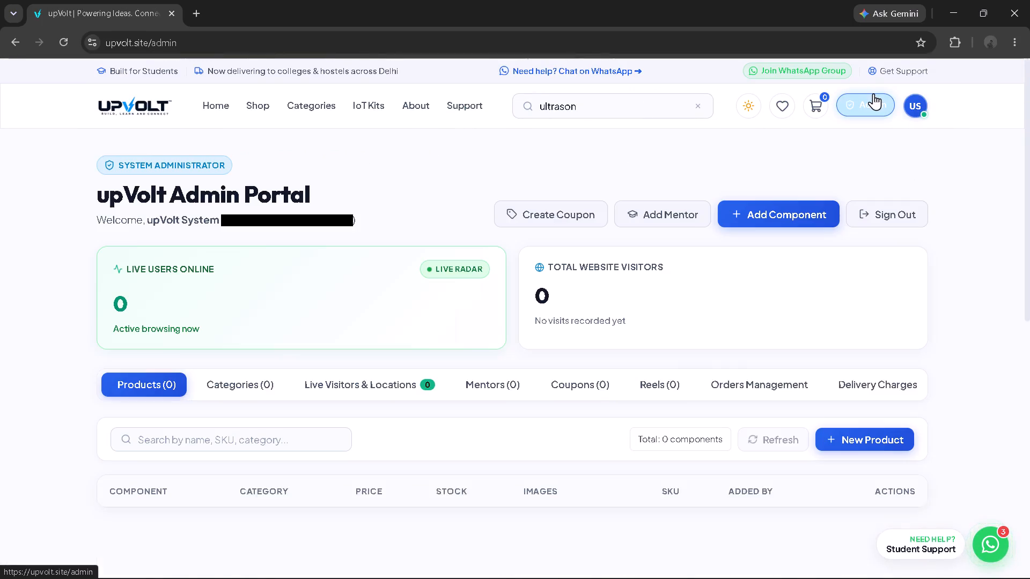
left_click(257, 437)
type("ultrasonic")
scroll(314, 485, "down", 1)
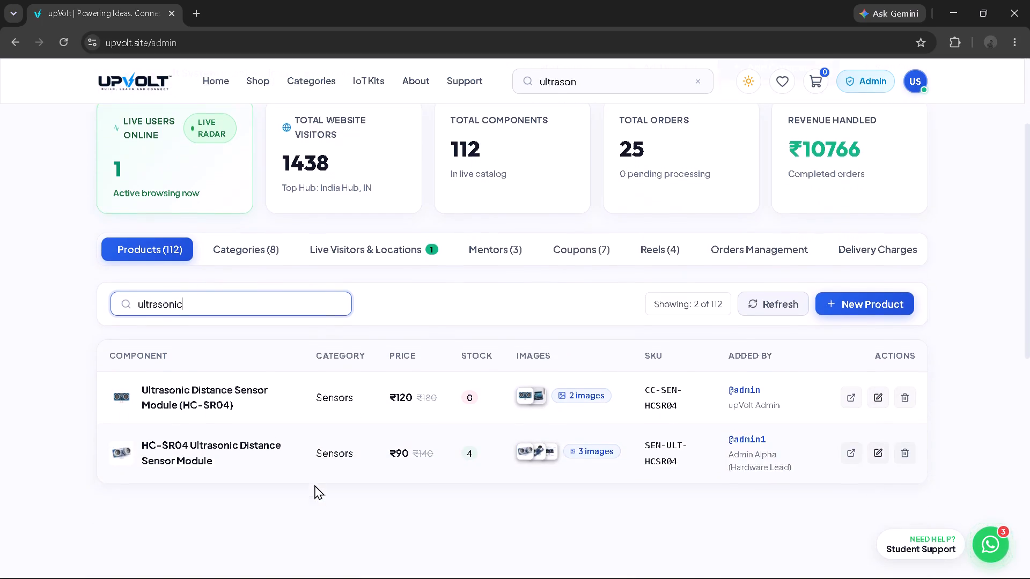
scroll(314, 485, "down", 1)
Edit the HC-SR04 Ultrasonic Distance Sensor Module priced at ₹90, set its stock quantity to 6, and save the component.
left_click(874, 454)
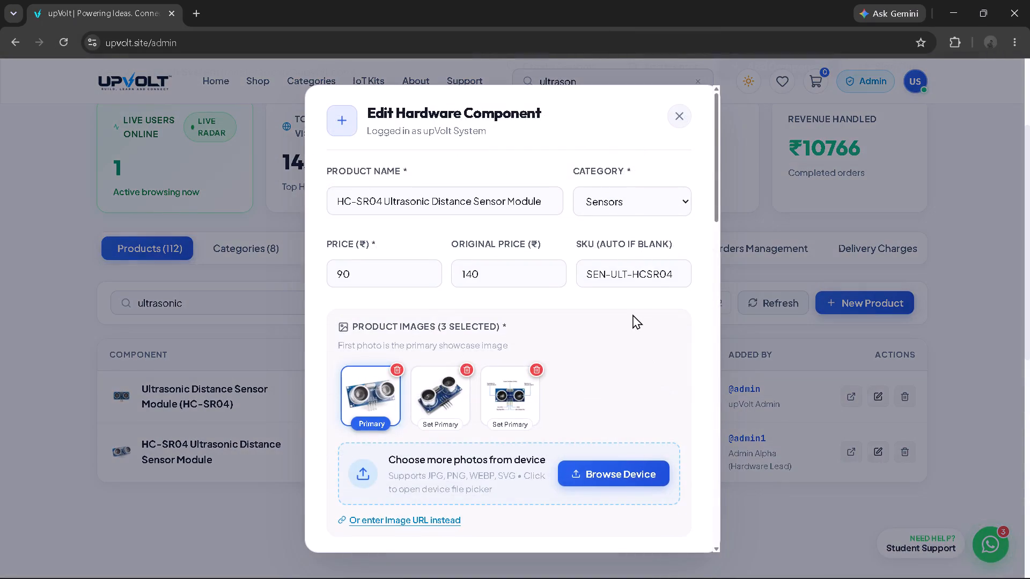
scroll(632, 314, "down", 2)
left_click(552, 430)
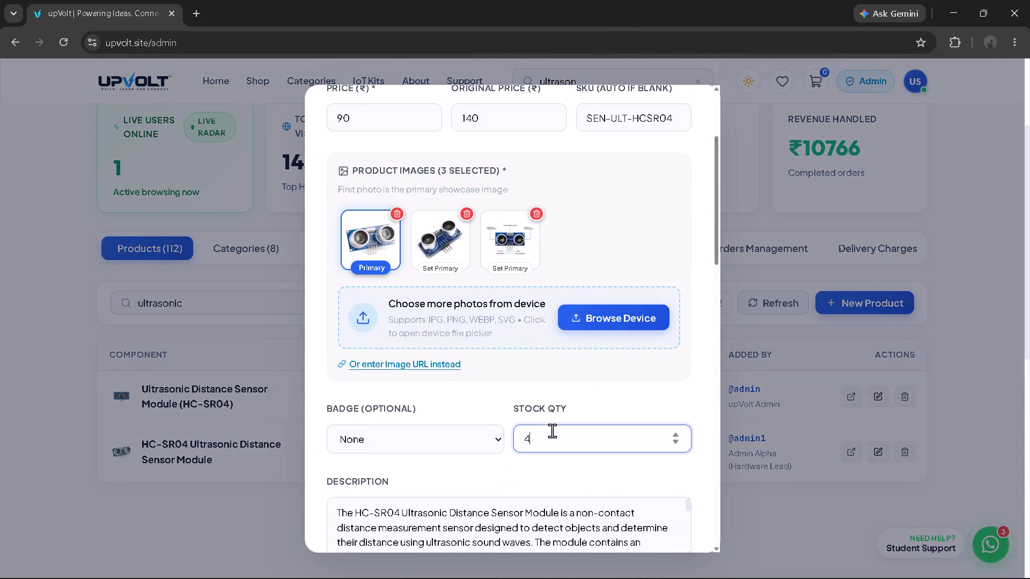
key("BackSpace")
key("6")
scroll(483, 332, "down", 9)
left_click(617, 519)
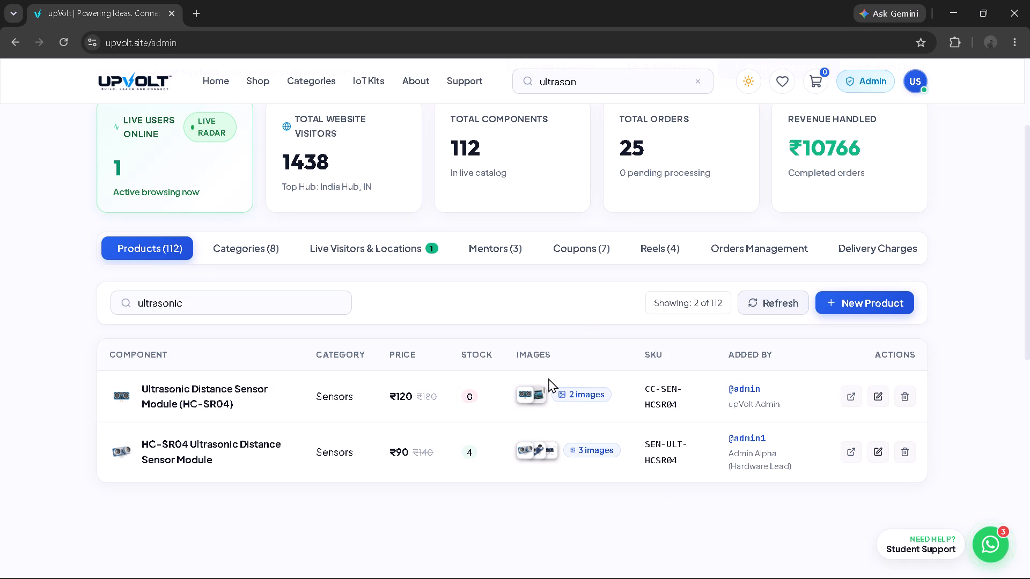
Clear the "ultrasonic" search from the product inventory to list all components again.
left_click(230, 300)
key("backslash")
key("BackSpace")
key("BackSpace")
key("BackSpace")
key("BackSpace")
key("BackSpace")
key("BackSpace")
key("BackSpace")
key("BackSpace")
key("BackSpace")
key("BackSpace")
key("BackSpace")
key("BackSpace")
key("BackSpace")
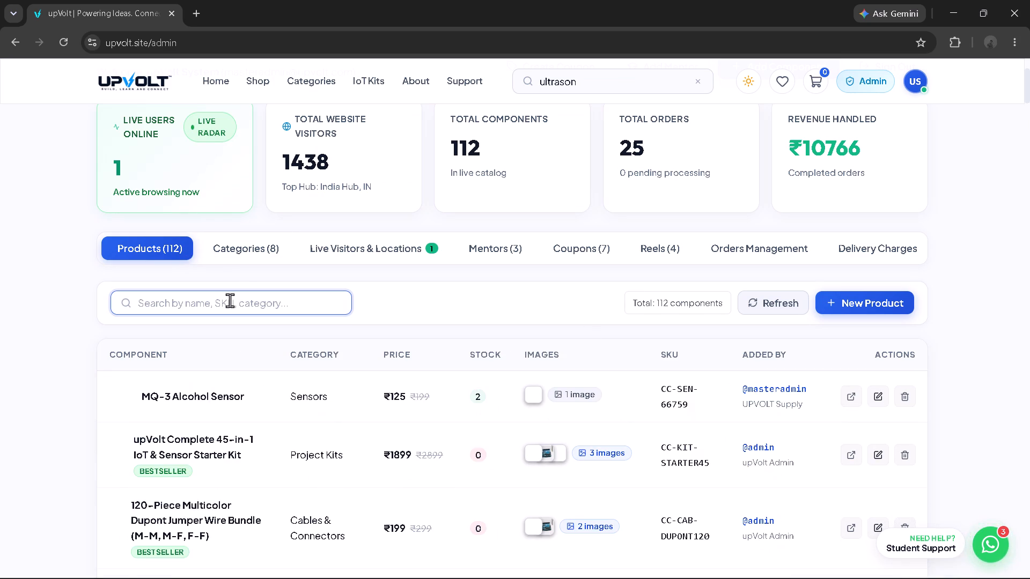
left_click(230, 300)
Examine the end of the product inventory, between the Yellow LEDs and the HC-SR501 PIR Motion Detector Sensor Module, checking each component's stock quantity.
scroll(355, 410, "down", 20)
scroll(355, 410, "down", 12)
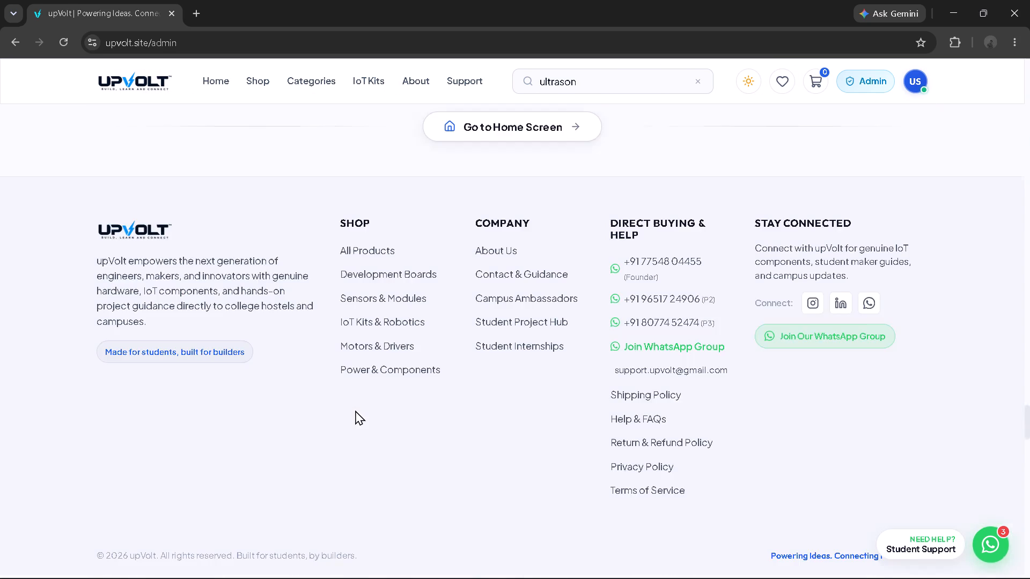
scroll(355, 410, "down", 10)
scroll(355, 410, "up", 5)
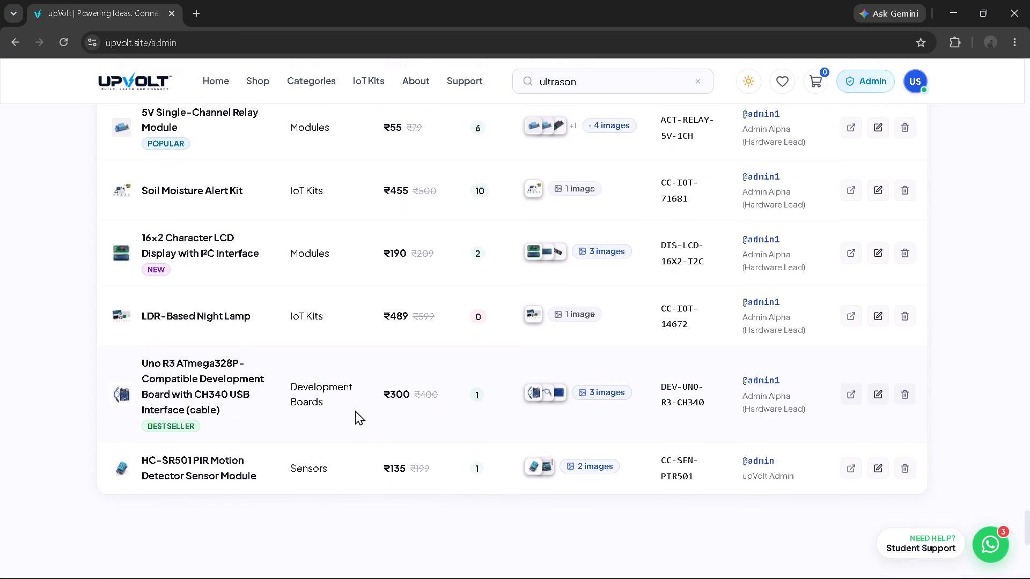
scroll(355, 410, "up", 1)
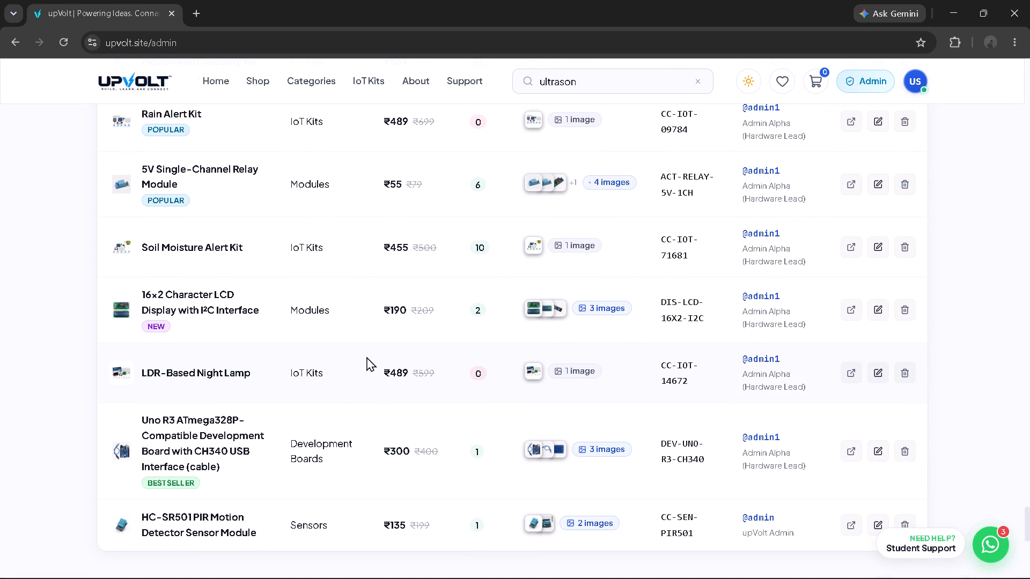
scroll(366, 357, "up", 1)
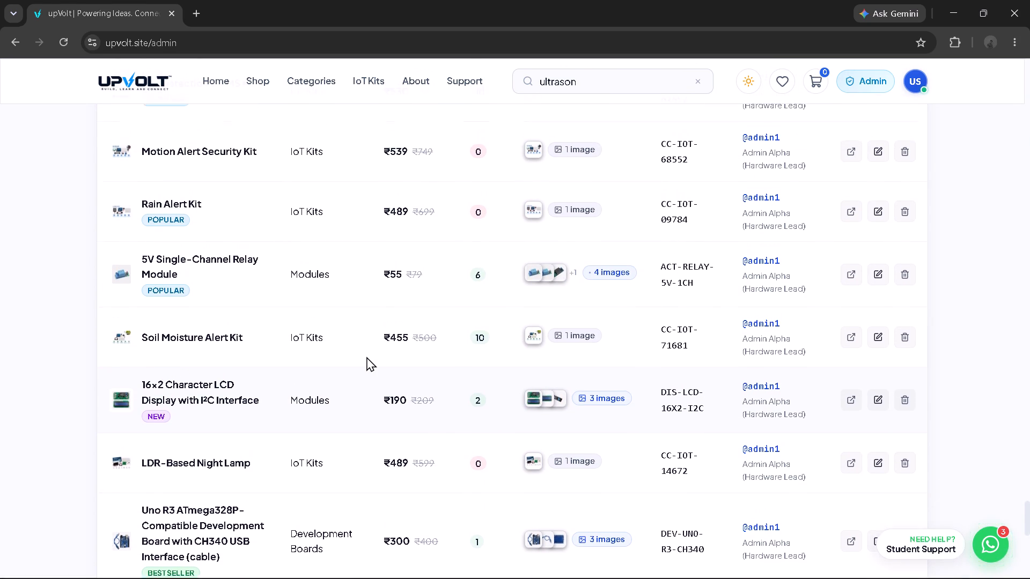
scroll(366, 357, "up", 2)
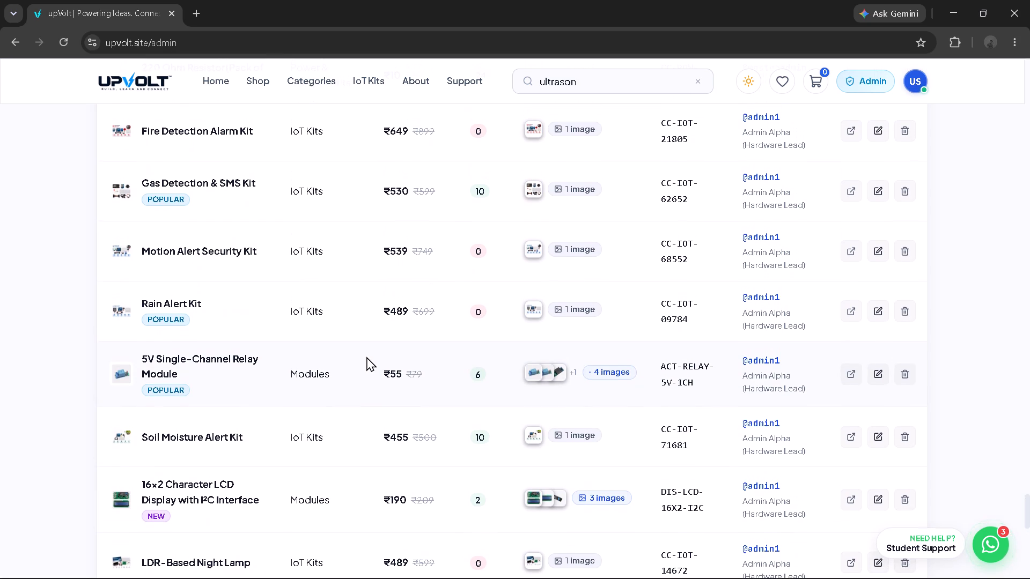
scroll(366, 357, "up", 2)
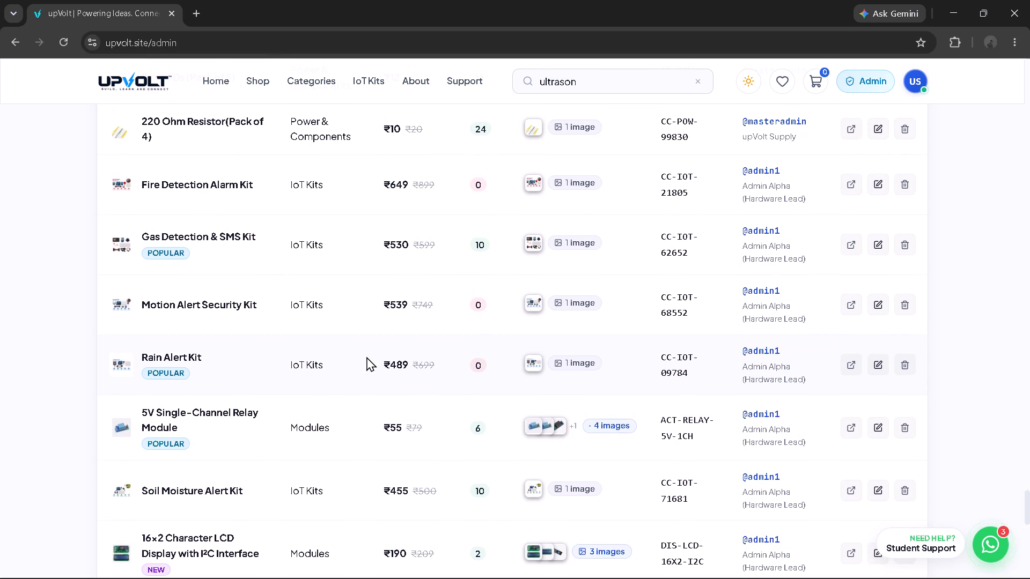
scroll(366, 357, "up", 1)
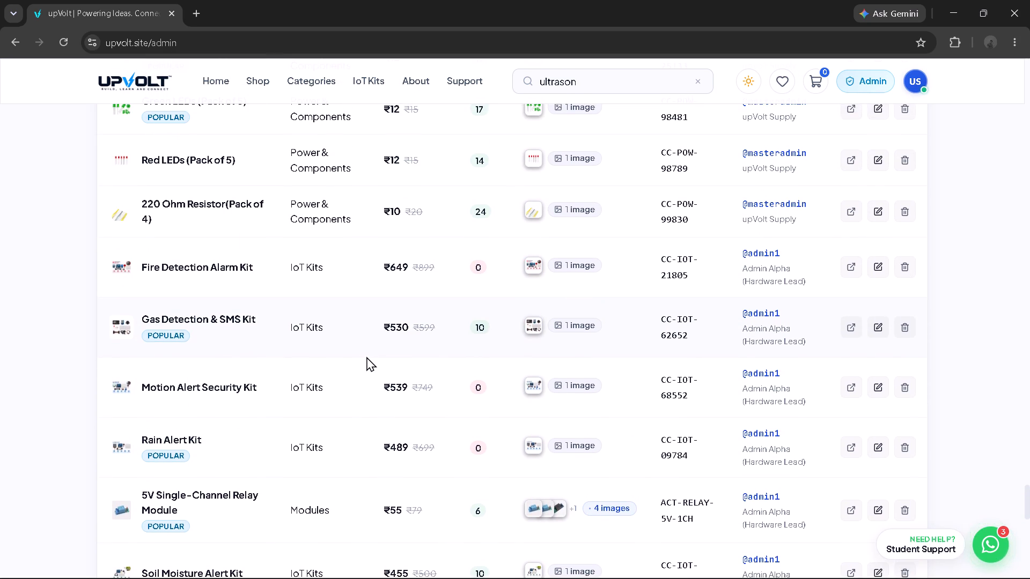
scroll(366, 357, "up", 1)
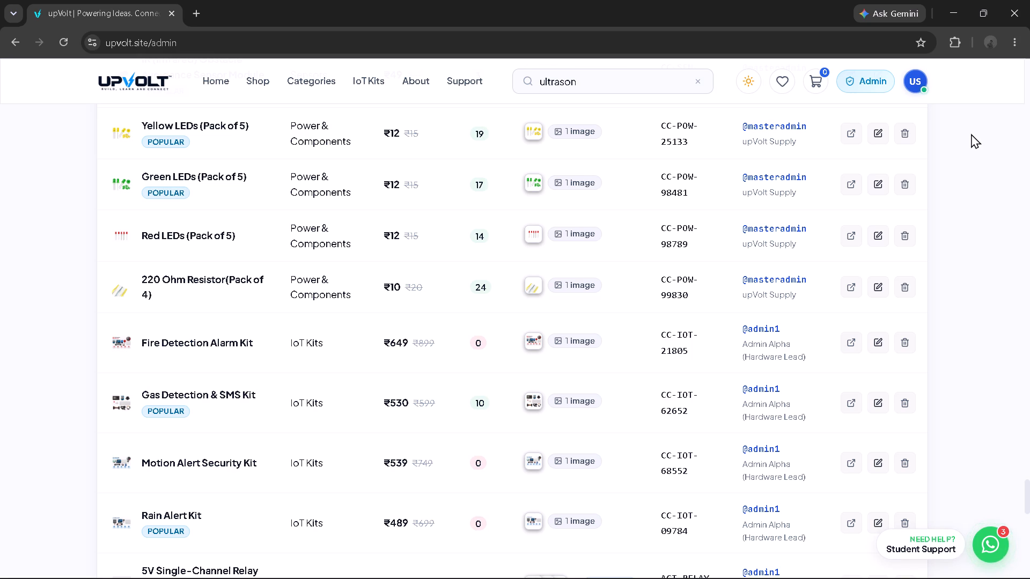
scroll(971, 133, "down", 1)
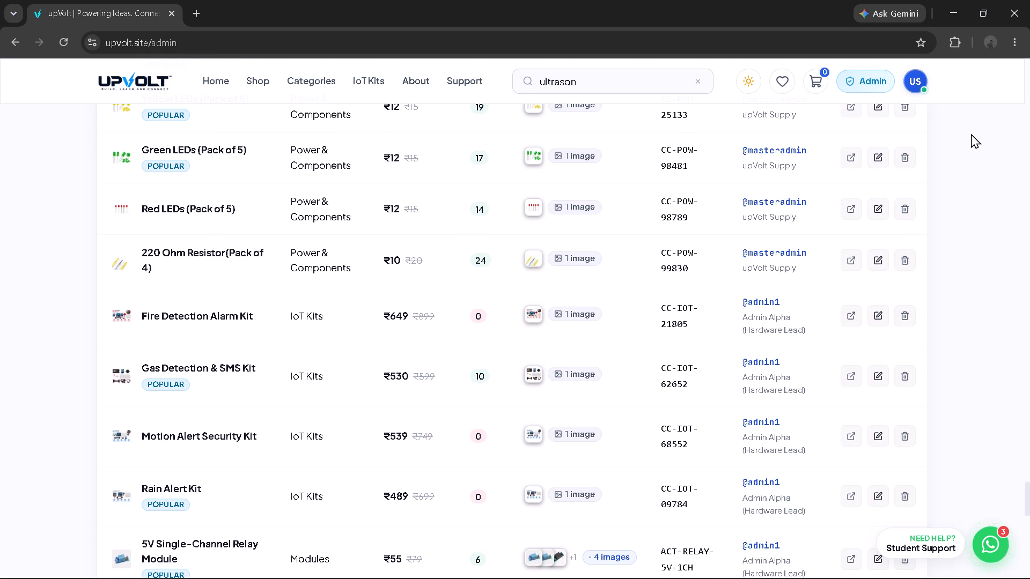
scroll(971, 133, "down", 1)
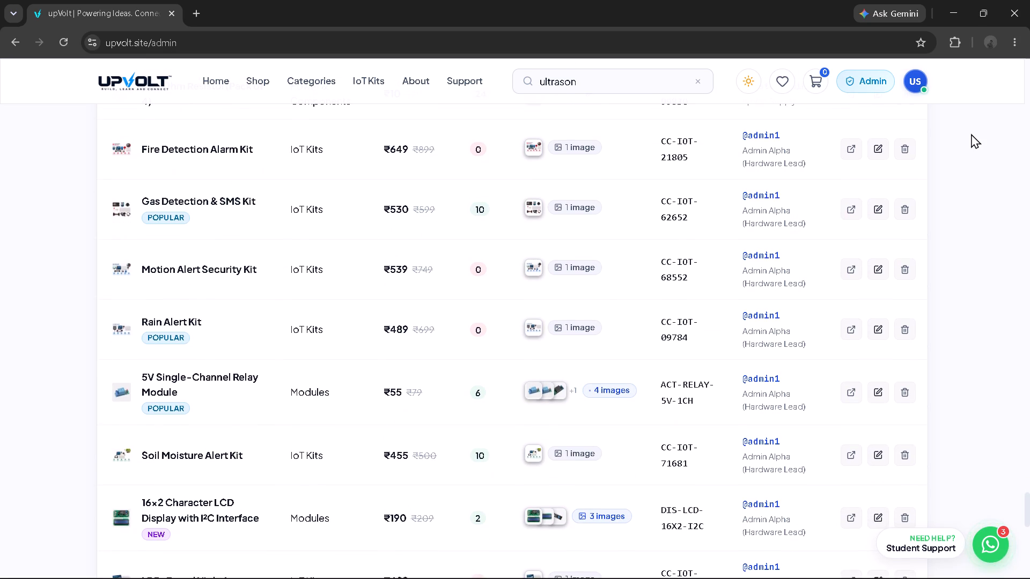
scroll(971, 133, "down", 8)
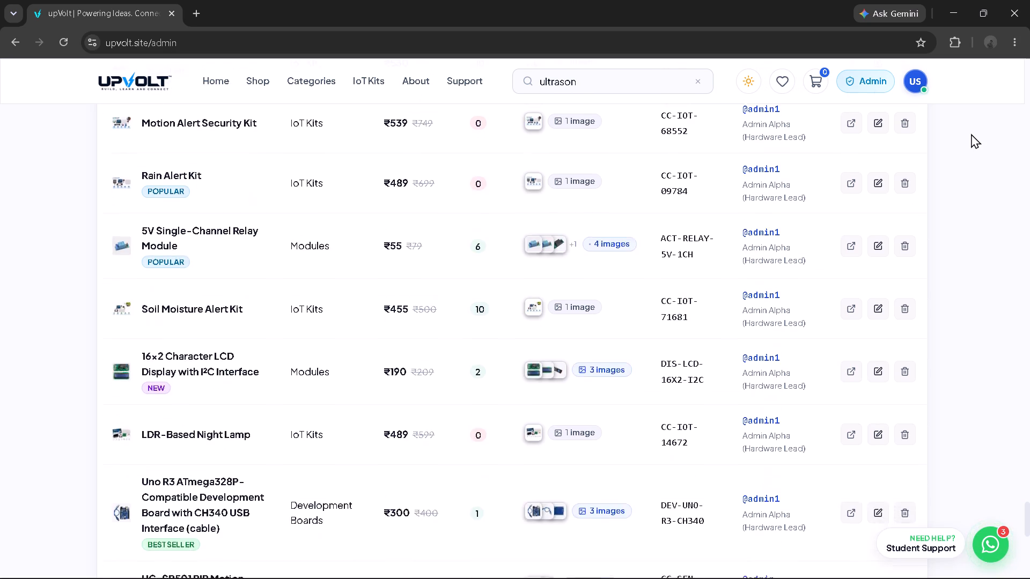
scroll(971, 133, "down", 7)
scroll(971, 133, "up", 4)
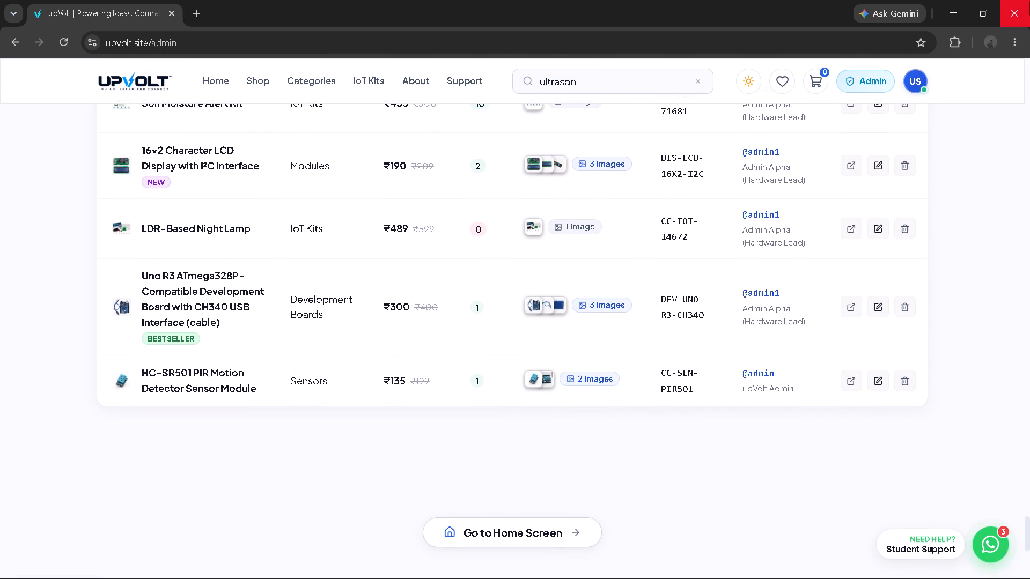
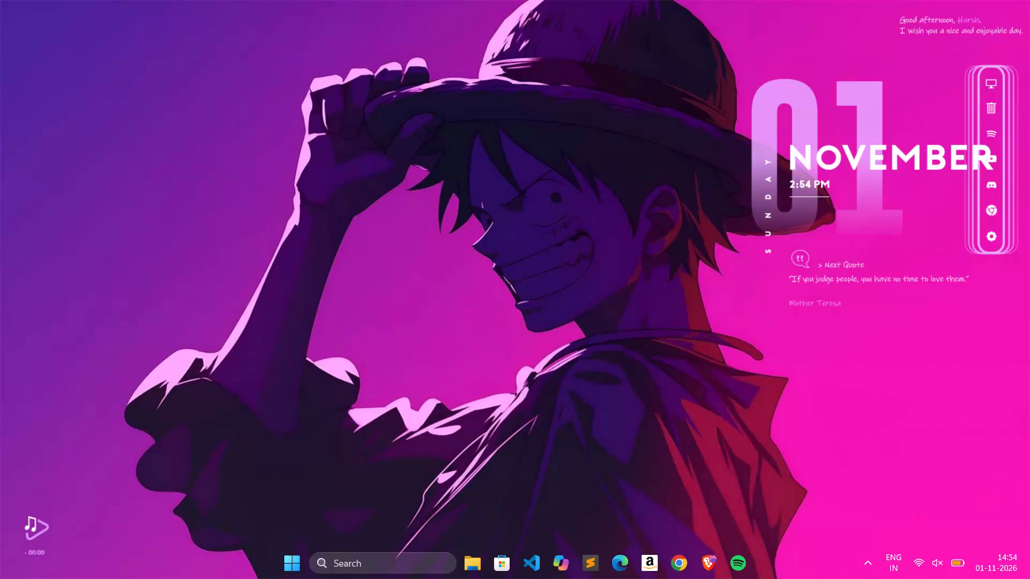
Launch Google Chrome and choose the personal user profile that has a photo as its avatar.
left_click(679, 565)
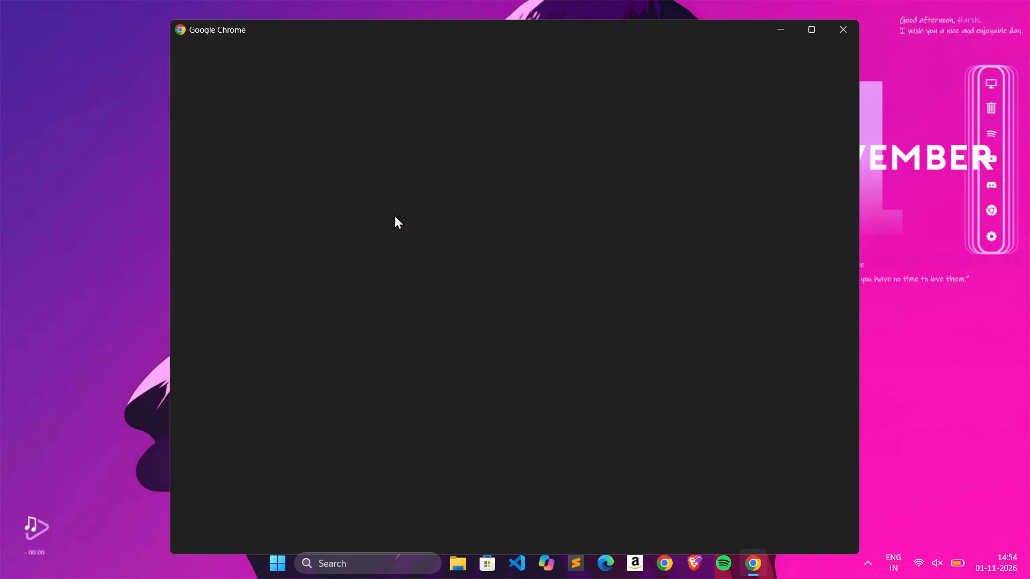
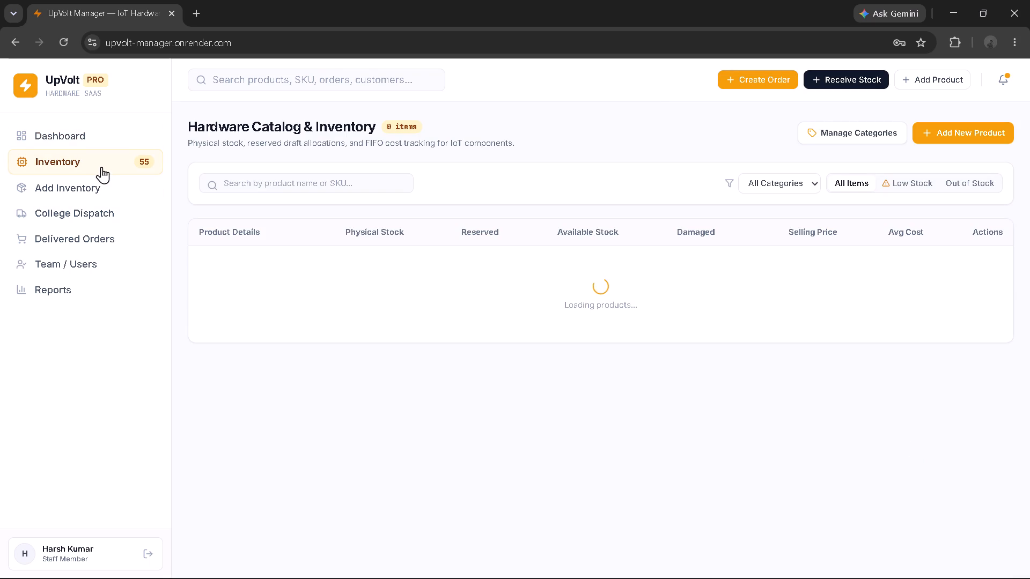
Search the inventory product list for "leds", checking the broader LED matches as well.
left_click(276, 189)
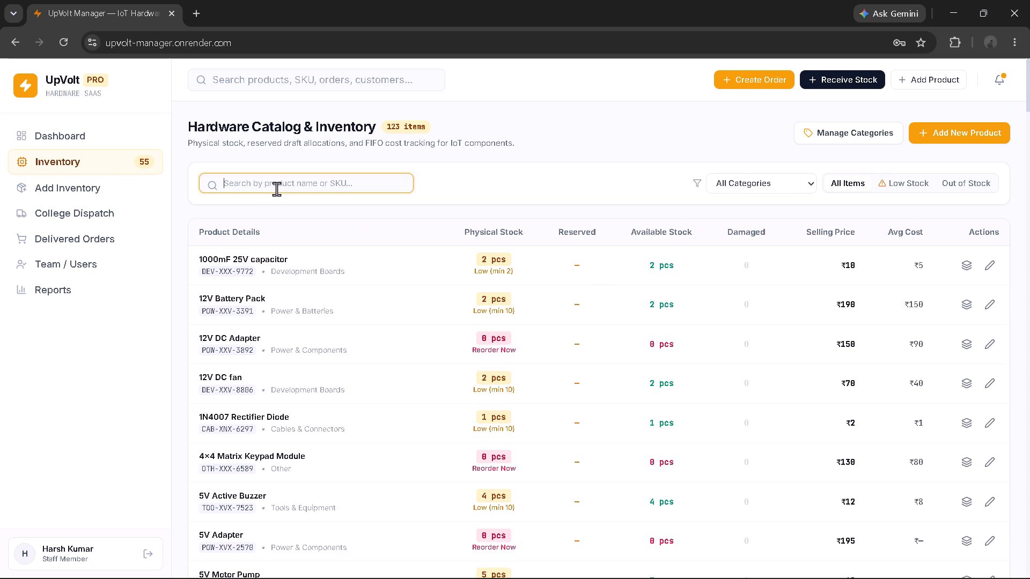
type("leds")
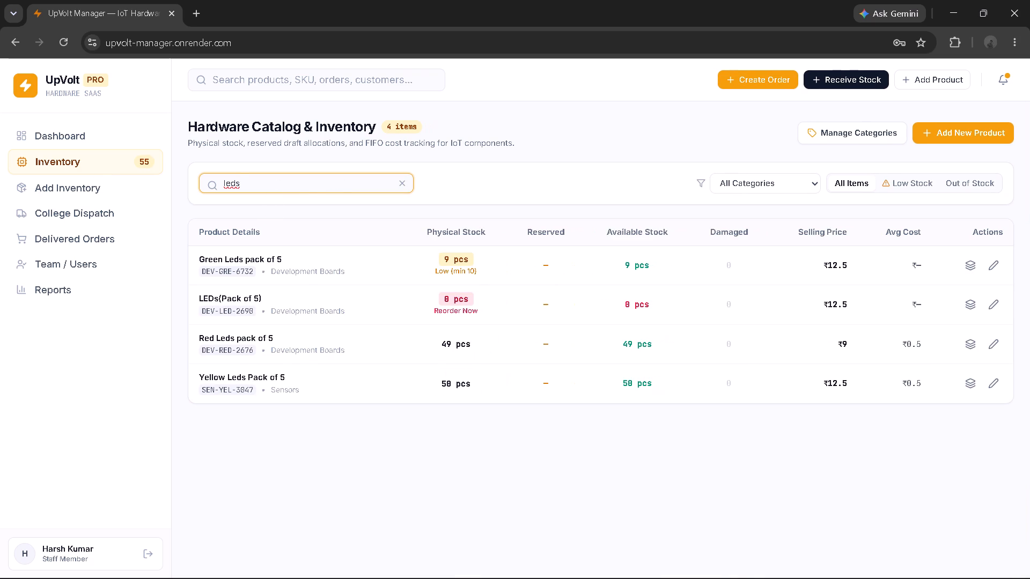
key("BackSpace")
key("BackSpace")
key("BackSpace")
key("BackSpace")
key("BackSpace")
key("BackSpace")
key("BackSpace")
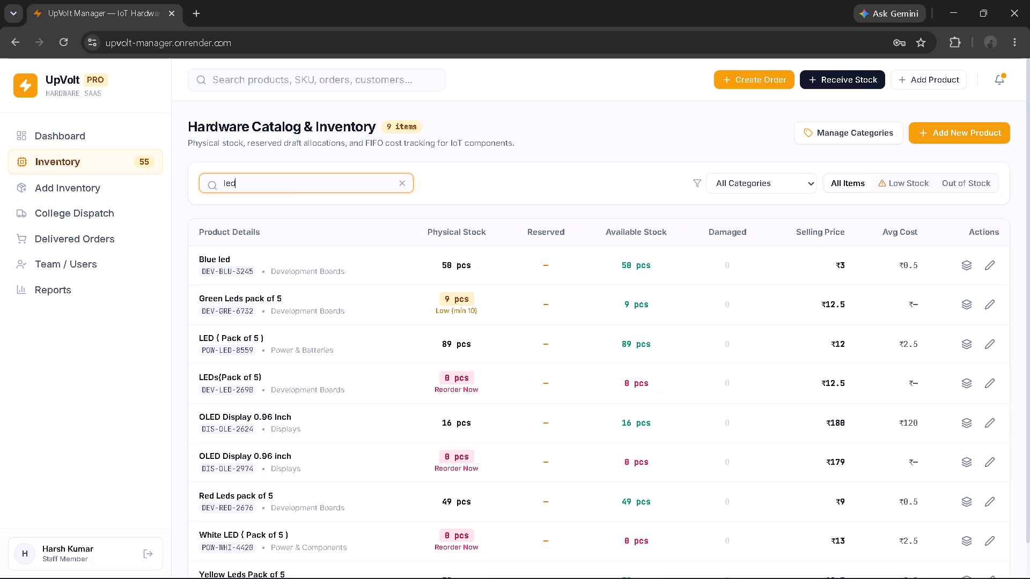
type("leds")
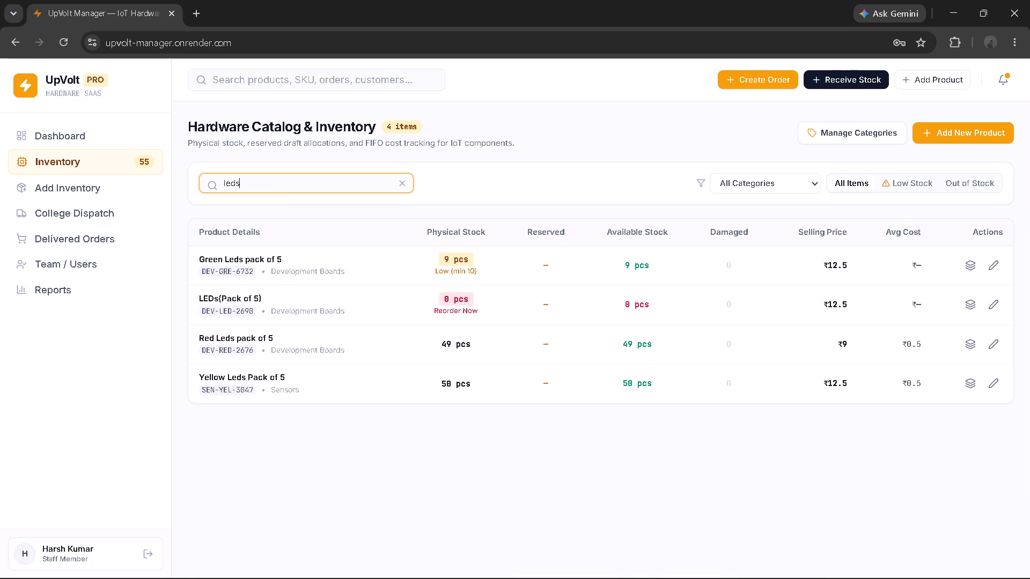
Find IN4007 by searching the inventory for "in4" and open a manual stock adjustment for SKU DEV-INX-2137.
key("BackSpace")
key("BackSpace")
key("BackSpace")
key("BackSpace")
key("i")
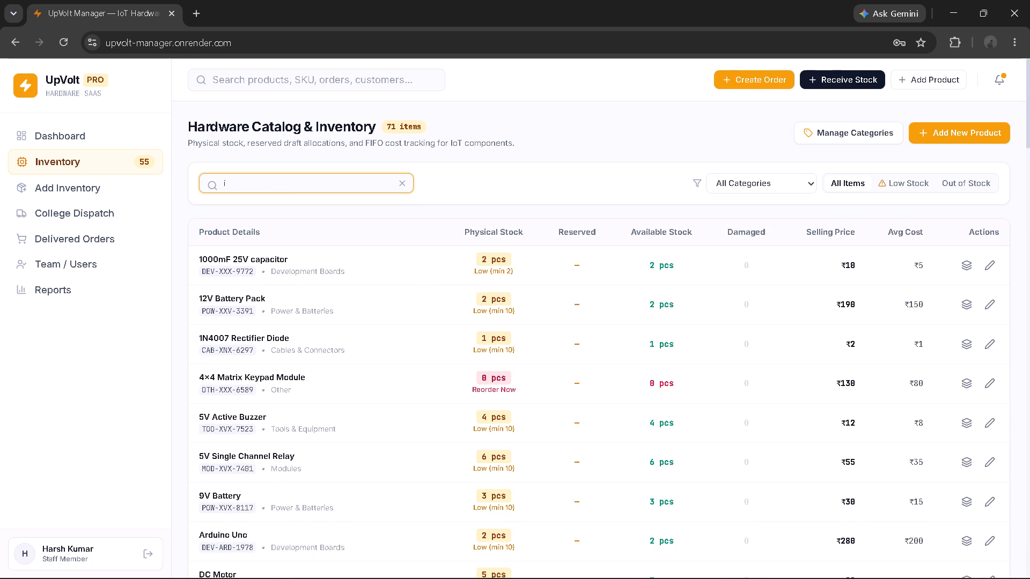
type("n4")
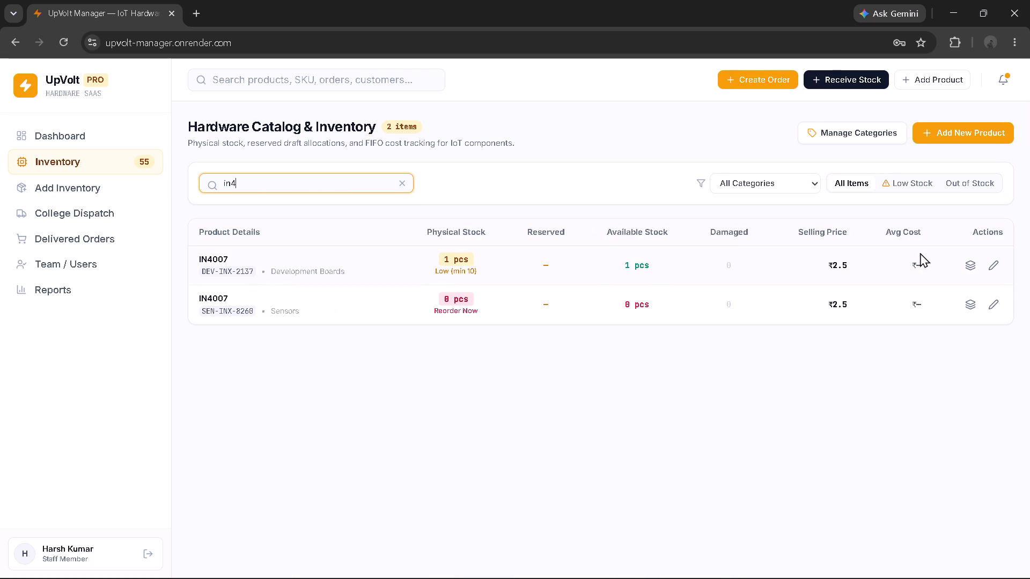
left_click(975, 264)
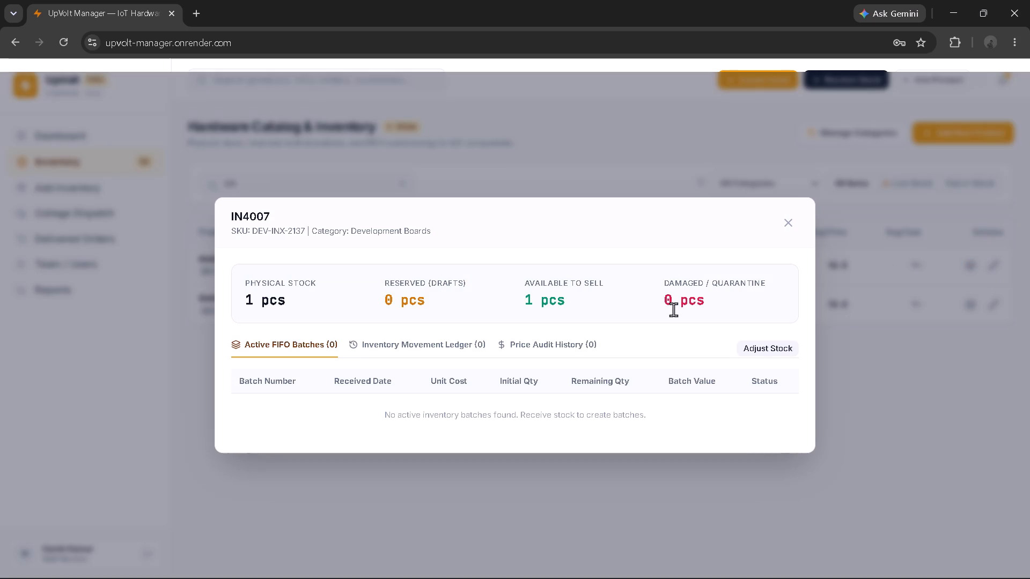
left_click(758, 351)
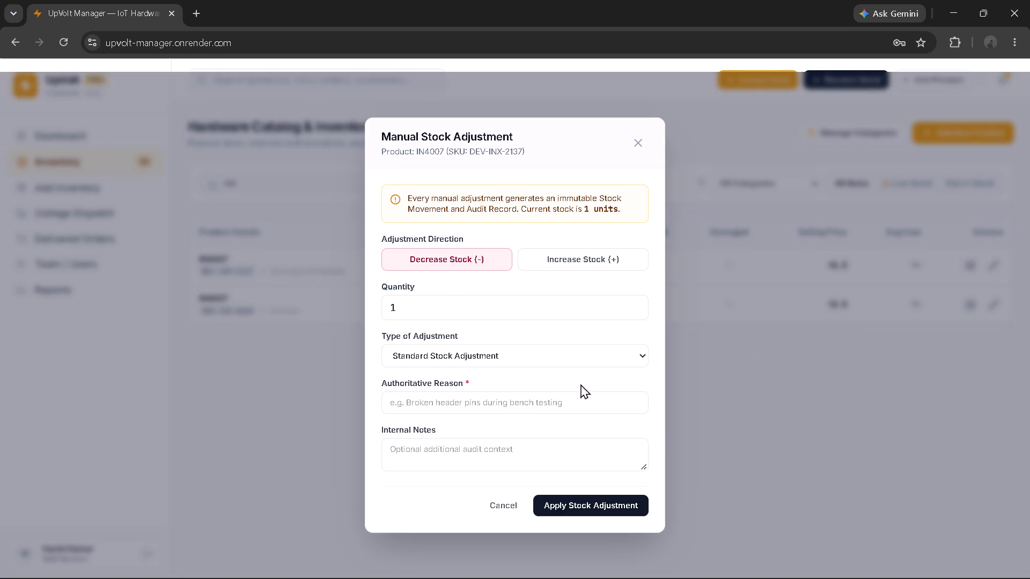
Try to apply a standard stock increase of 7 units to IN4007 with the reason "Adjust".
left_click(519, 403)
key("shift+a")
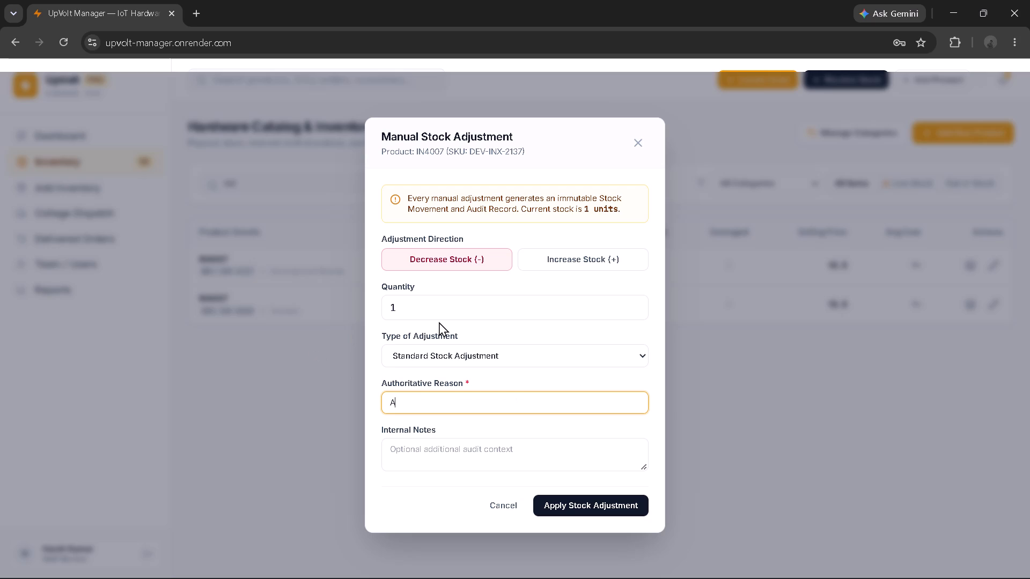
type("djust")
left_click(608, 255)
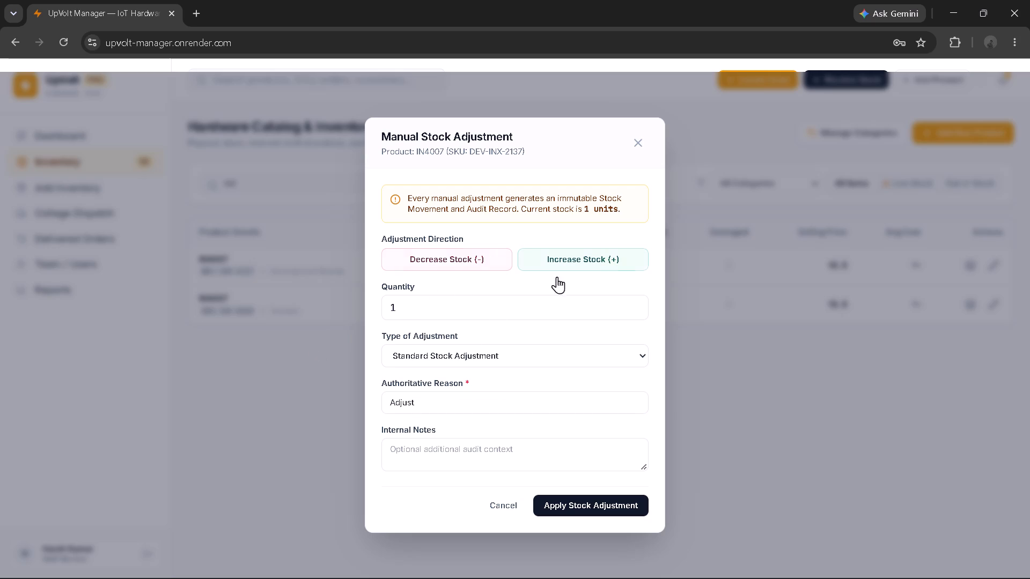
left_click(440, 308)
key("BackSpace")
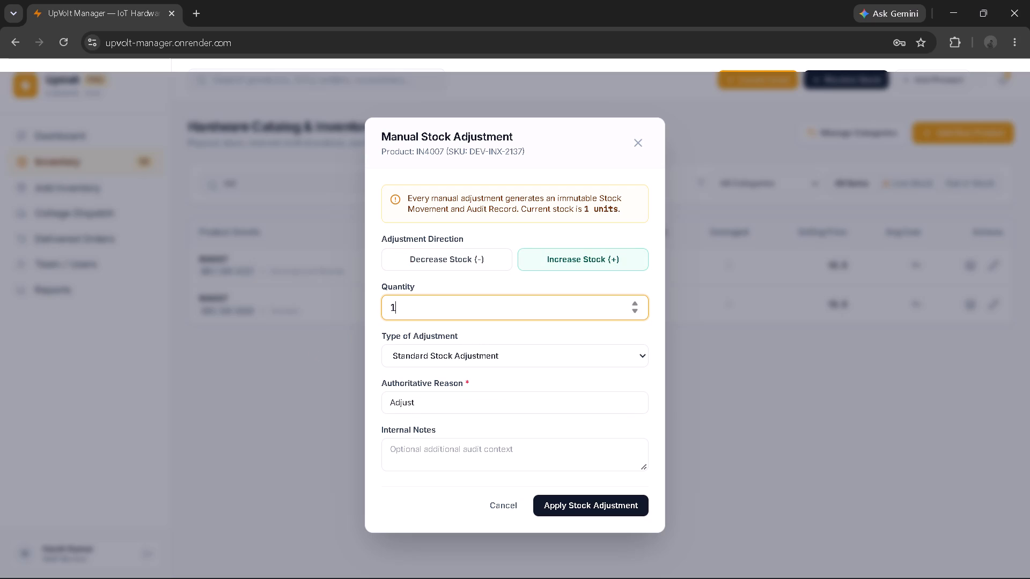
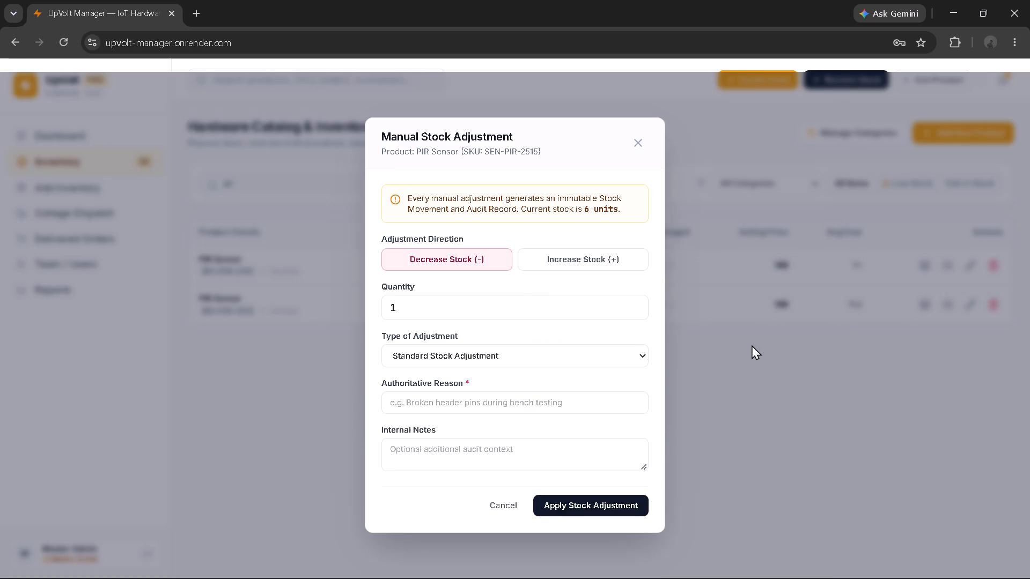
Apply a standard stock decrease of 5 units to PIR Sensor SEN-PIR-2515 with the reason "adj".
left_click(504, 302)
key("BackSpace")
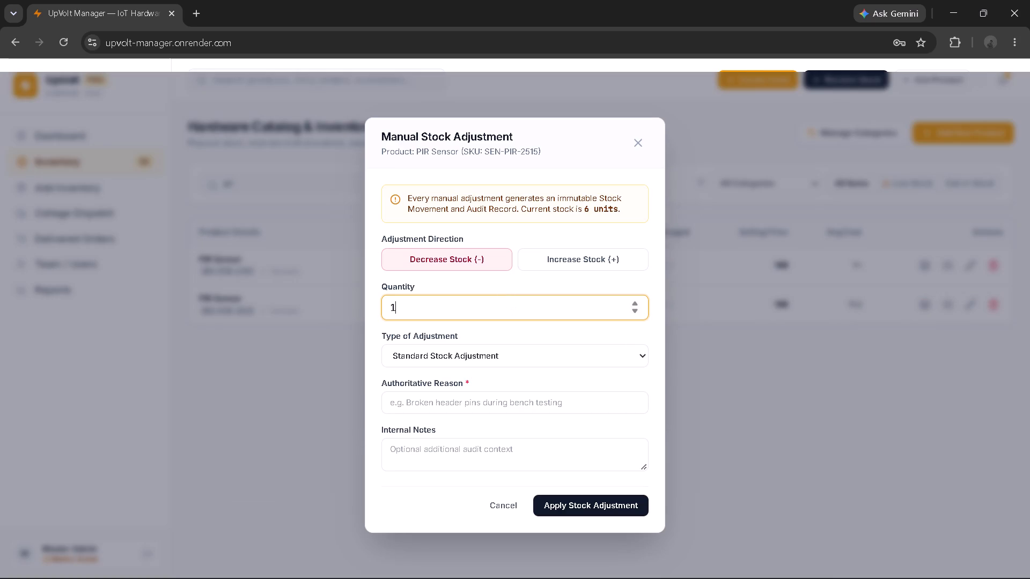
key("Left")
key("BackSpace")
key("5")
key("Right")
key("BackSpace")
left_click(510, 406)
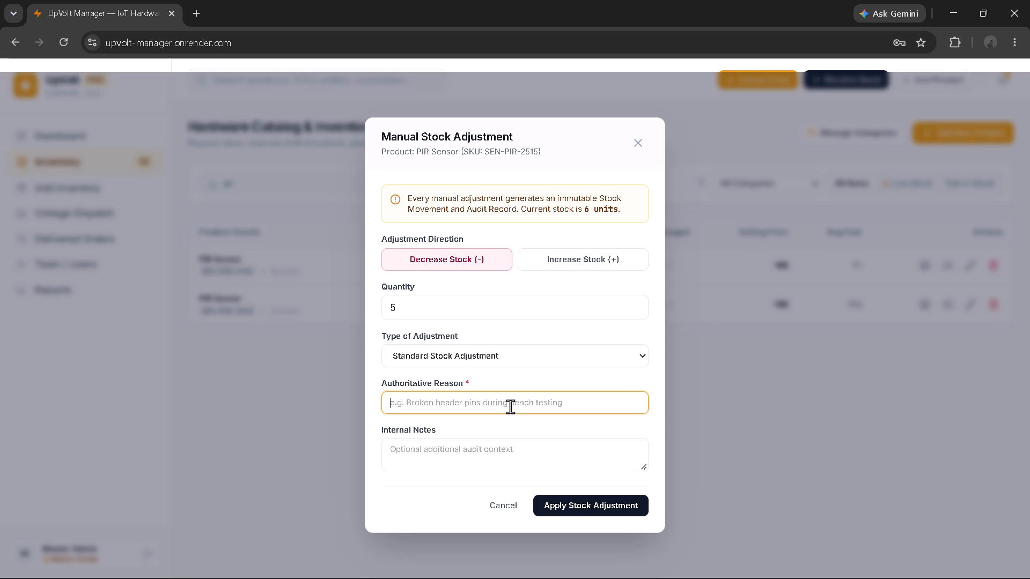
type("adj")
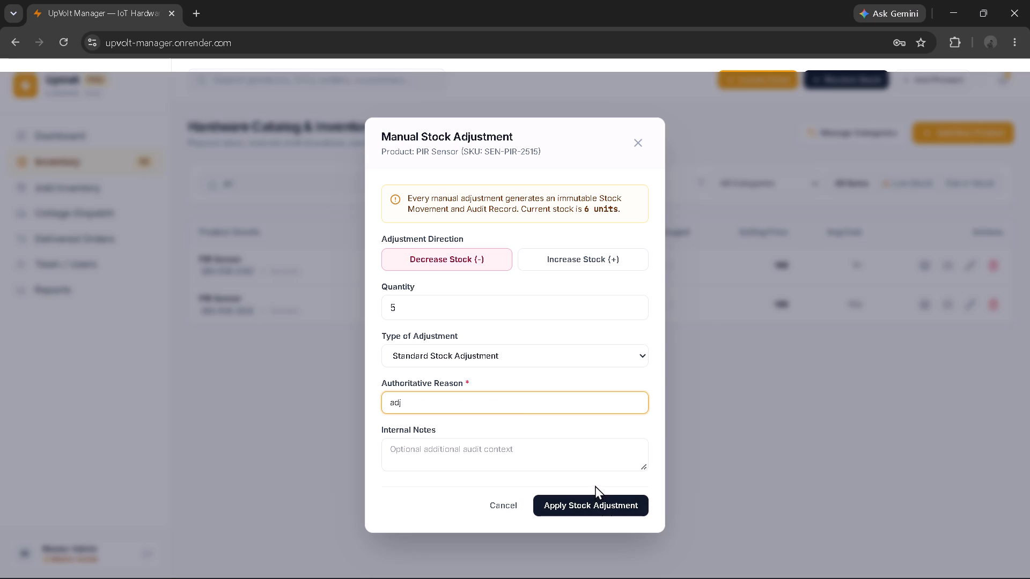
left_click(598, 504)
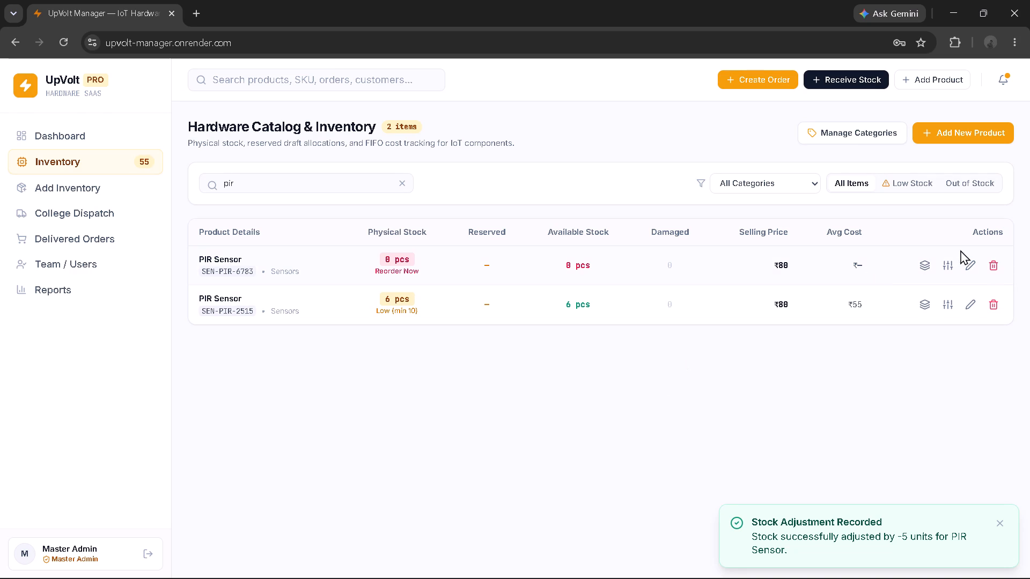
Permanently delete the duplicate PIR Sensor with SKU SEN-PIR-6783 from the catalog, entering "delete" as the confirmation word.
left_click(996, 266)
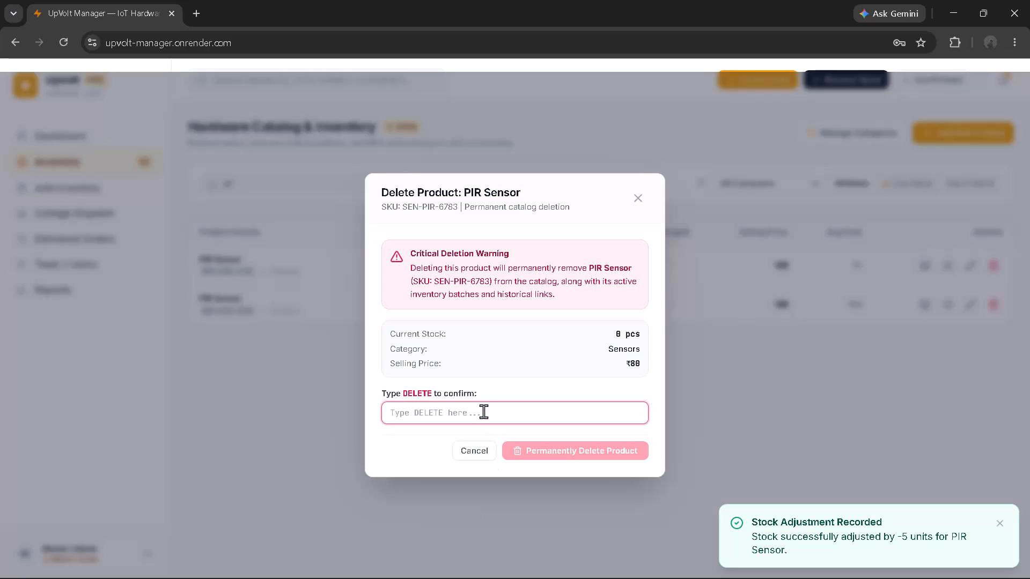
type("DE")
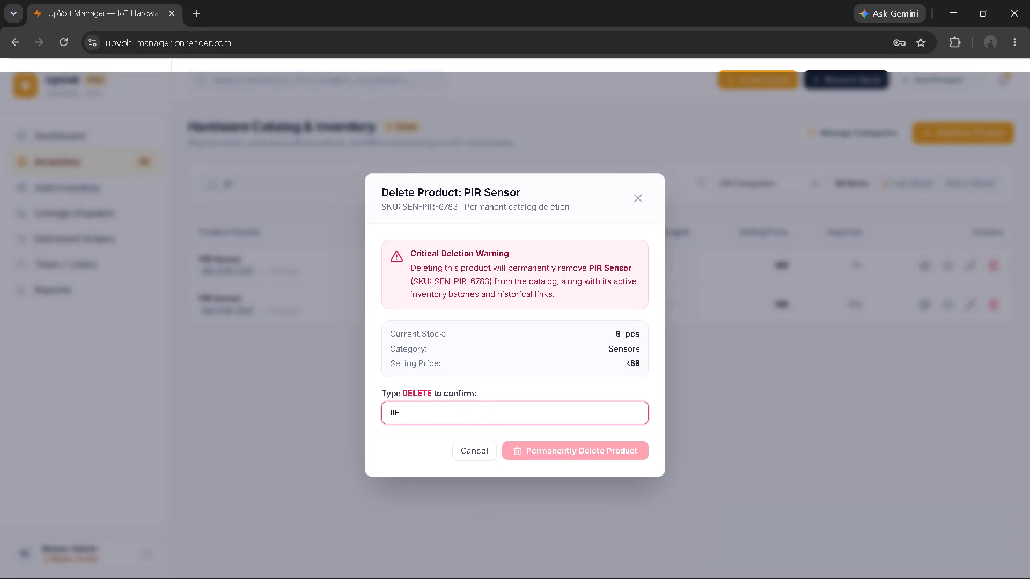
type("Lete")
key("BackSpace")
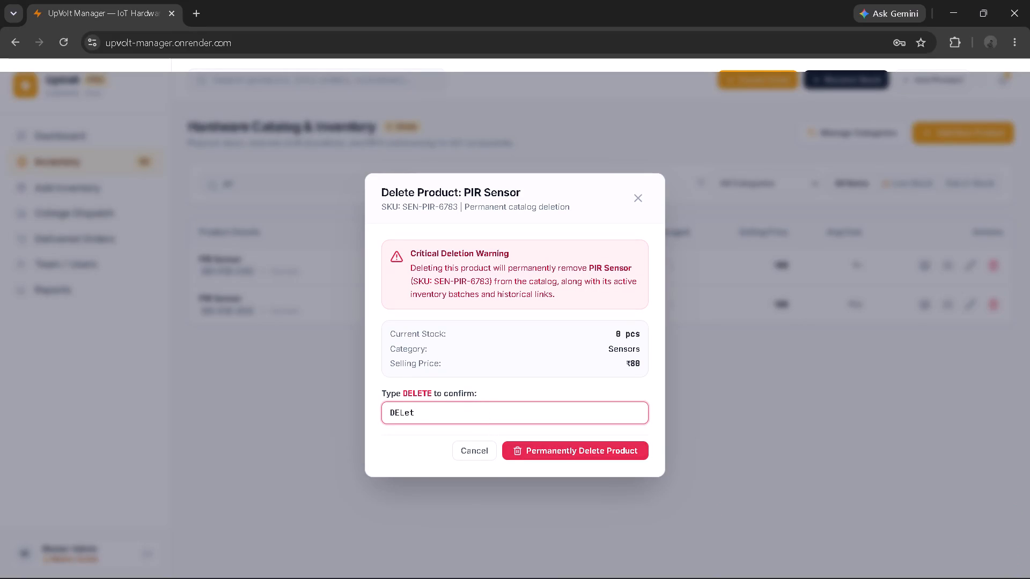
key("BackSpace")
key("BackSpace")
key("BackSpace")
key("BackSpace")
key("BackSpace")
key("BackSpace")
type("delete")
left_click(555, 449)
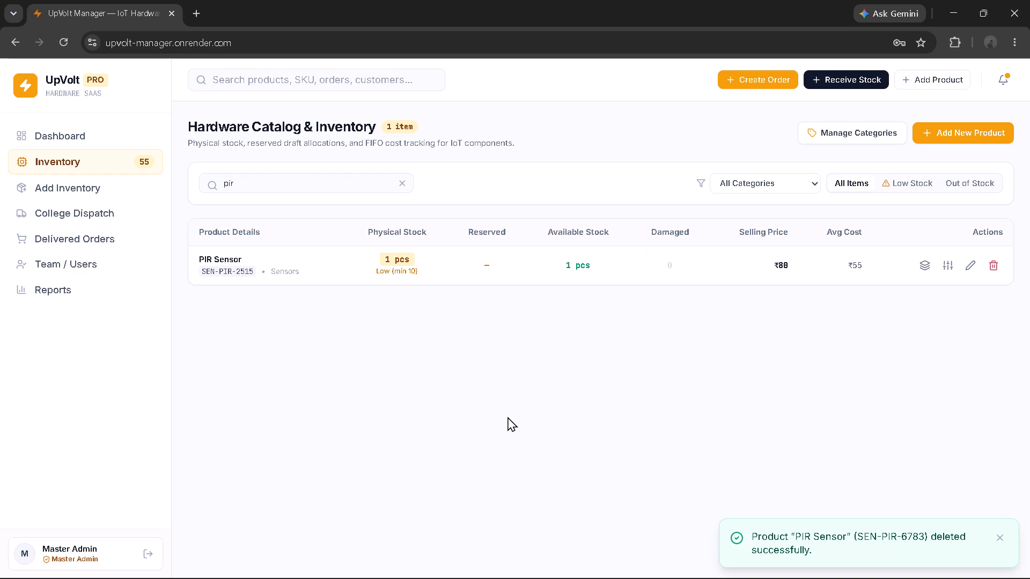
Search the inventory for "mpu" and decrease the stock of MPU-6050 (SEN-MPU-2528) by 11 units with the reason "adj".
left_click(269, 185)
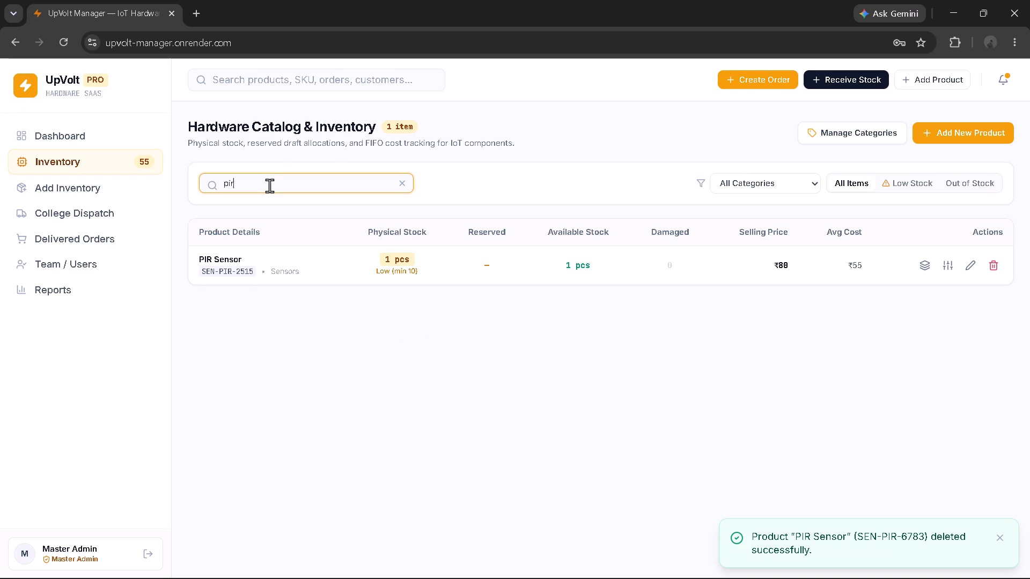
key("BackSpace")
key("BackSpace")
key("BackSpace")
key("BackSpace")
type("mpu")
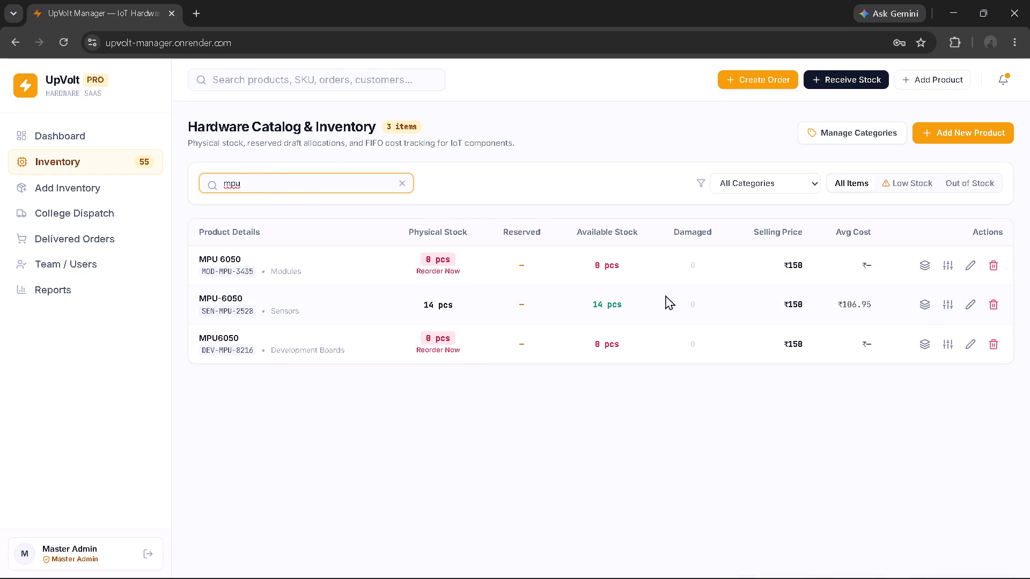
left_click(953, 302)
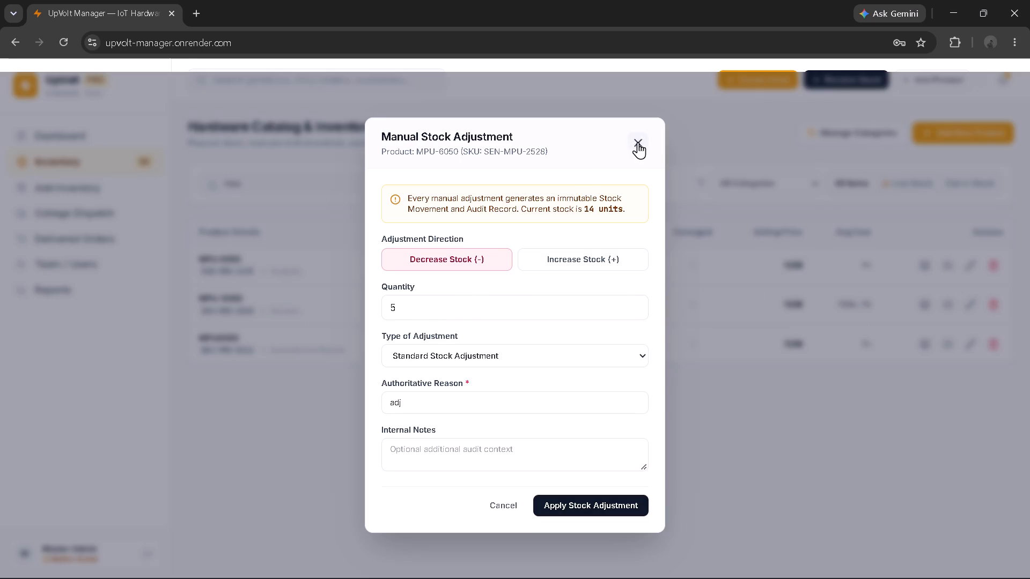
left_click(433, 310)
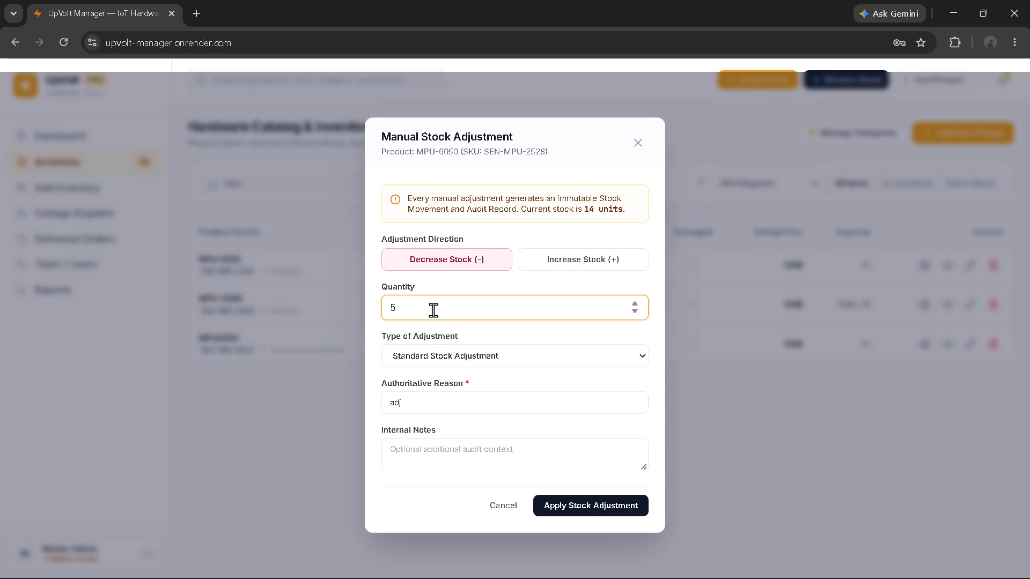
key("BackSpace")
key("1")
left_click(568, 501)
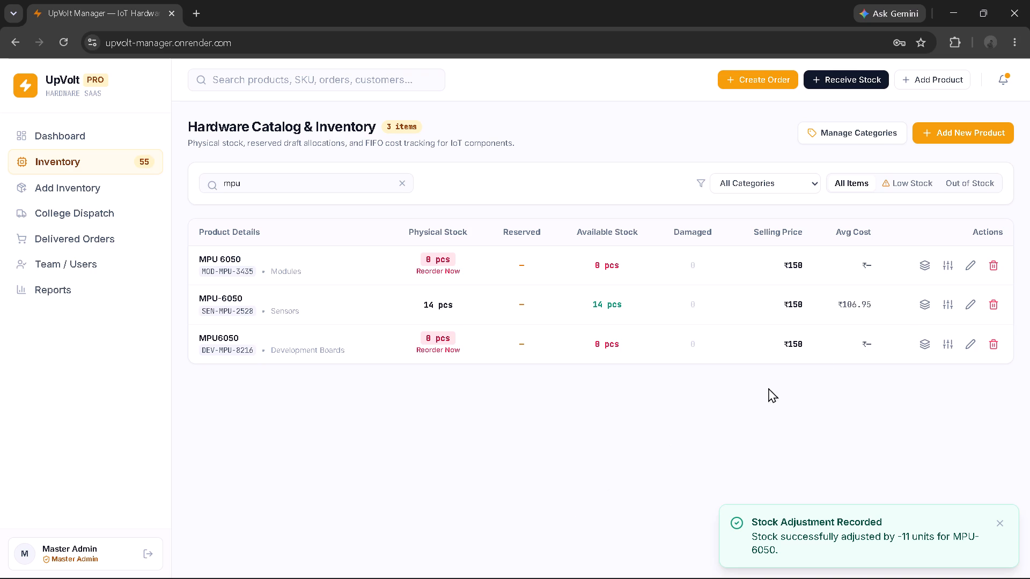
Permanently delete the MPU 6050 product with SKU MOD-MPU-3435 from the Modules category, confirming with "delete".
left_click(991, 265)
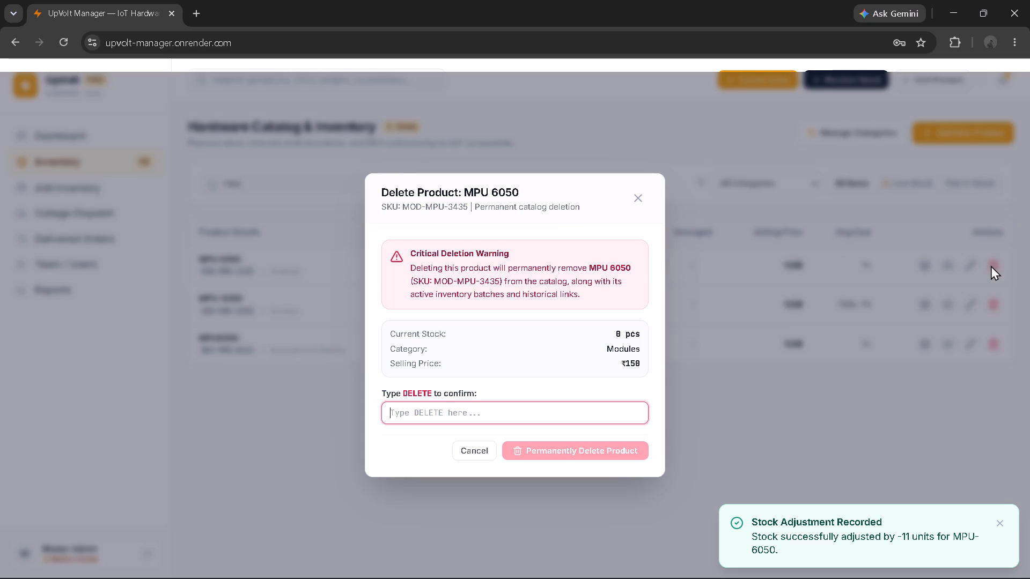
type("delete")
left_click(621, 446)
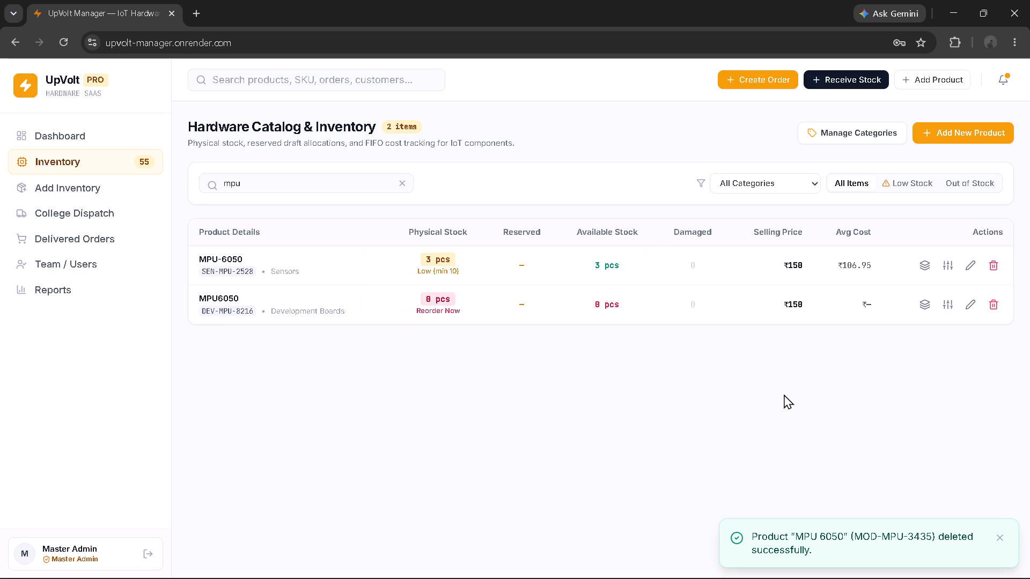
Permanently delete the MPU6050 product with SKU DEV-MPU-8216 from the Development Boards category, confirming with "delete".
left_click(991, 306)
type("delete")
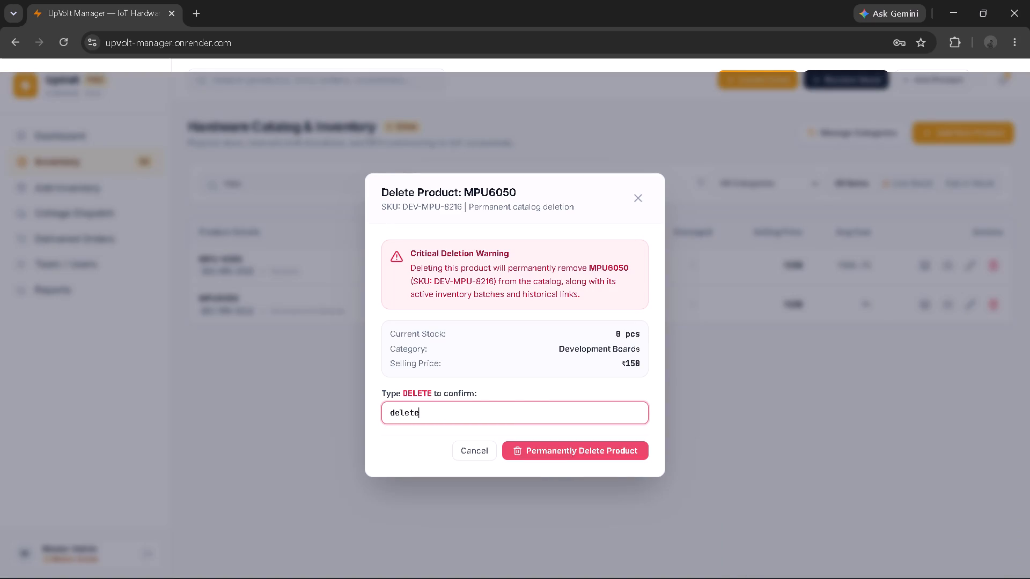
left_click(562, 456)
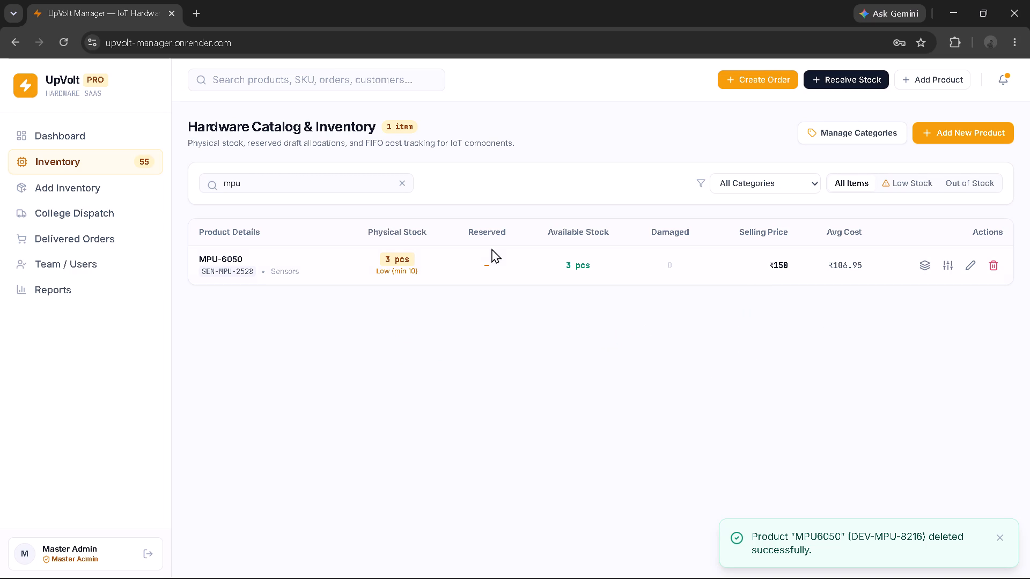
Search the inventory for "boo" and rename the product Booster (MOD-BOO-4298) as "StepUp Boost Converter", saving the change.
left_click(402, 182)
left_click(330, 182)
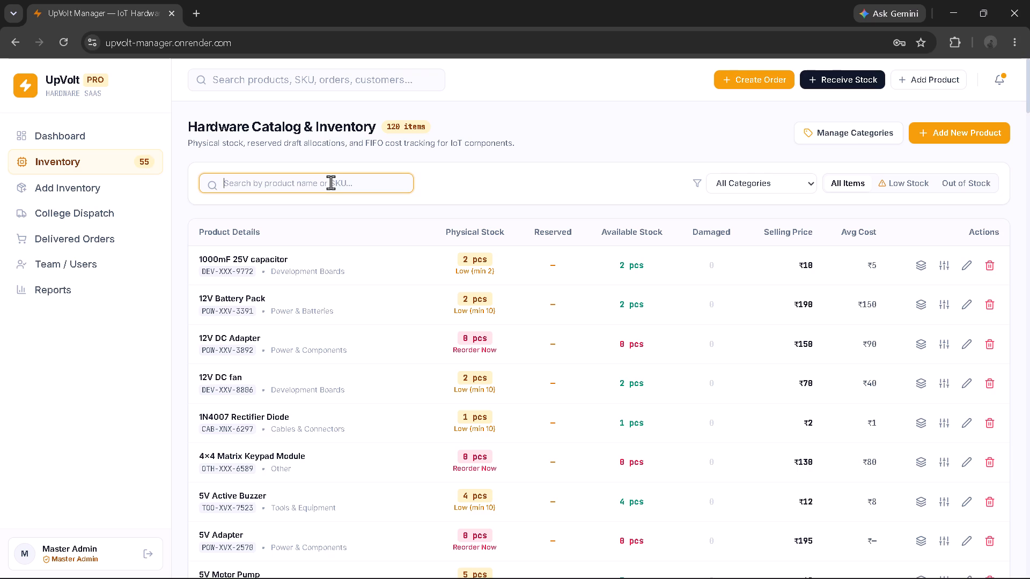
type("boo")
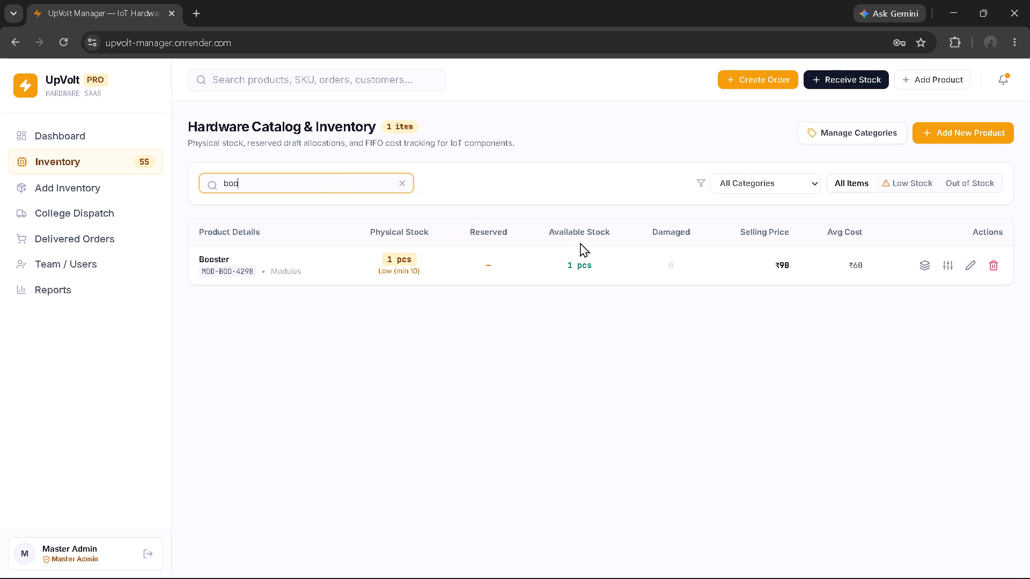
left_click(974, 268)
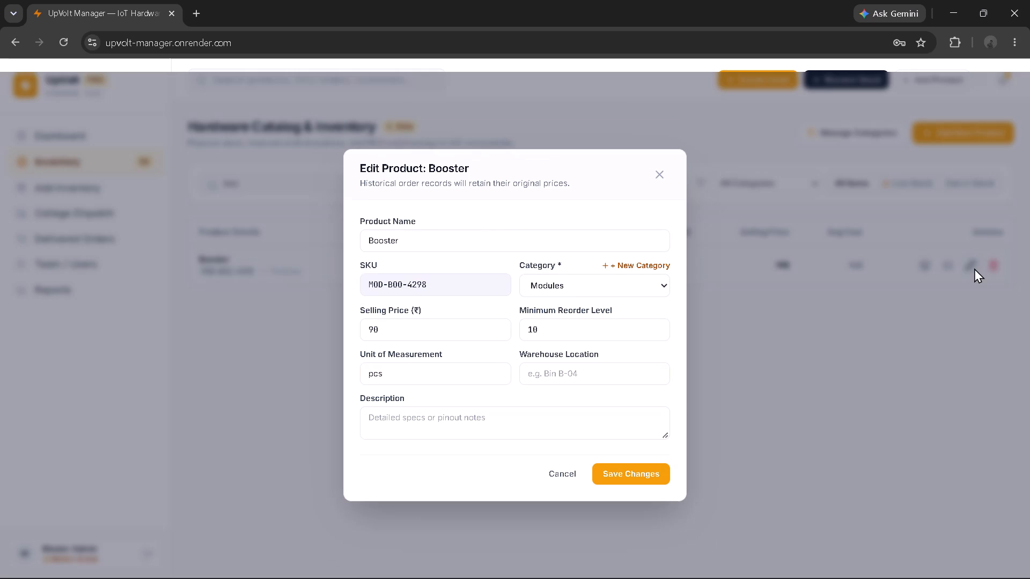
left_click(415, 242)
key("BackSpace")
key("BackSpace")
key("BackSpace")
key("BackSpace")
key("BackSpace")
key("BackSpace")
key("BackSpace")
key("BackSpace")
key("BackSpace")
key("BackSpace")
key("BackSpace")
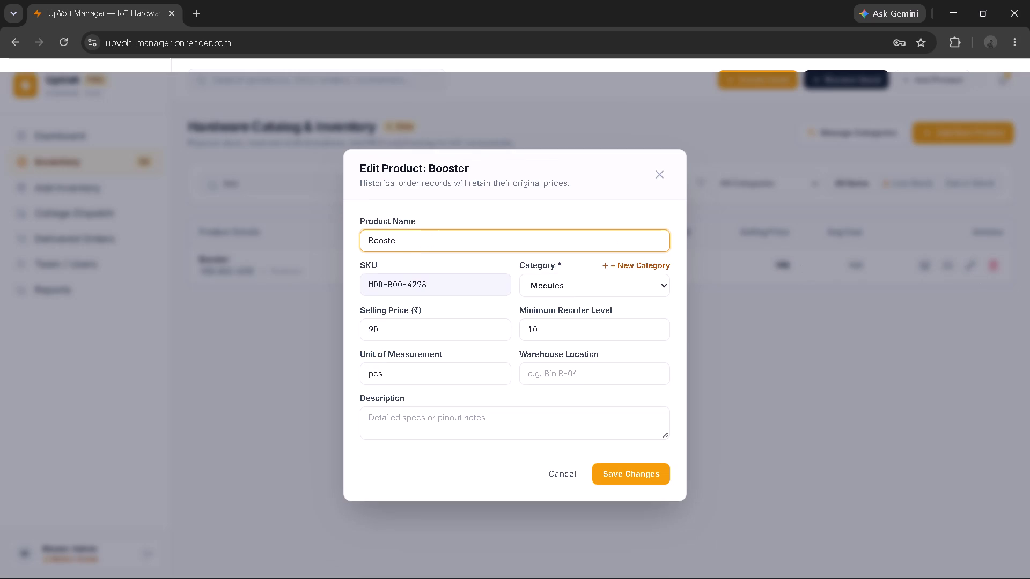
type("Step")
key("shift+i")
key("shift+BackSpace")
key("shift+u")
type("p")
key("space")
type("Boost")
key("space")
type("Converter")
left_click(615, 467)
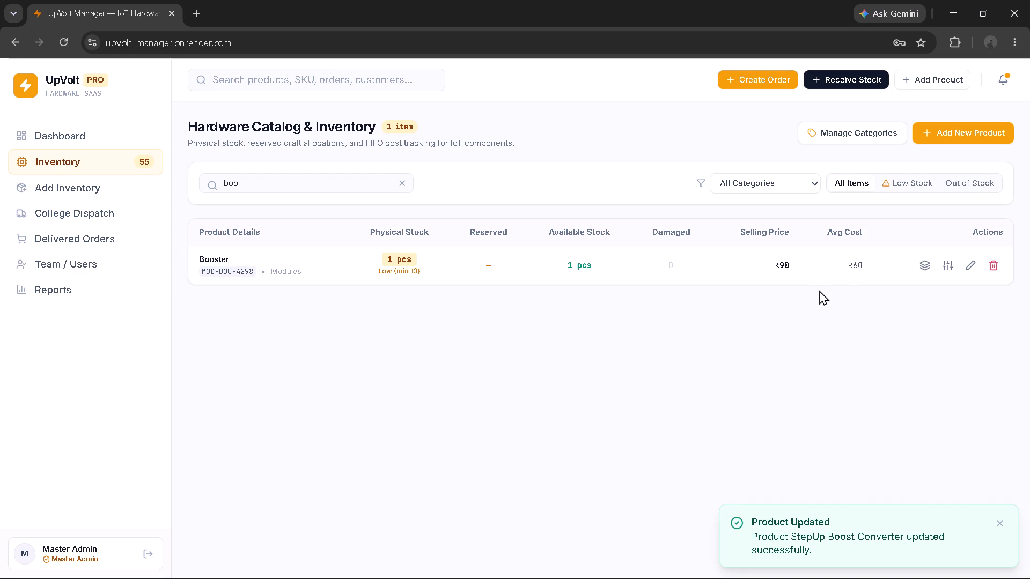
Apply a standard stock increase of 1 unit to product MOD-BOO-4298 with the reason "adj".
left_click(944, 268)
left_click(561, 259)
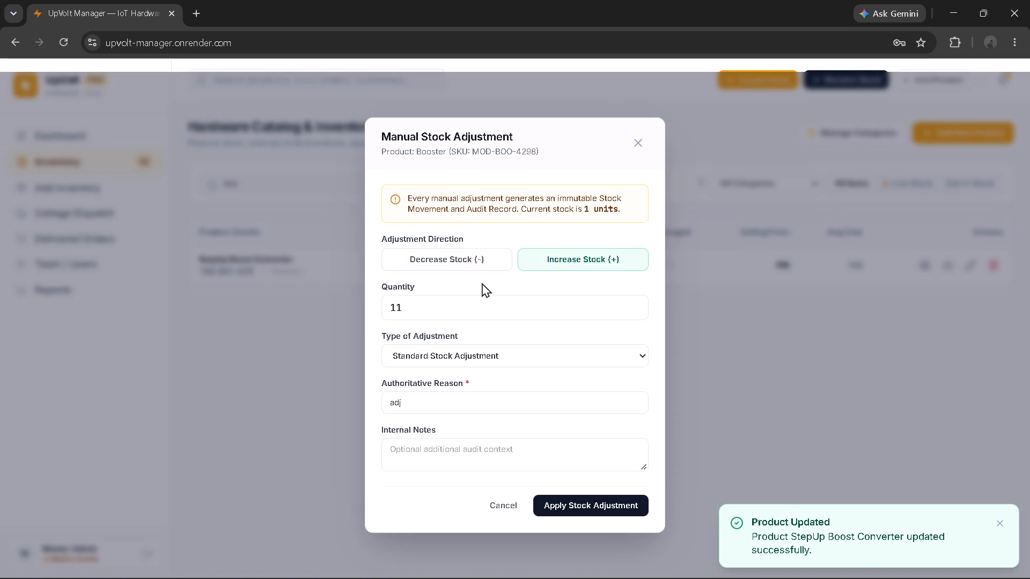
left_click(414, 304)
key("BackSpace")
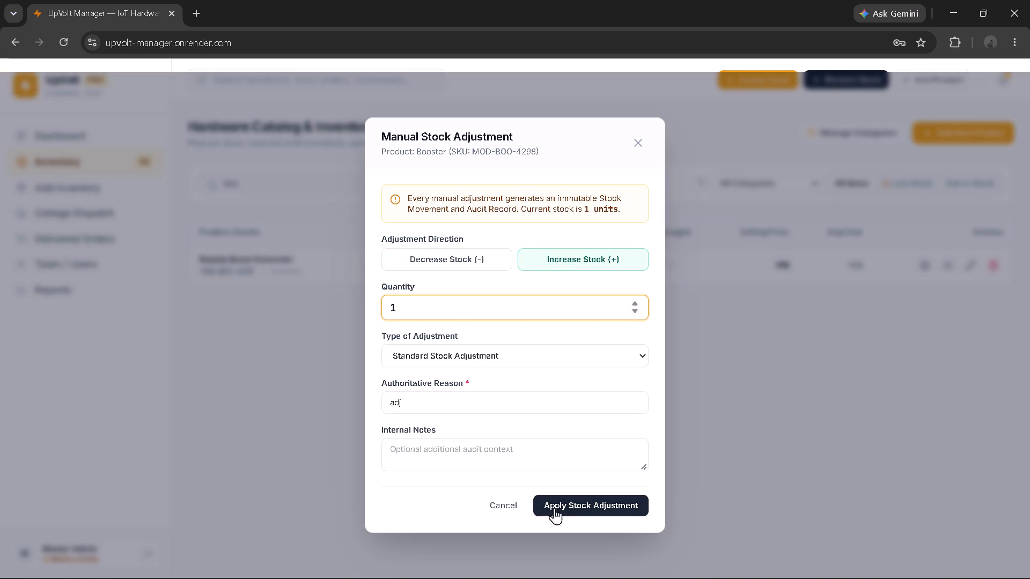
left_click(570, 502)
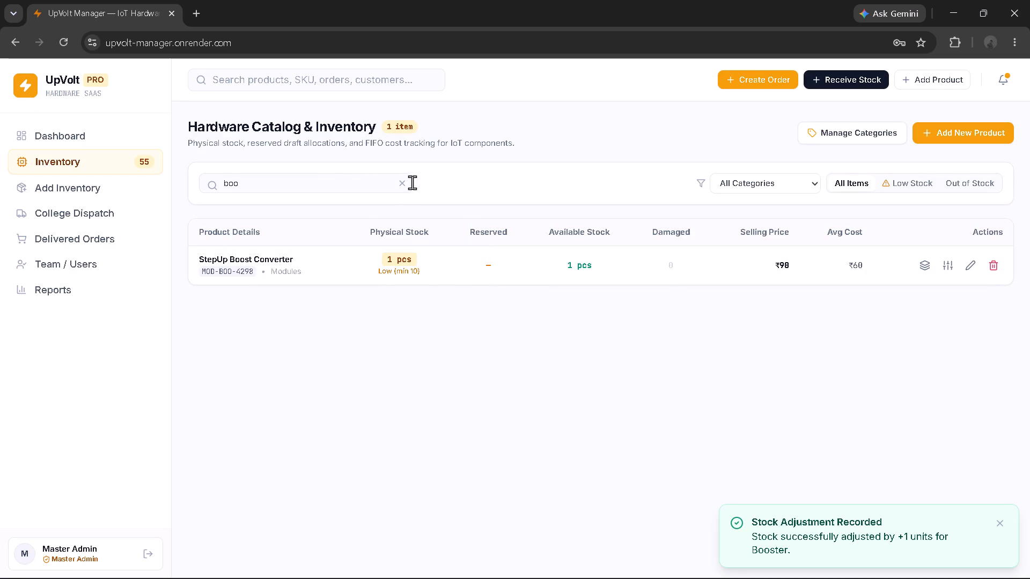
Search the inventory product list for "12v" and review the matching products' stock.
left_click(345, 184)
key("BackSpace")
key("BackSpace")
key("BackSpace")
key("BackSpace")
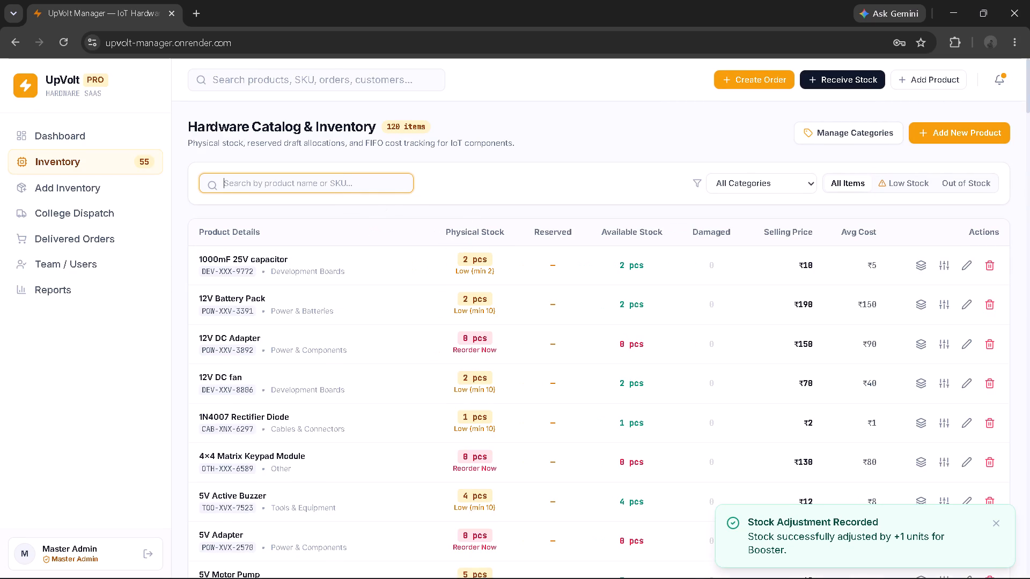
type("12v")
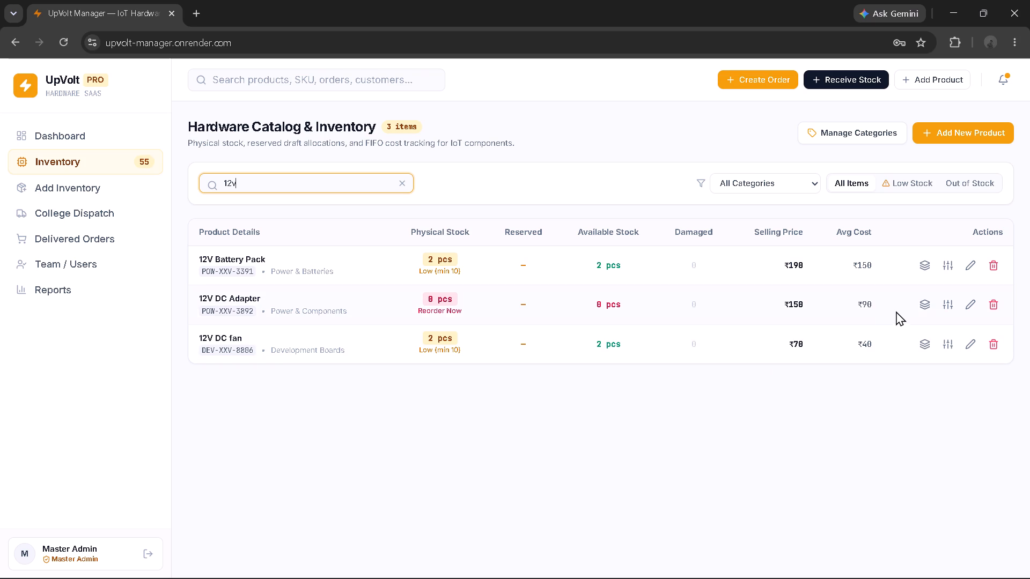
Search the inventory for "rfi" and apply a stock increase of 1 unit to the Rfid Kit (IOT-RFI-6285).
left_click(403, 184)
left_click(303, 176)
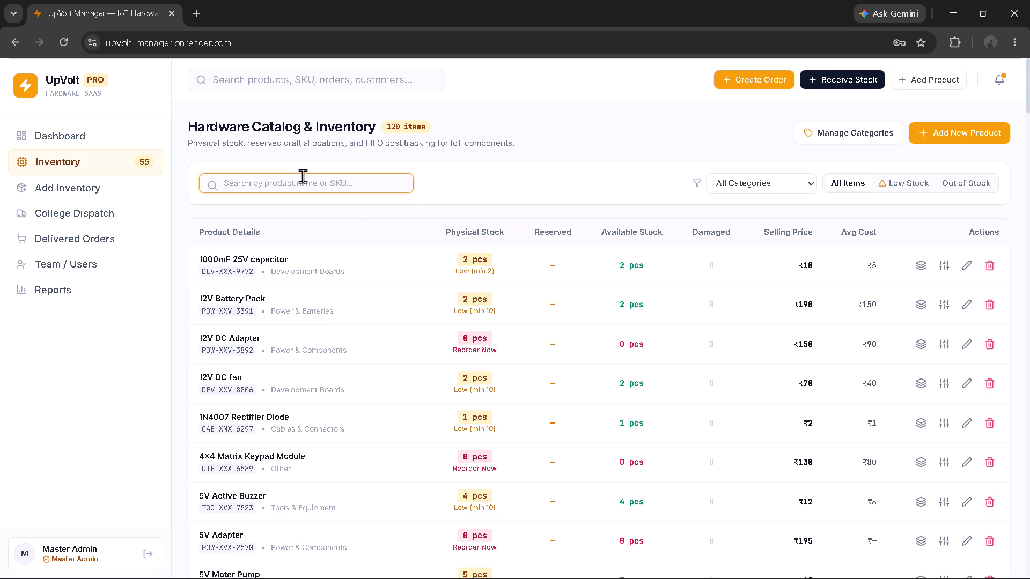
key("e")
key("BackSpace")
type("rfi")
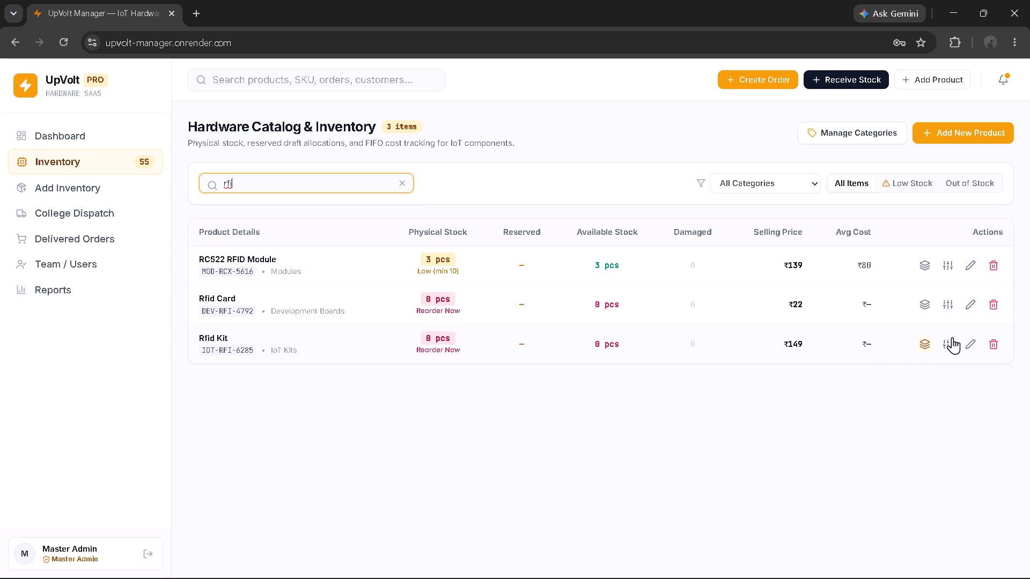
left_click(969, 346)
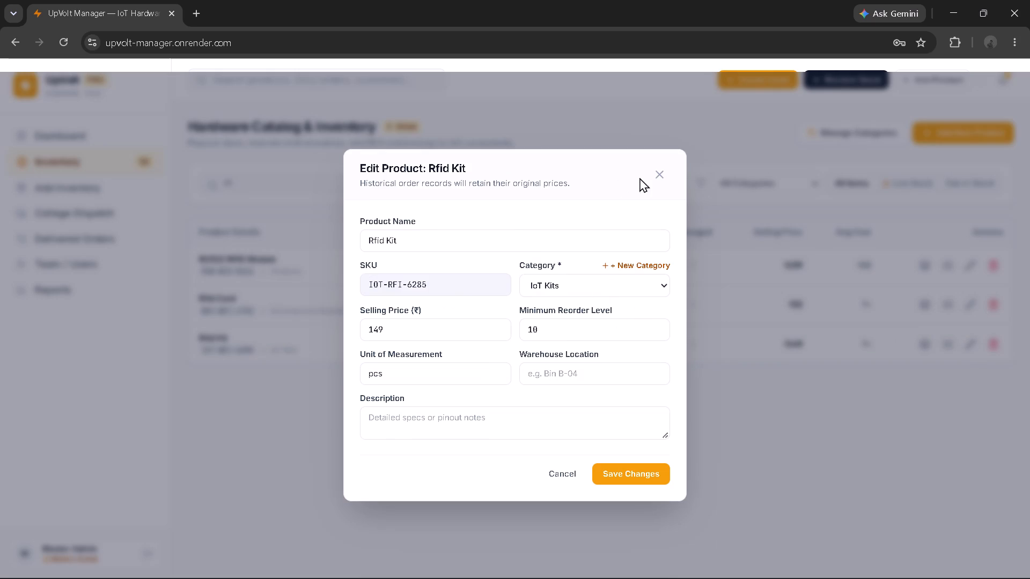
left_click(668, 174)
left_click(947, 347)
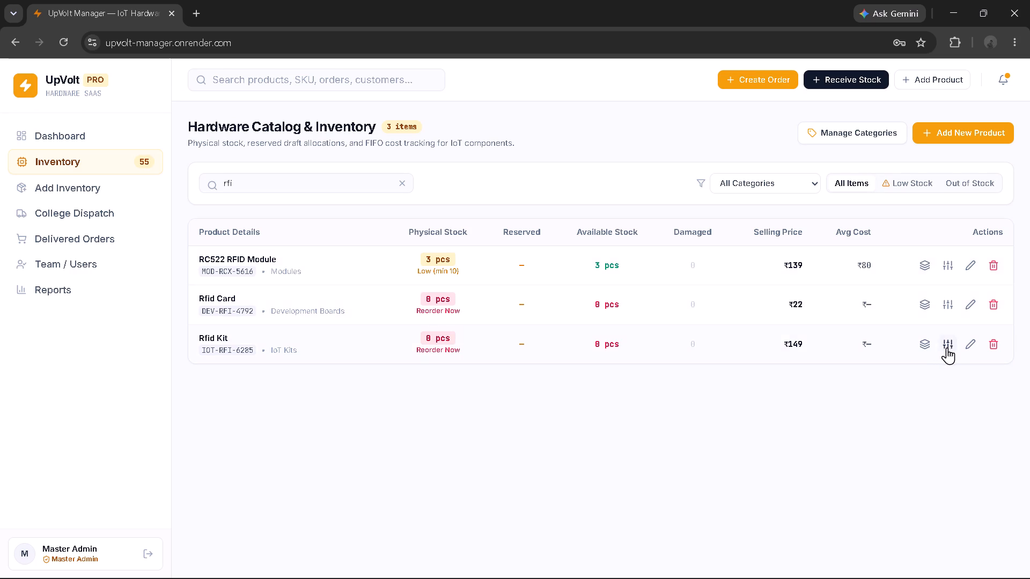
left_click(587, 500)
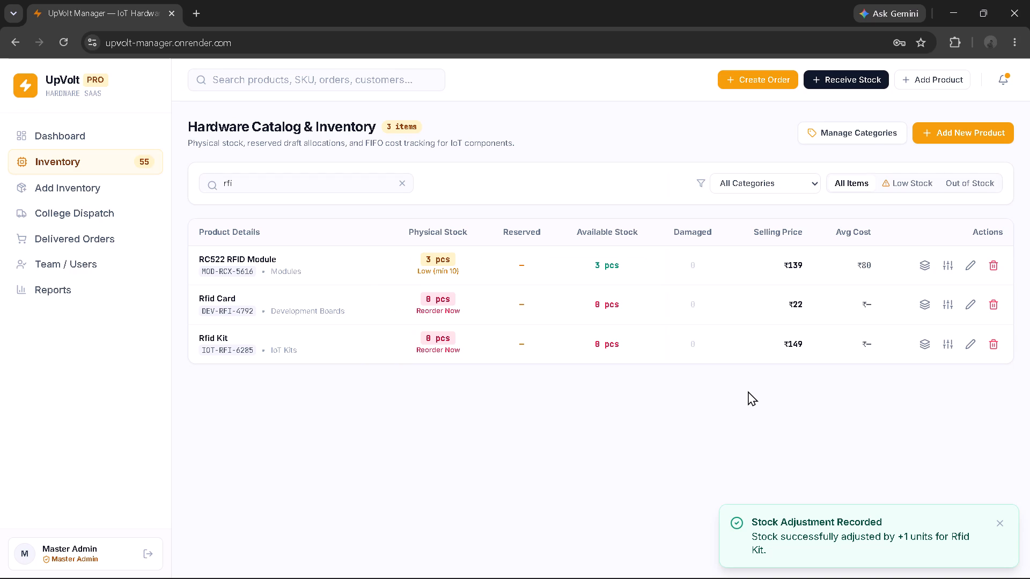
Permanently delete the RC522 RFID Module product (MOD-RCX-5616) from the Modules category, confirming with "delete".
left_click(991, 267)
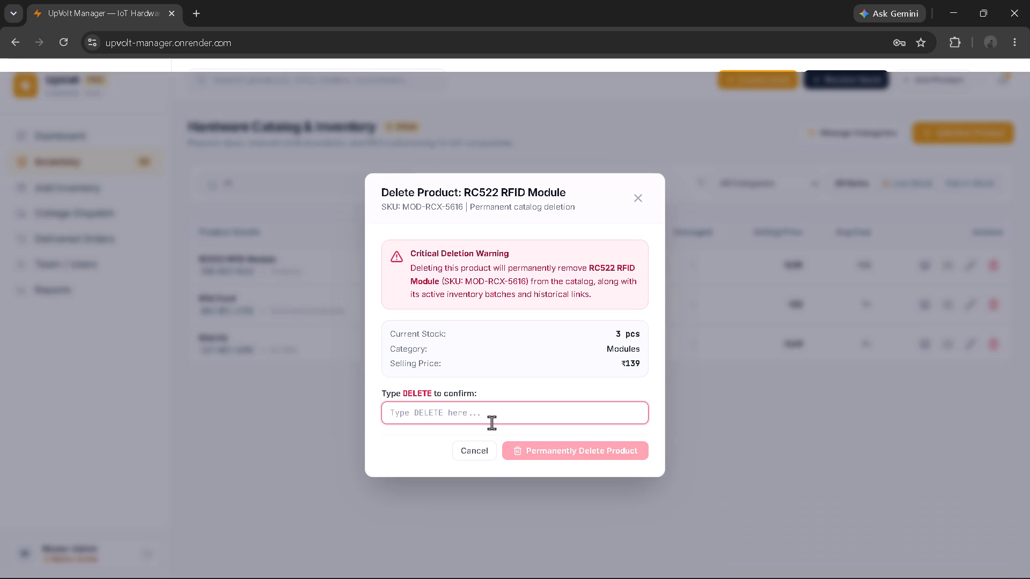
type("delete")
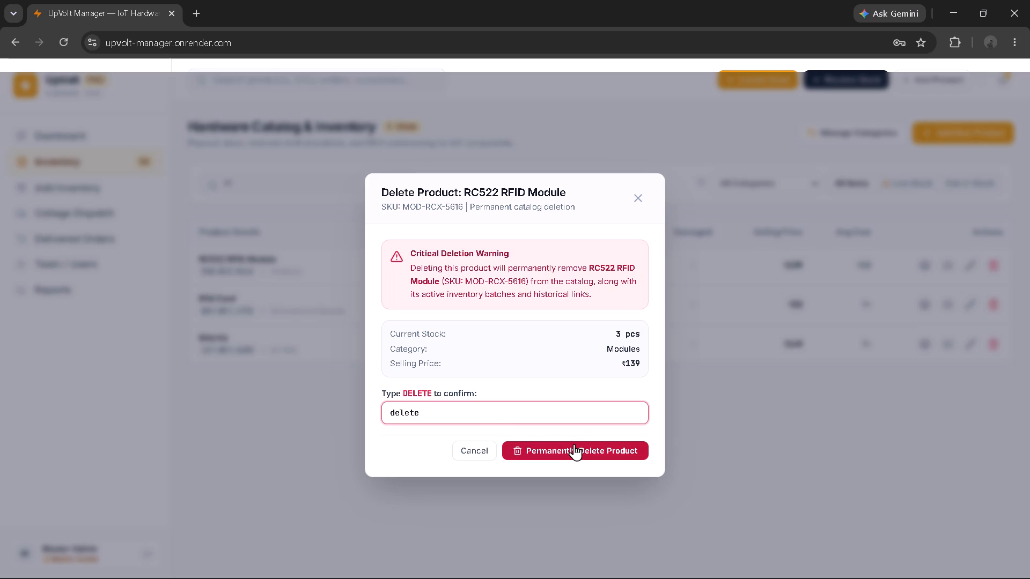
left_click(574, 444)
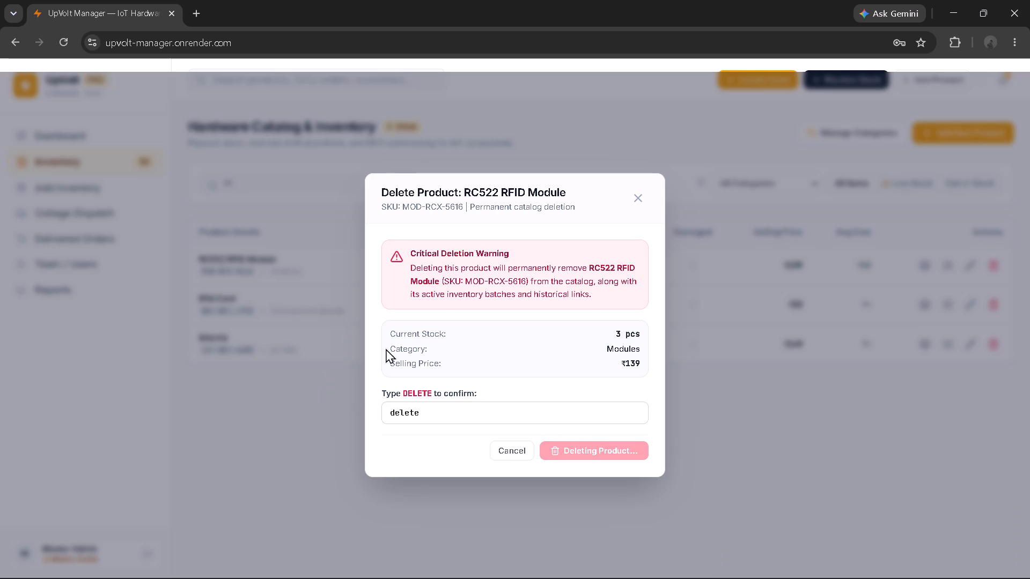
Search the inventory for "mq3" and apply a standard stock increase of 2 units to MQ3 (SEN-MQX-8540) with the reason "adj".
left_click(326, 183)
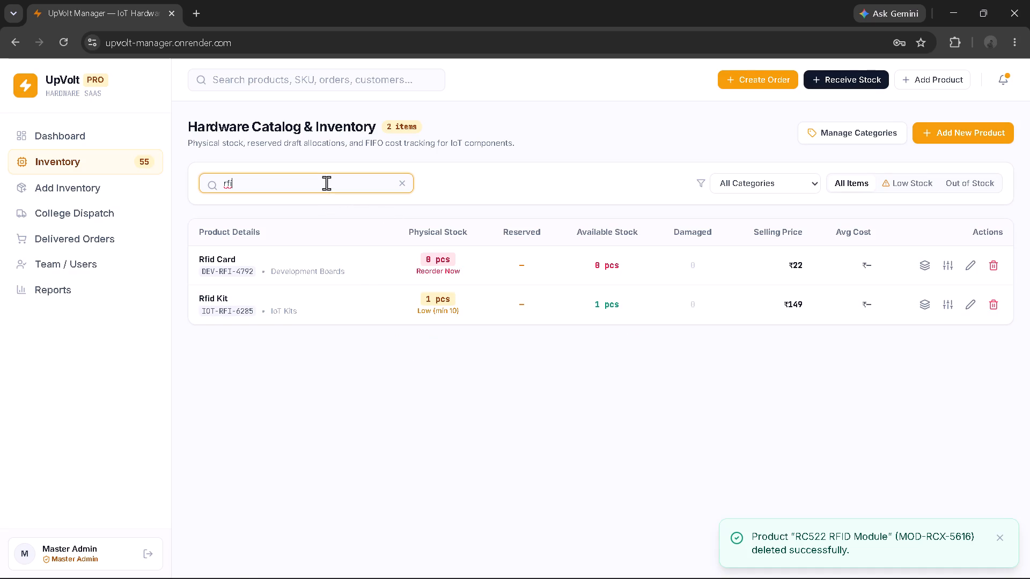
key("BackSpace")
key("BackSpace")
key("BackSpace")
key("BackSpace")
type("mq3")
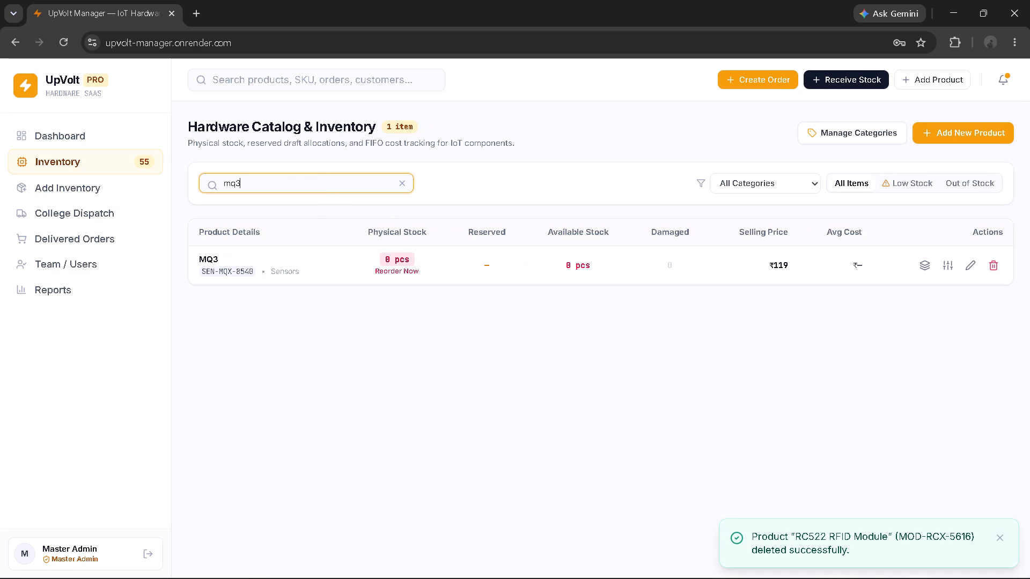
left_click(948, 266)
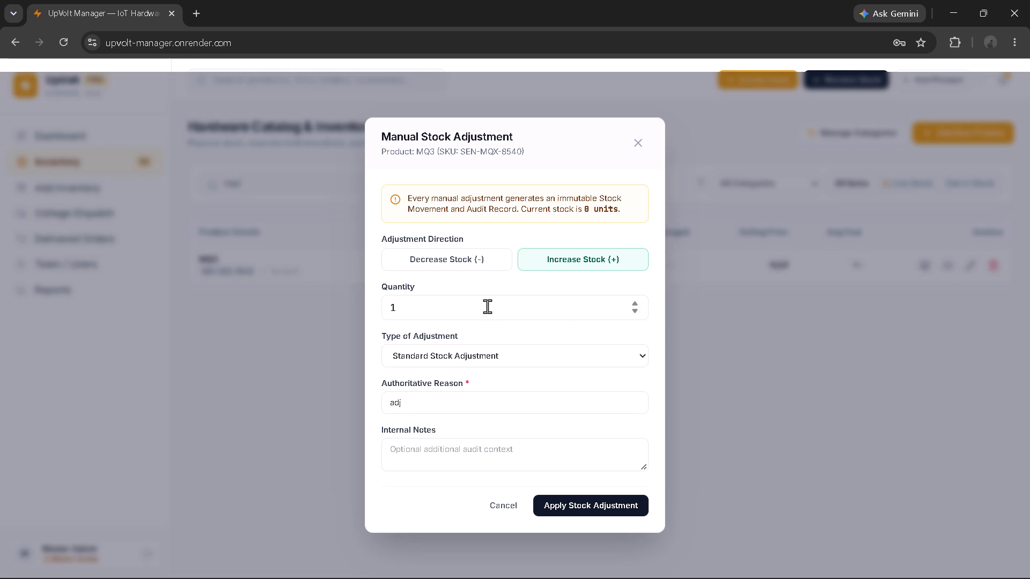
left_click(487, 306)
key("BackSpace")
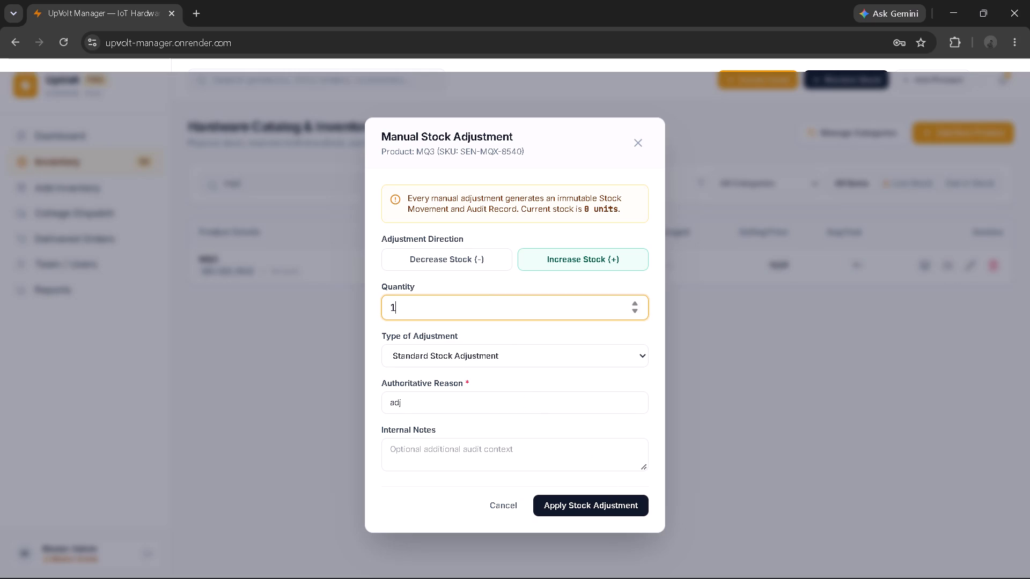
key("Left")
key("BackSpace")
key("2")
key("Right")
key("BackSpace")
left_click(590, 501)
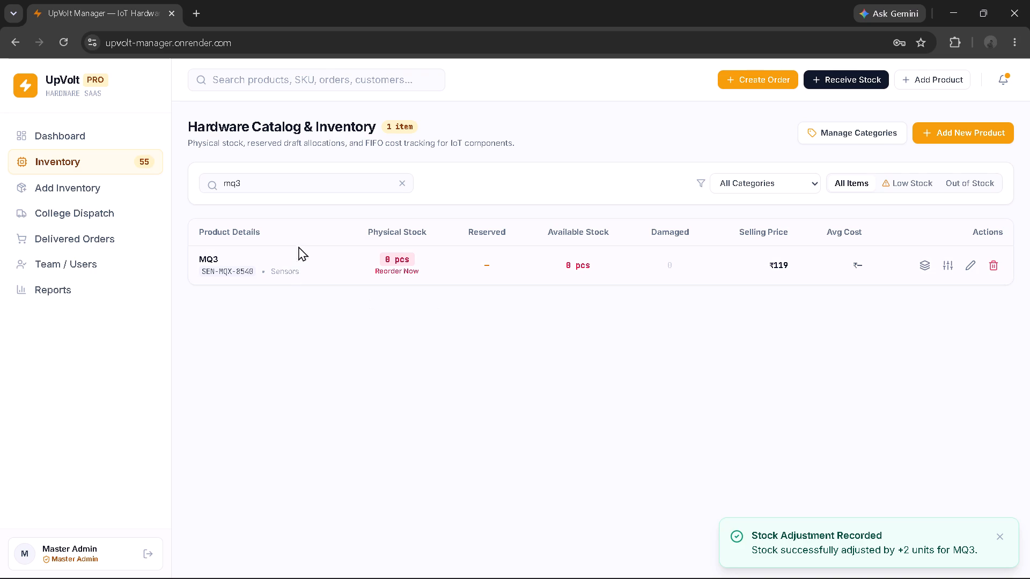
Search the inventory product list for "2c" and review the matching products' stock.
left_click(292, 183)
key("BackSpace")
key("BackSpace")
key("BackSpace")
key("BackSpace")
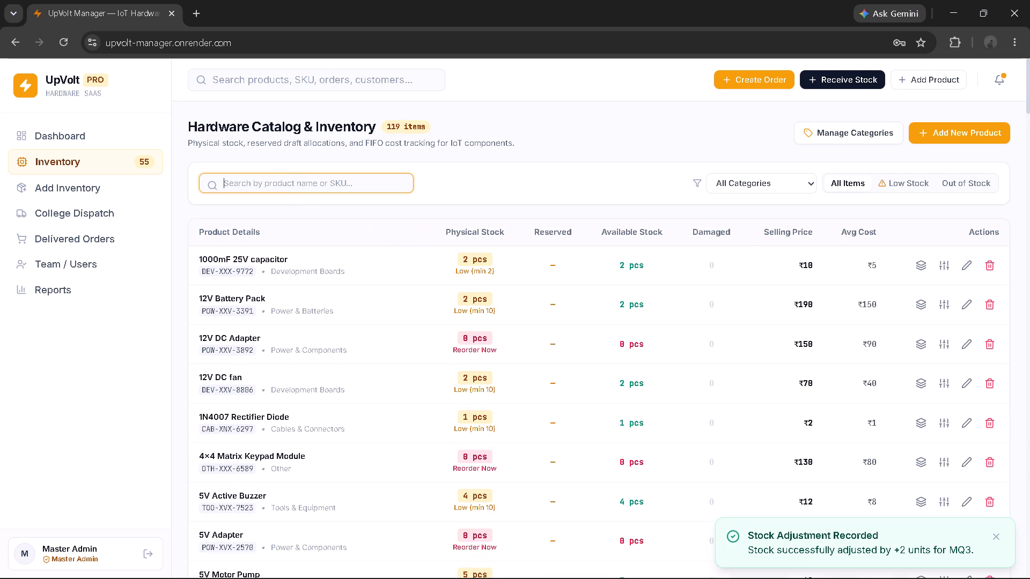
type("2c")
Search the inventory for "rel" and apply a standard stock increase of 1 unit to the Double Channel Relay with the reason "adj".
key("BackSpace")
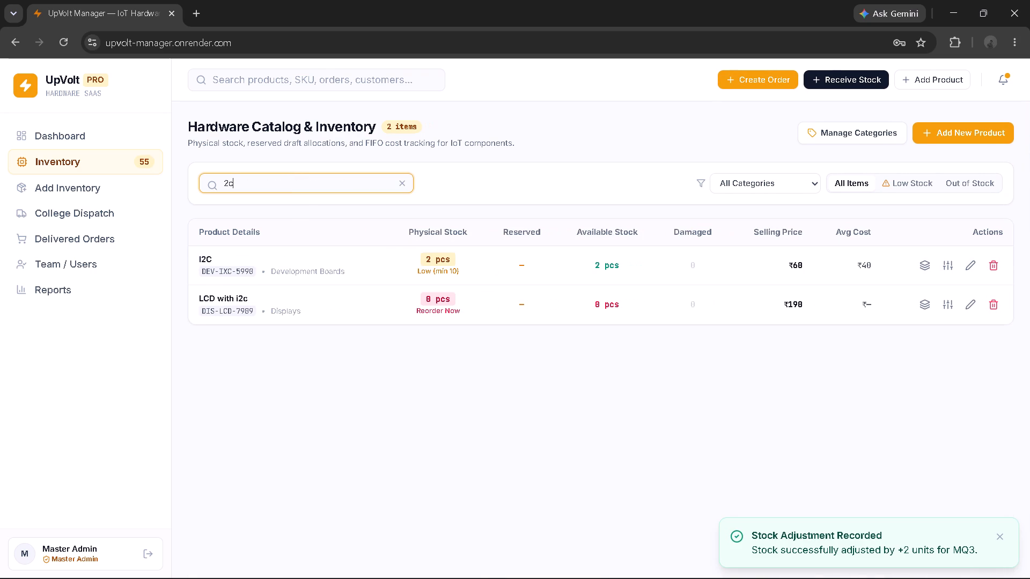
key("BackSpace")
type("re")
key("l")
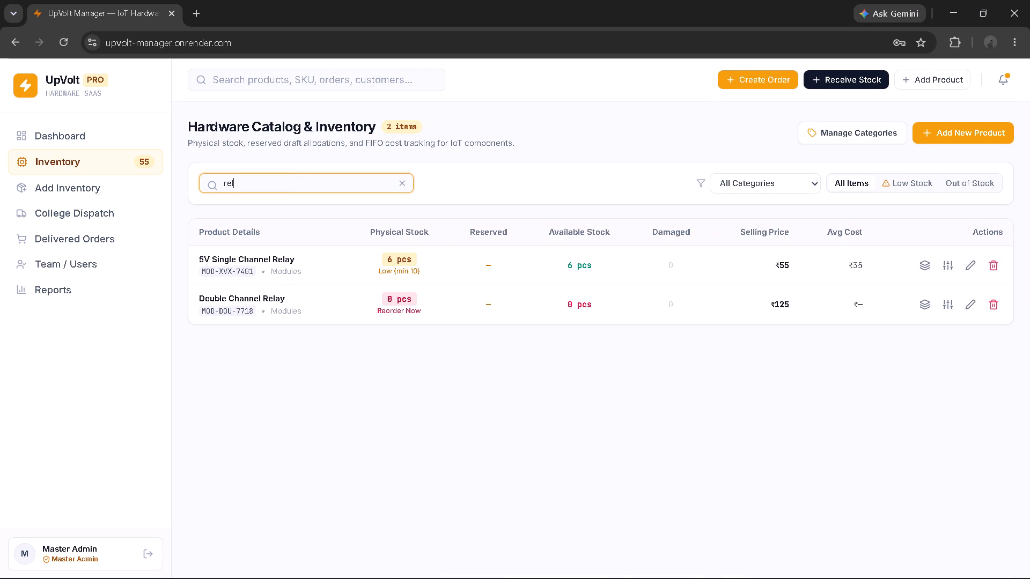
left_click(944, 306)
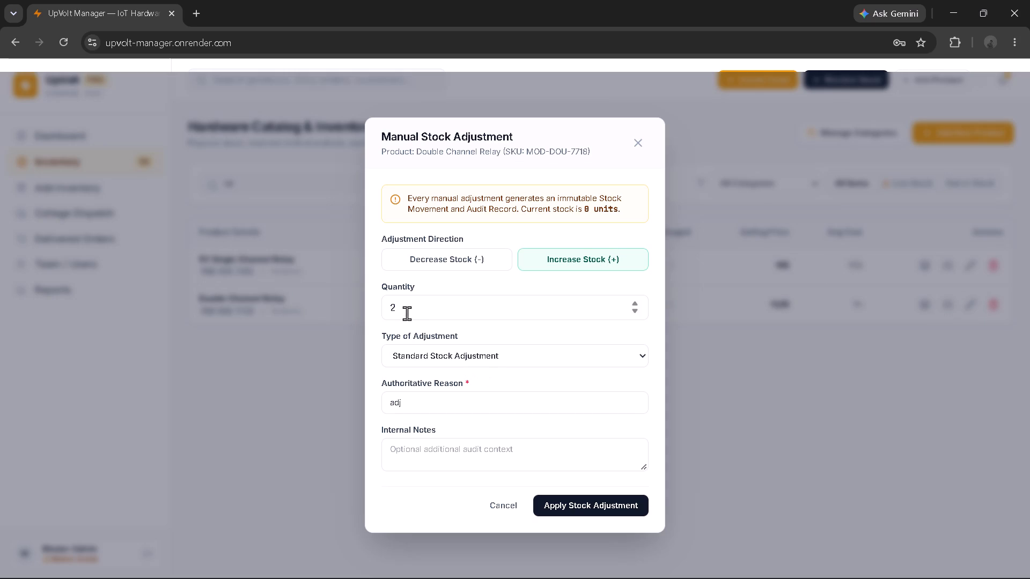
left_click(407, 313)
key("BackSpace")
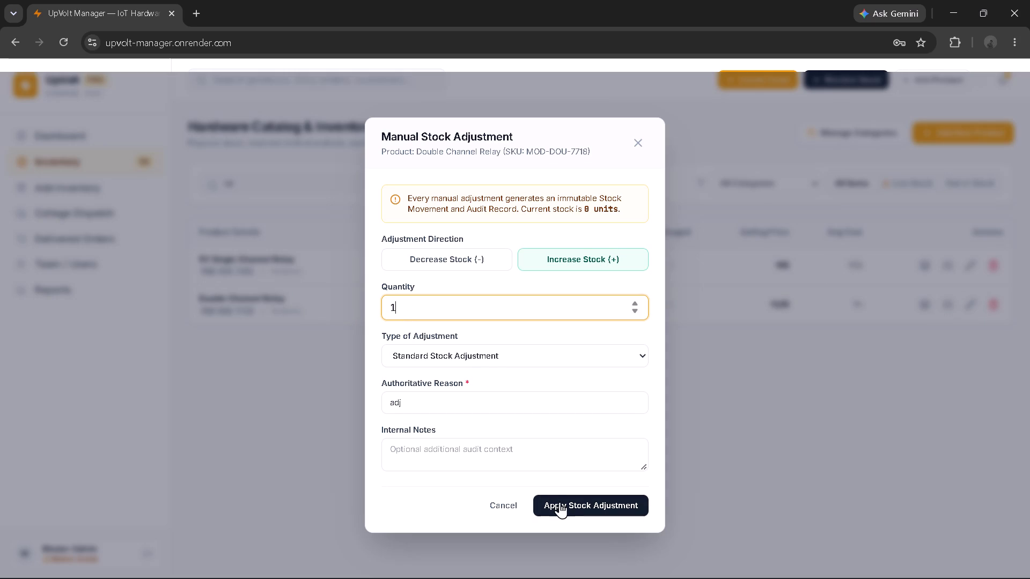
left_click(560, 503)
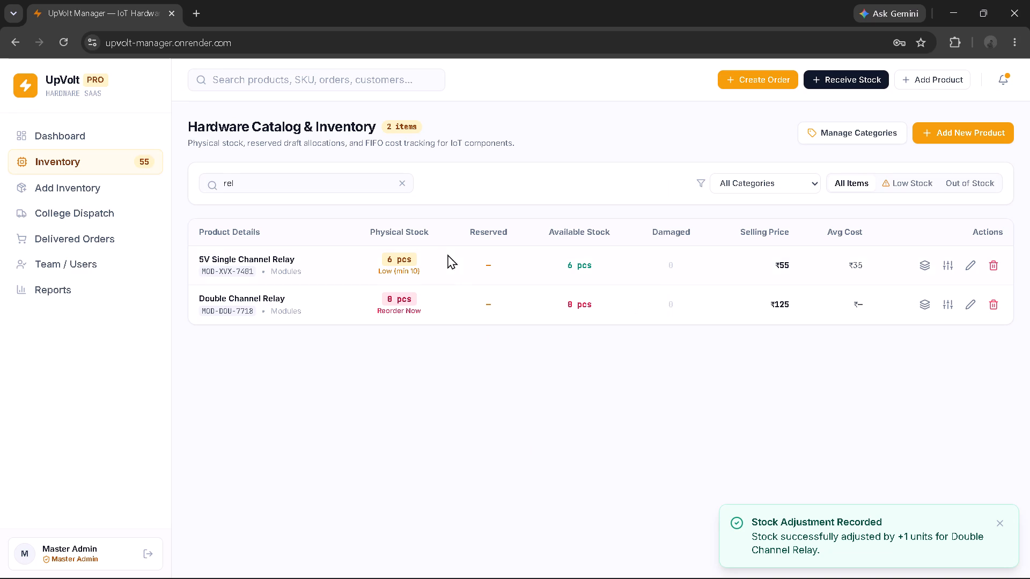
Look for a water level sensor in the inventory by searching "water", "water l" and "lev", reviewing the matching products.
left_click(399, 188)
left_click(307, 180)
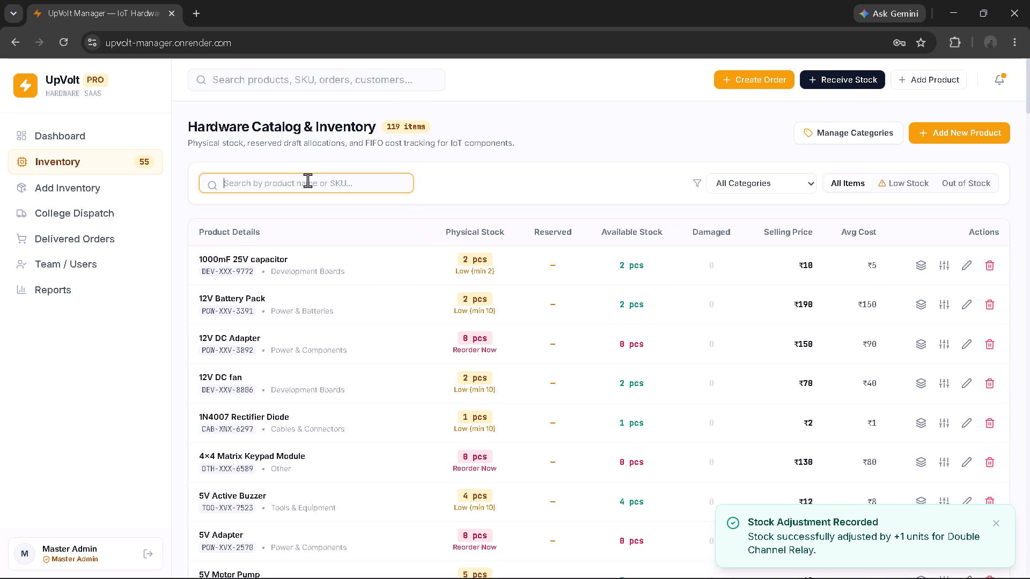
type("water")
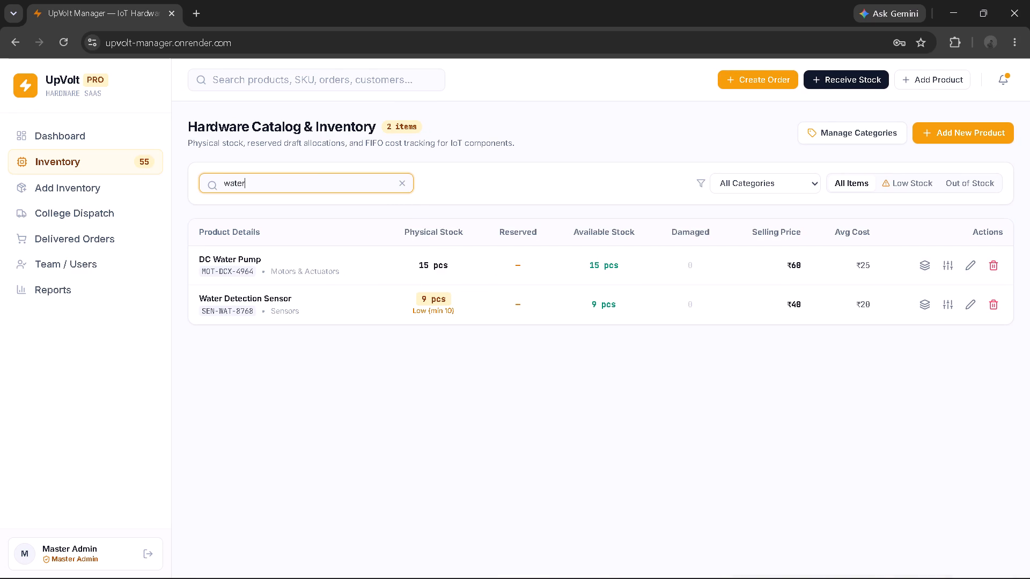
key("space")
key("l")
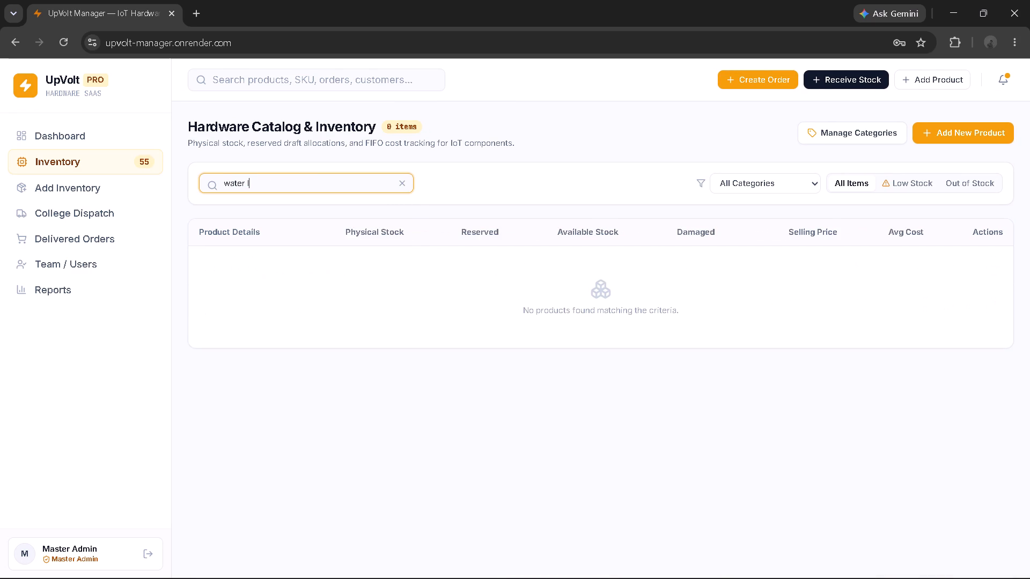
key("BackSpace")
key("BackSpace")
key("BackSpace")
key("BackSpace")
key("BackSpace")
key("BackSpace")
key("BackSpace")
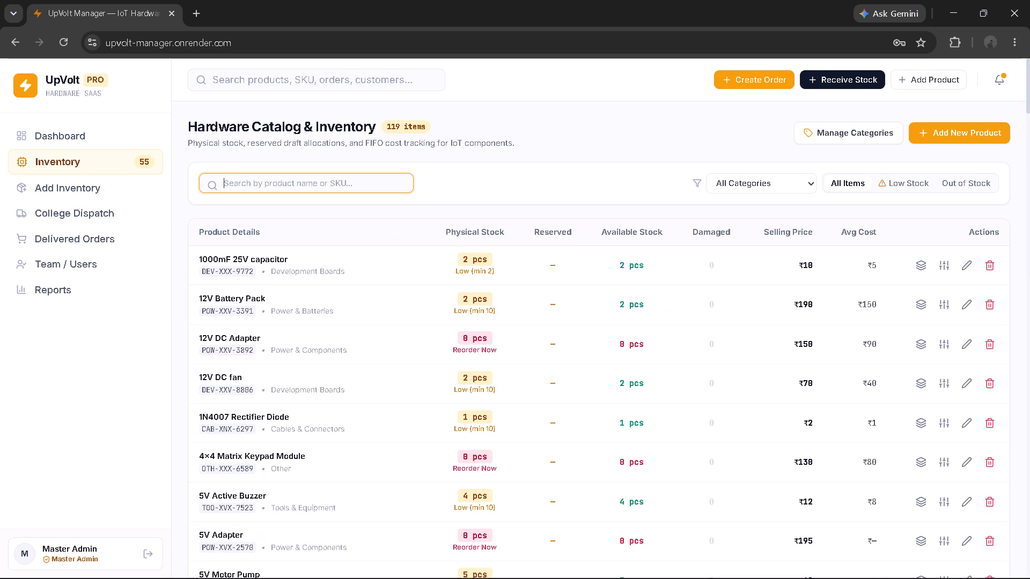
type("lev")
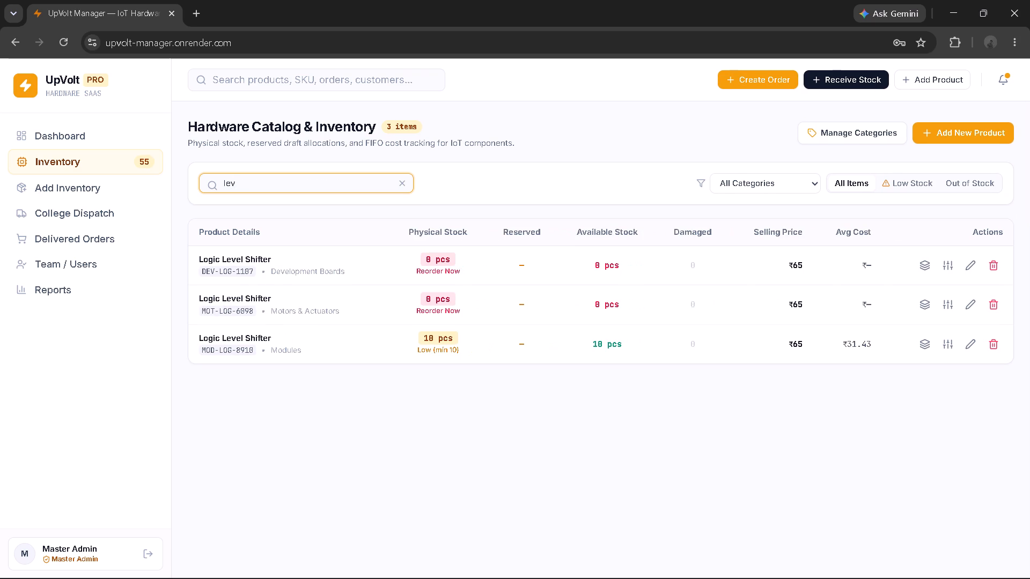
Search the inventory for "water" and rename the Water Detection Sensor (SEN-WAT-8768) as "Water Level Detection Sensor", saving the change.
key("BackSpace")
key("BackSpace")
key("BackSpace")
key("BackSpace")
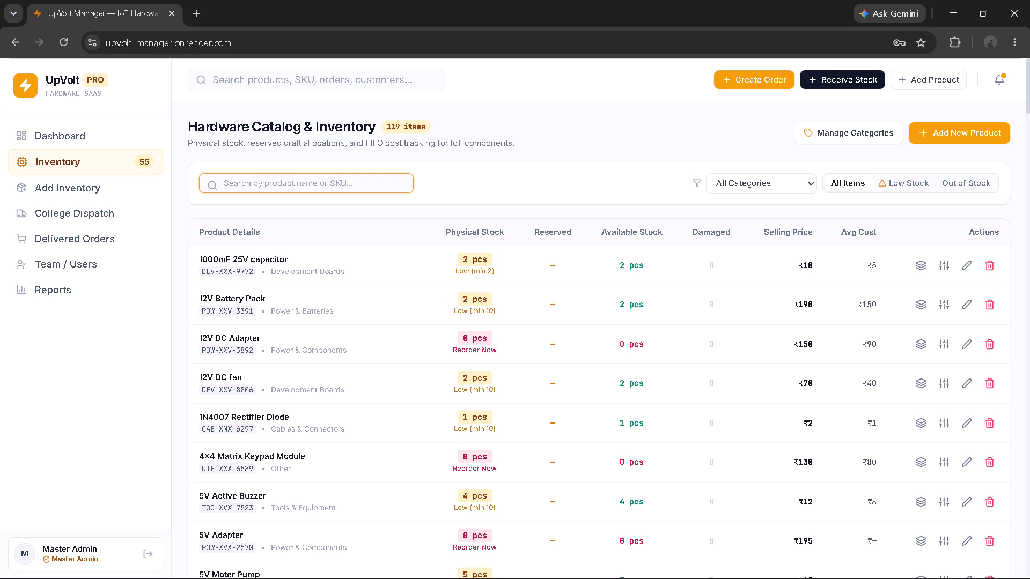
type("water")
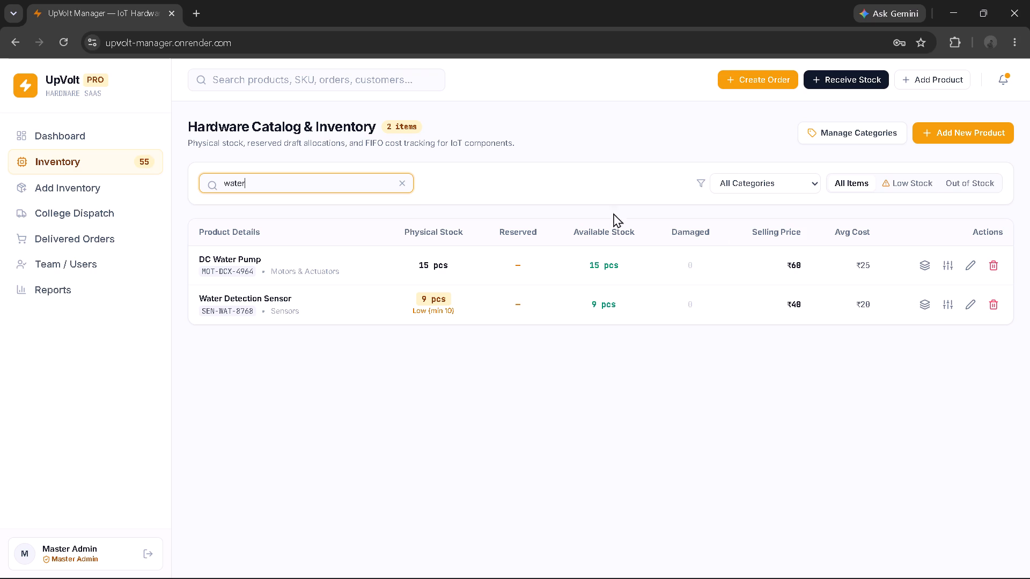
left_click(968, 304)
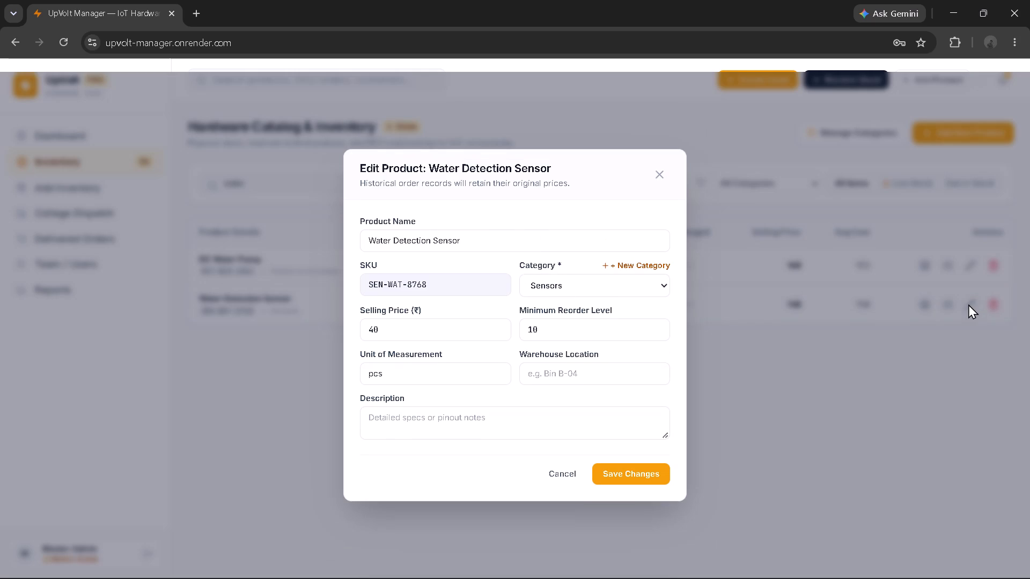
left_click(394, 240)
type("Level")
key("space")
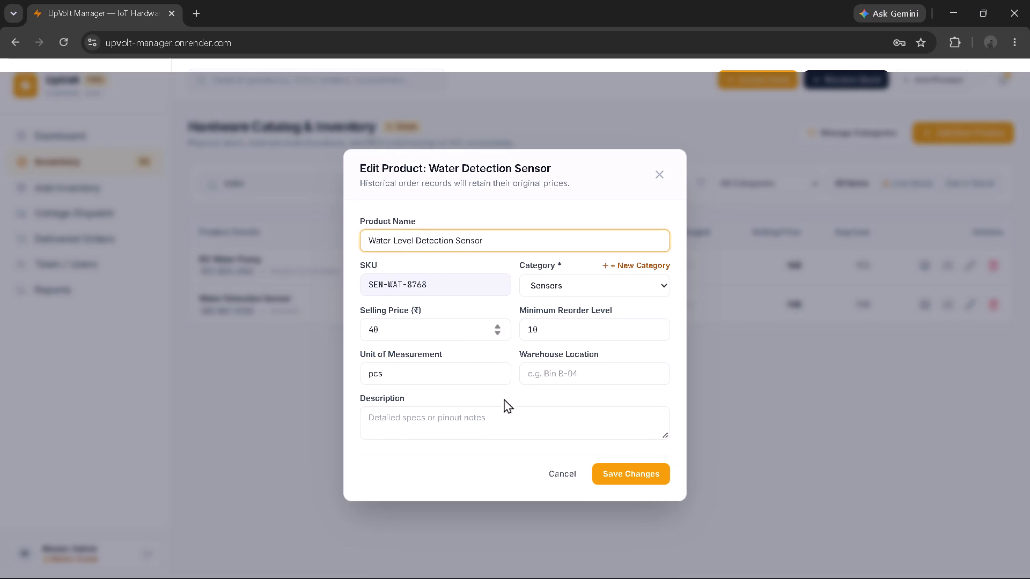
left_click(620, 465)
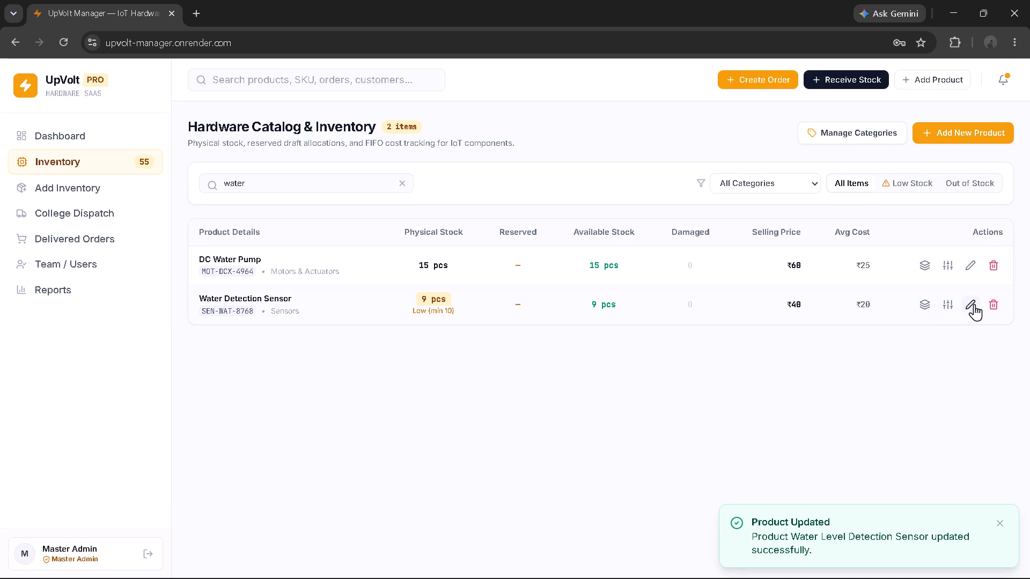
Apply a standard stock decrease of 7 units to the Water Level Detection Sensor (SEN-WAT-8768).
left_click(950, 304)
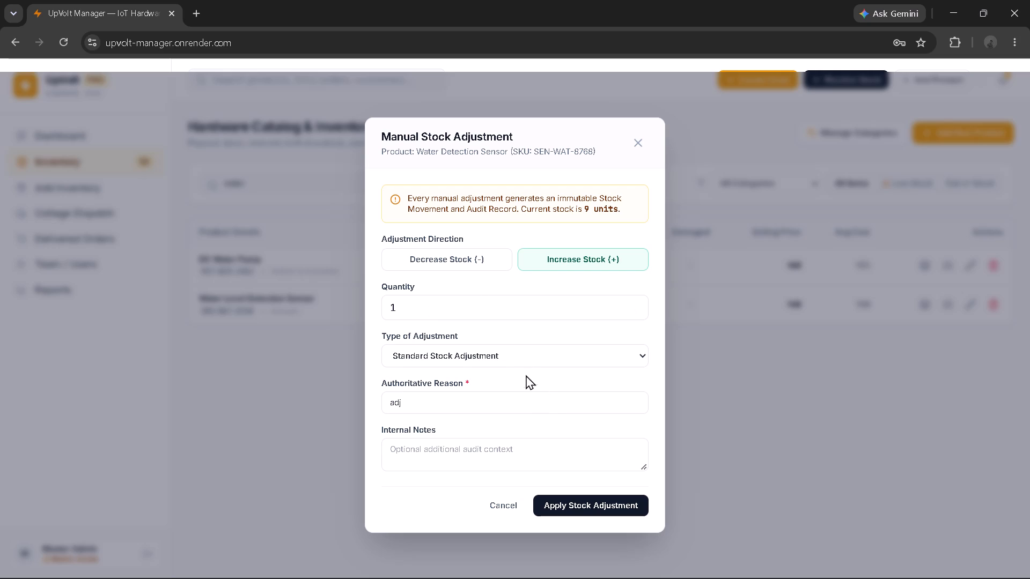
left_click(451, 260)
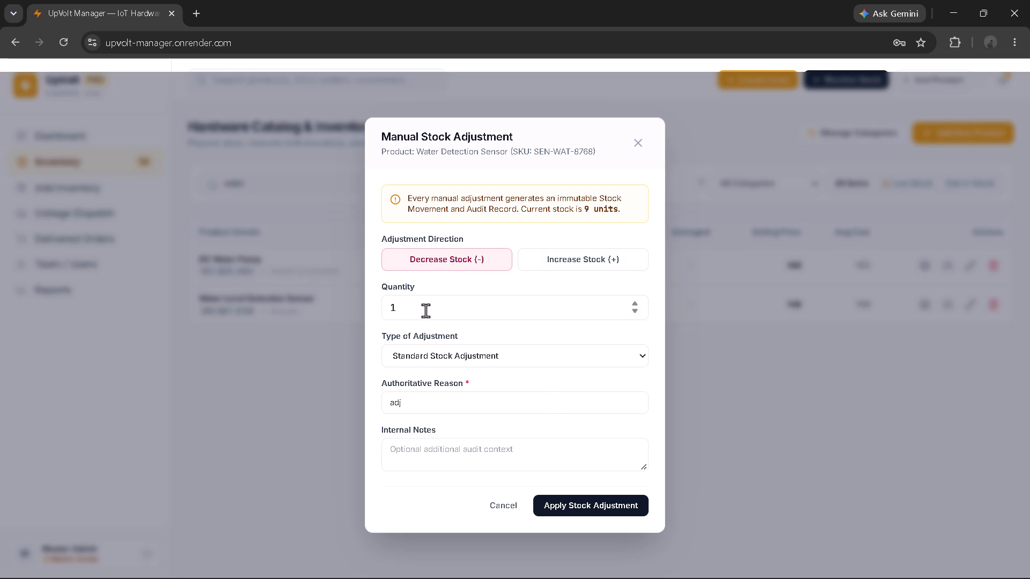
left_click(425, 310)
key("BackSpace")
key("Left")
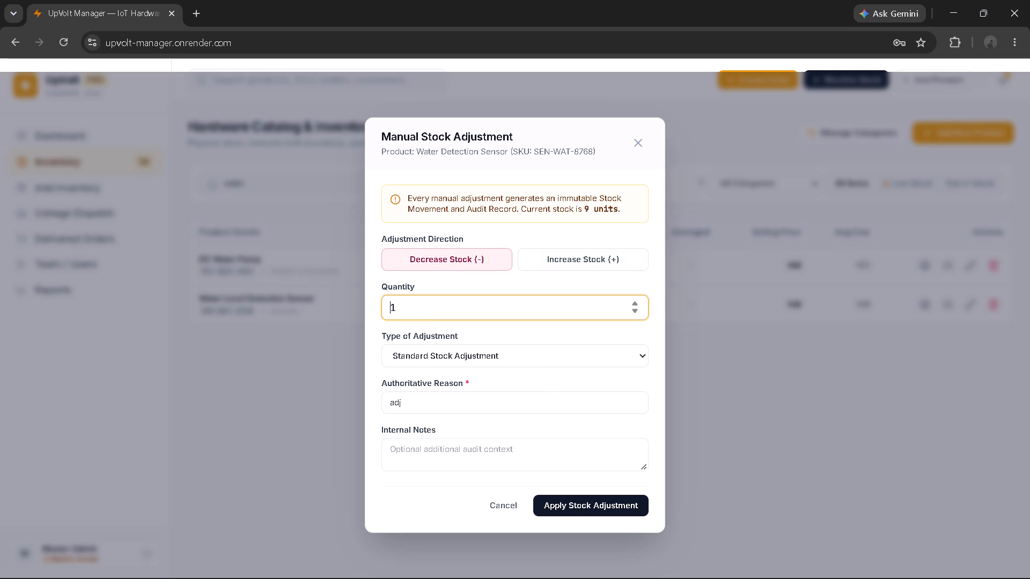
key("7")
key("Right")
key("BackSpace")
left_click(566, 506)
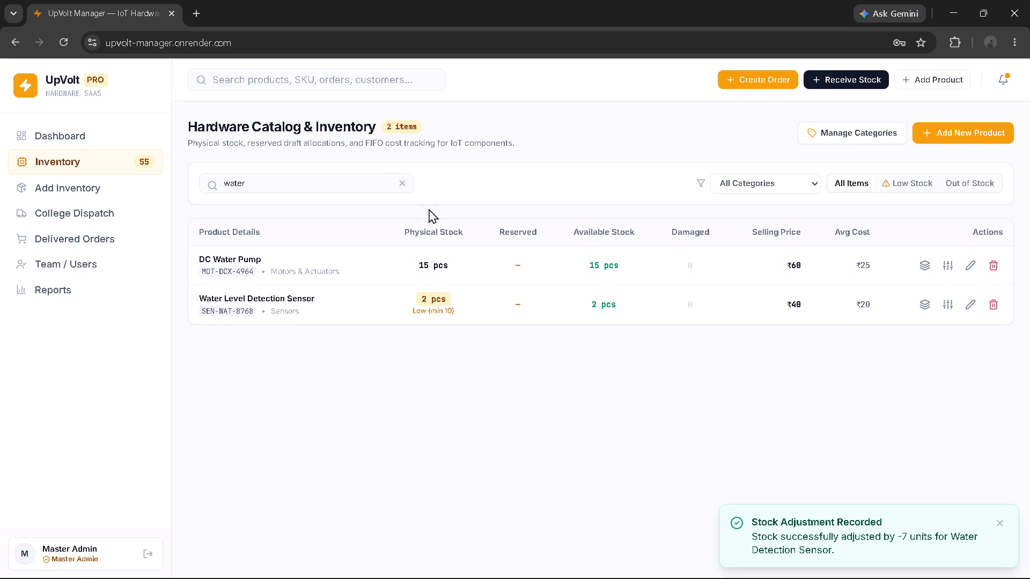
Replace the inventory search term with "relay" to list the relay products.
left_click(290, 179)
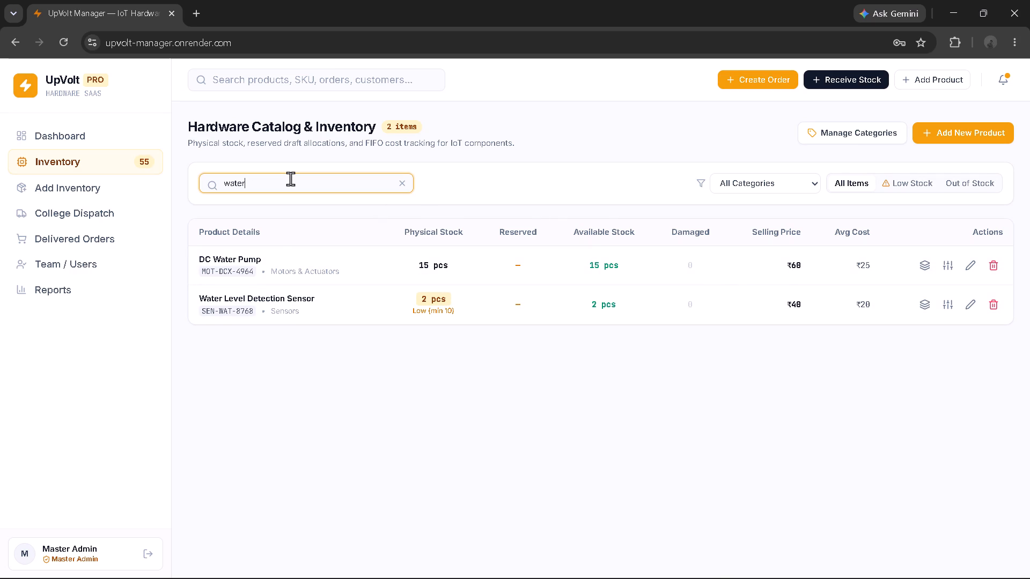
key("BackSpace")
key("BackSpace")
key("BackSpace")
key("BackSpace")
key("BackSpace")
key("BackSpace")
key("BackSpace")
key("BackSpace")
key("BackSpace")
key("BackSpace")
type("re")
type("lay")
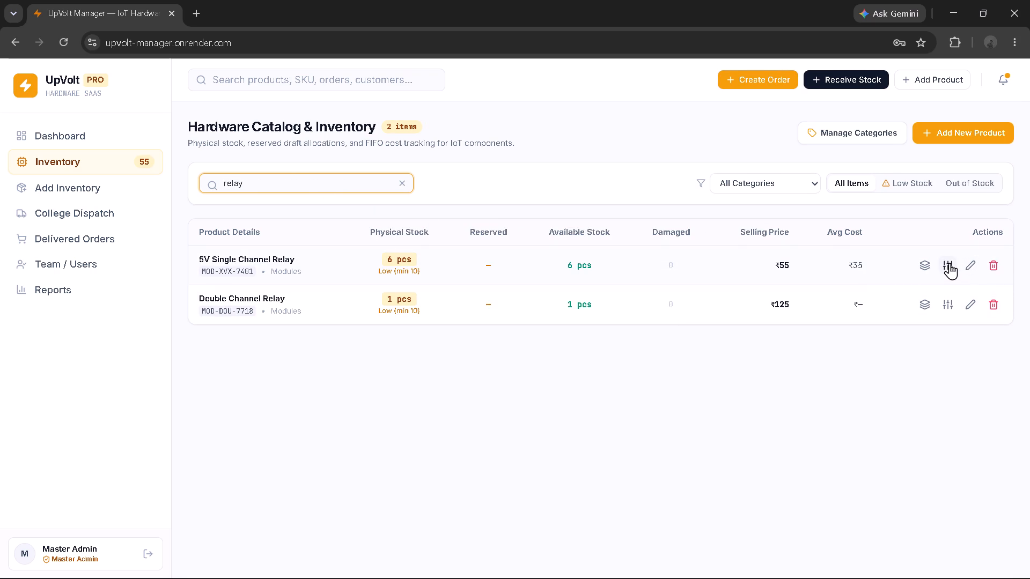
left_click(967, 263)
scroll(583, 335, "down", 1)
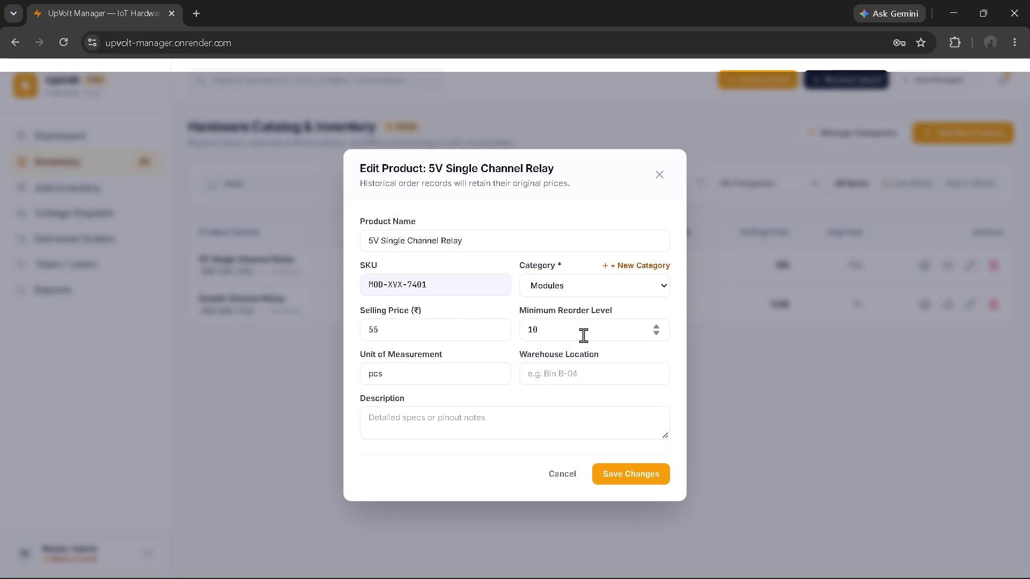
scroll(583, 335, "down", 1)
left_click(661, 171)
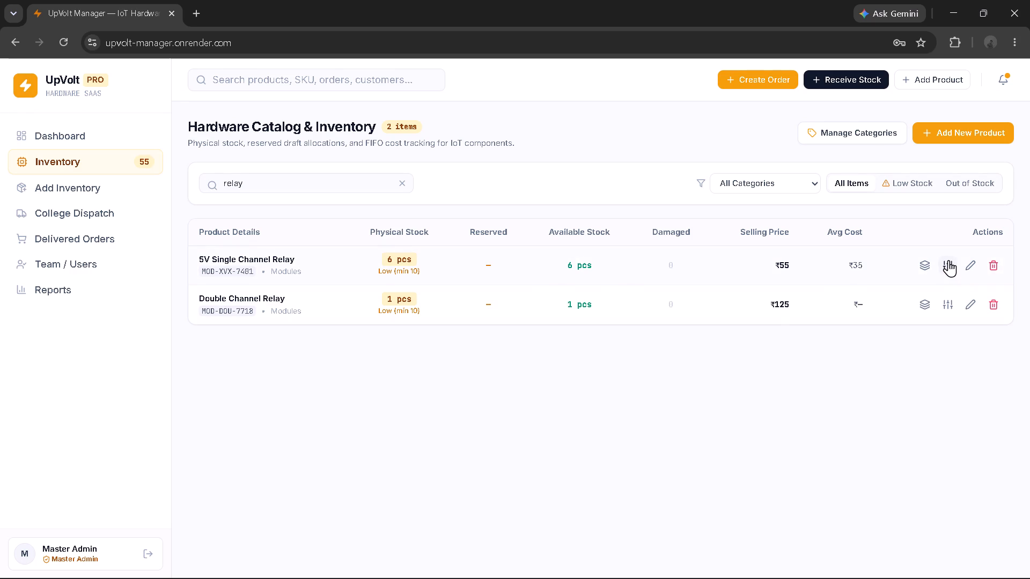
Apply a standard stock increase of 1 unit to the 5V Single Channel Relay (MOD-XVX-7401).
left_click(948, 260)
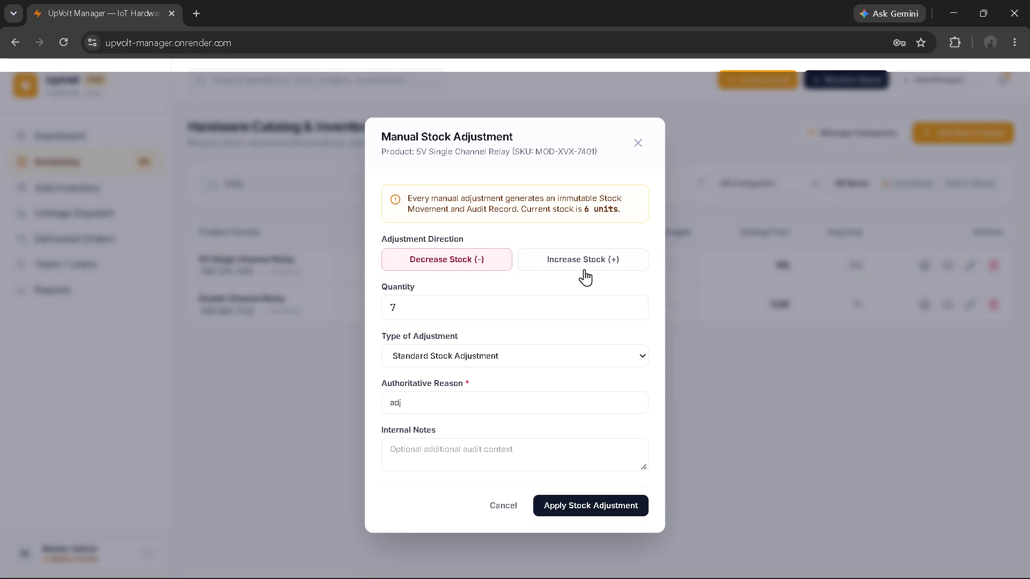
left_click(586, 264)
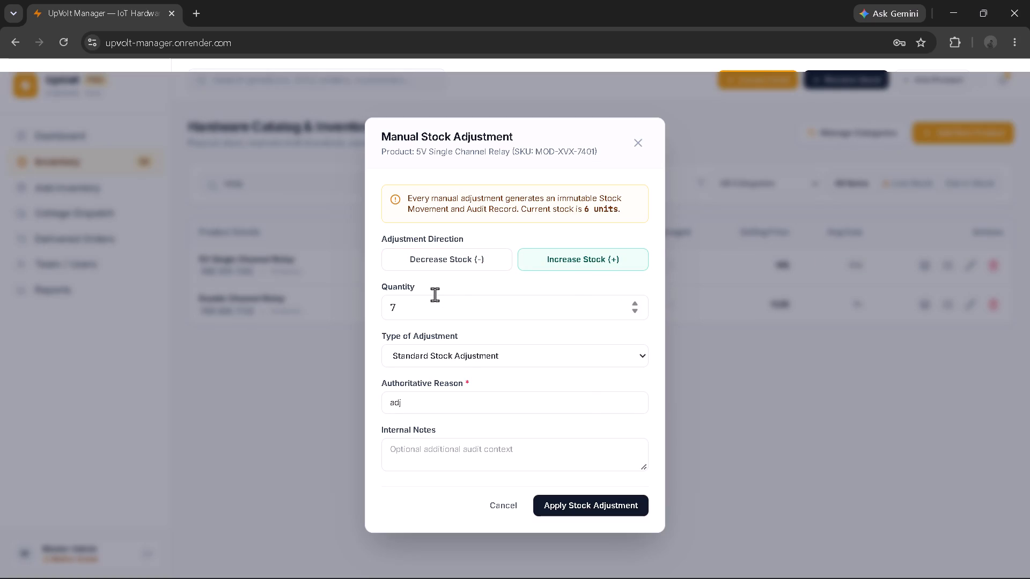
left_click(434, 294)
key("BackSpace")
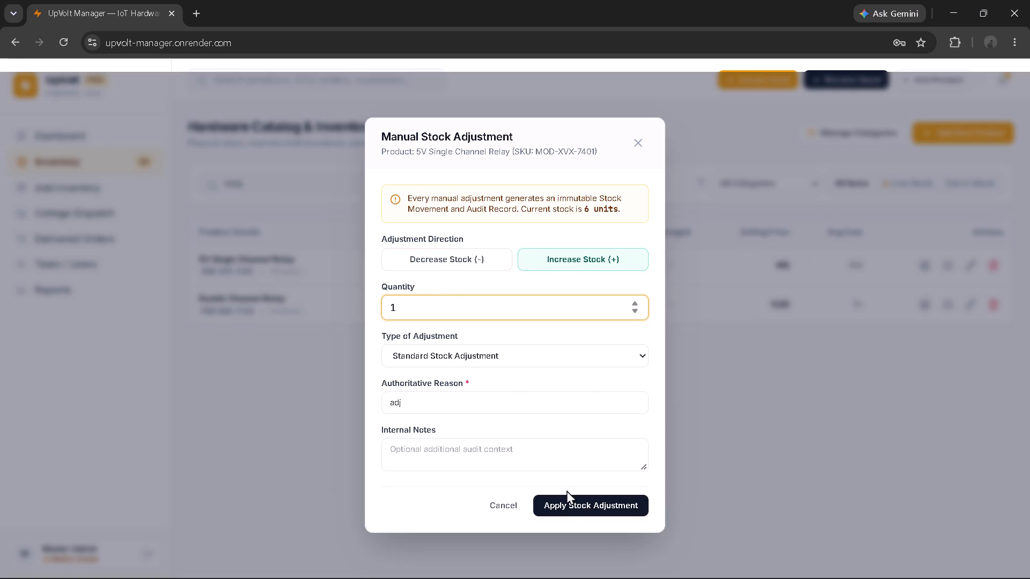
left_click(572, 507)
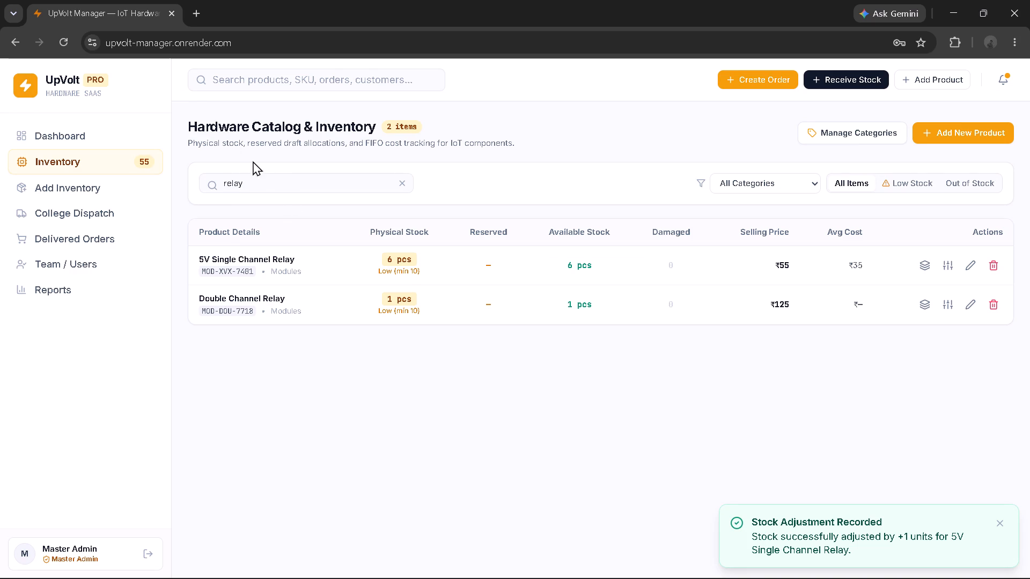
Search the inventory for "soil" and apply a standard stock decrease of 11 units to the Soil Moisture Sensor with SKU SEN-SOI-6289.
left_click(255, 182)
key("BackSpace")
key("BackSpace")
key("BackSpace")
key("BackSpace")
key("BackSpace")
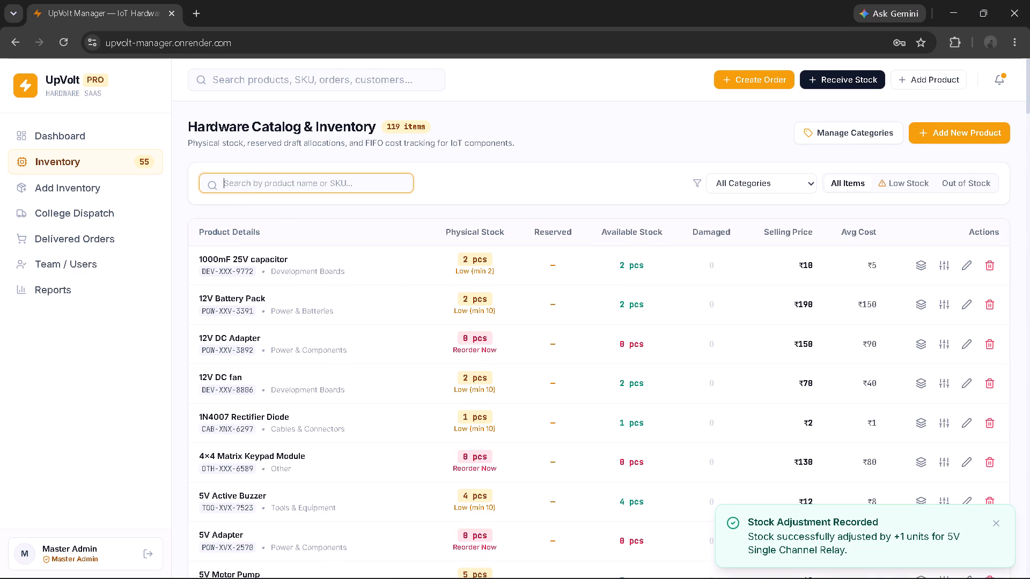
key("BackSpace")
type("soil")
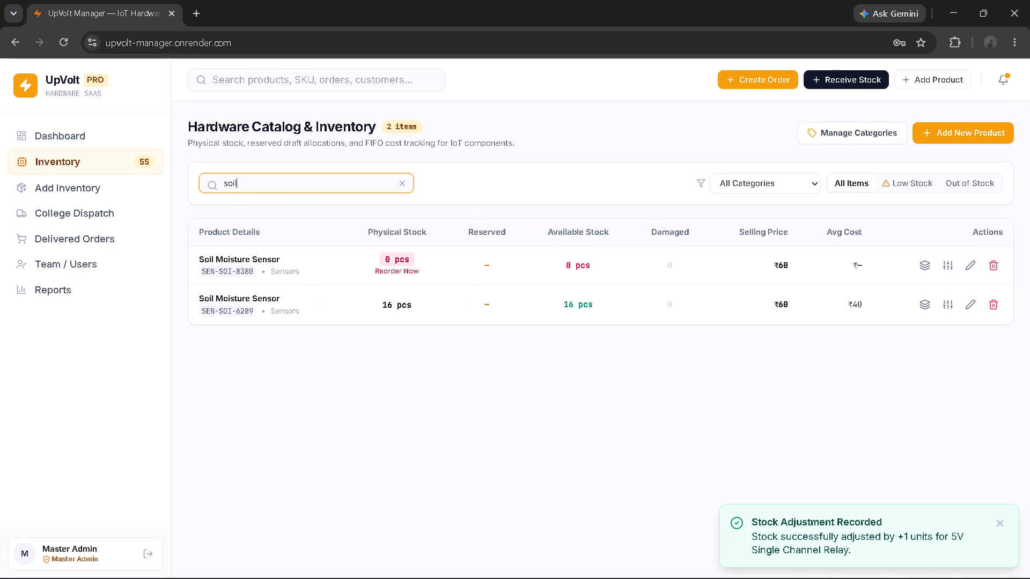
left_click(952, 303)
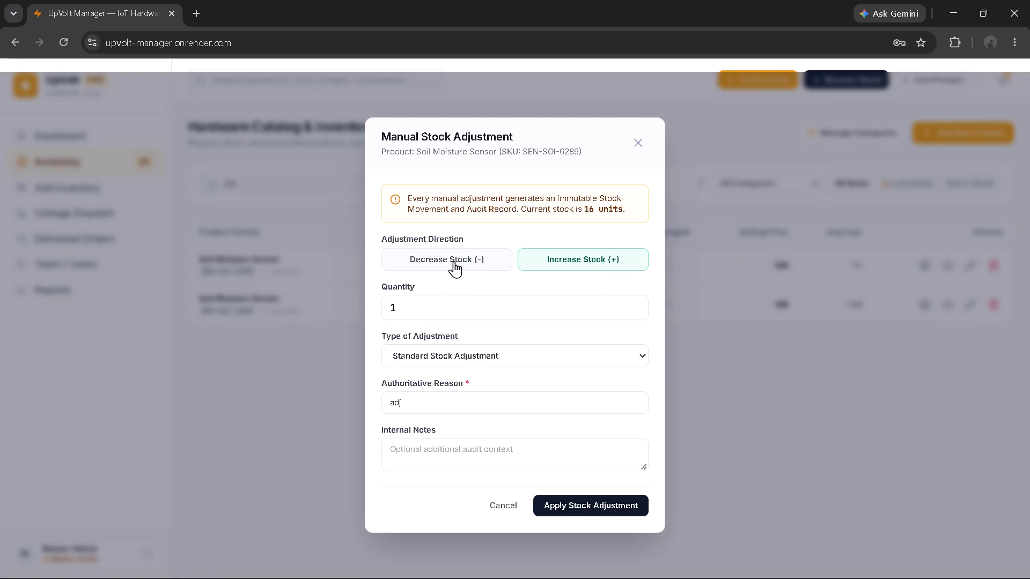
left_click(454, 261)
left_click(433, 300)
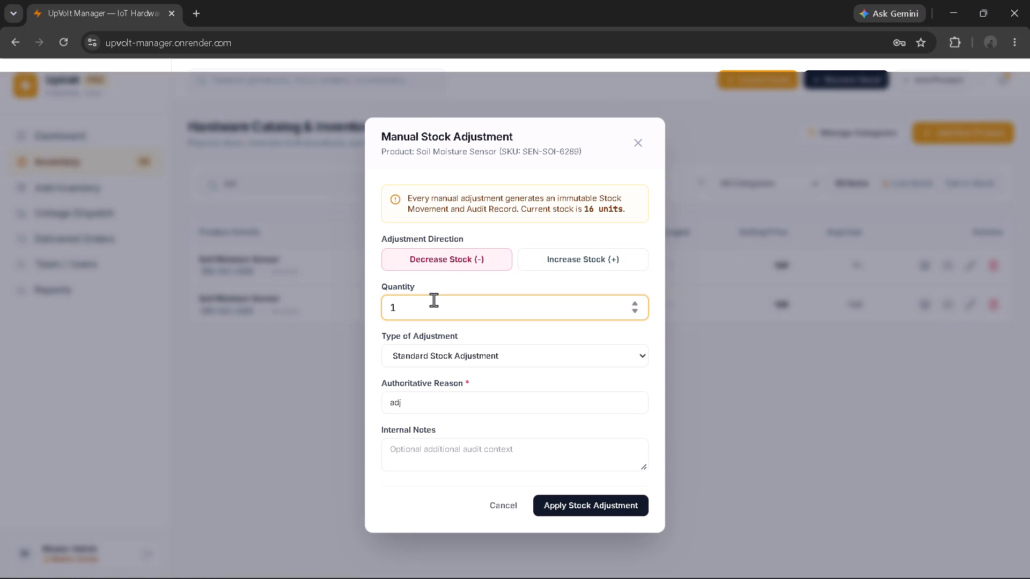
key("1")
left_click(580, 508)
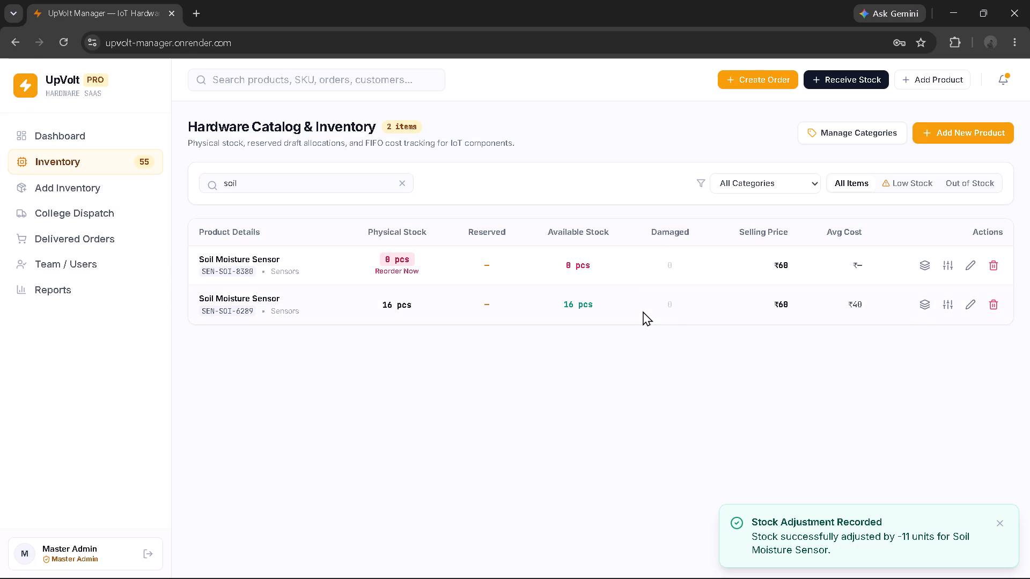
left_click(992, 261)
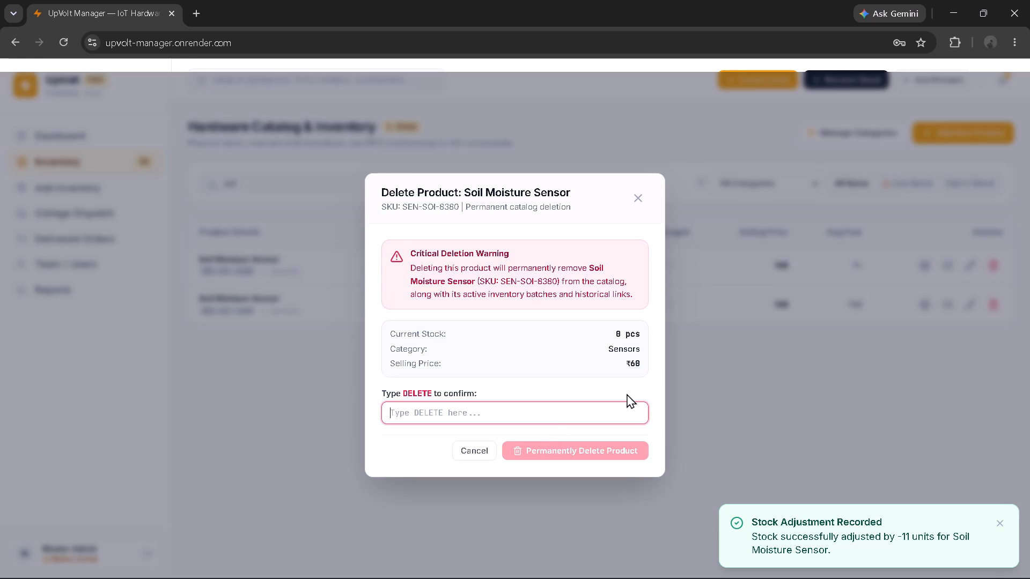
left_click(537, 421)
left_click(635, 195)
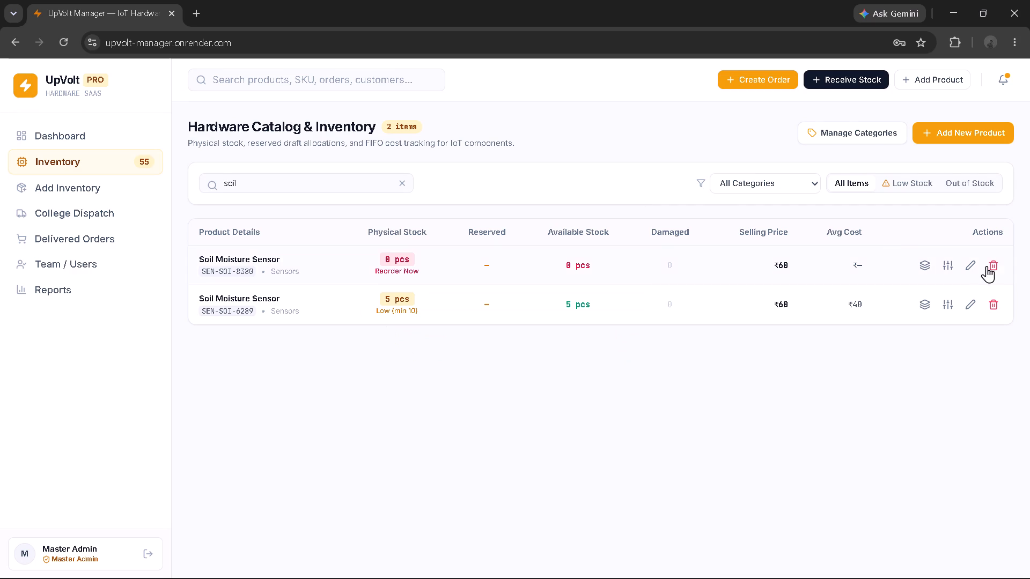
Open the deletion confirmation for the duplicate Soil Moisture Sensor with SKU SEN-SOI-8380.
left_click(998, 270)
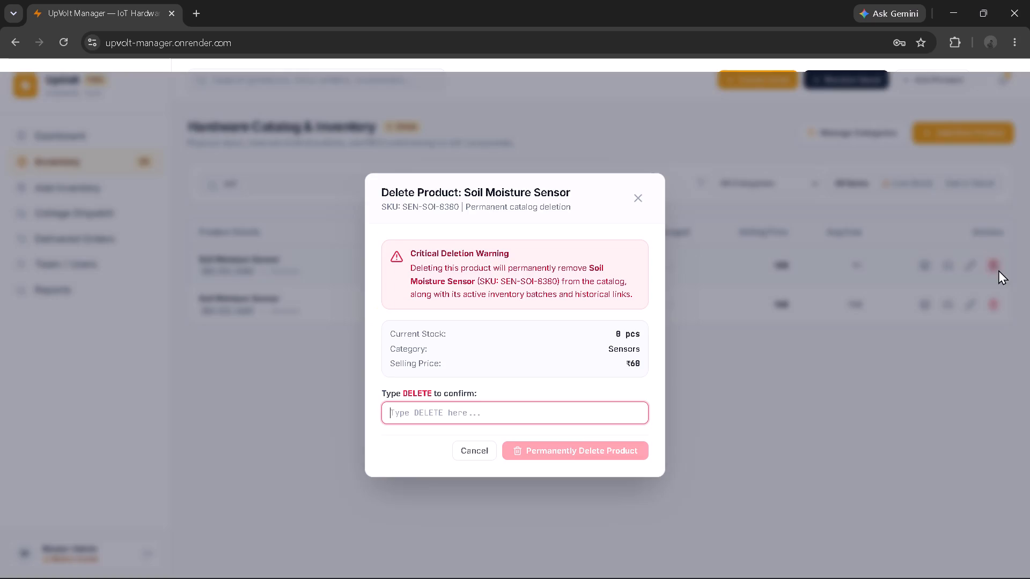
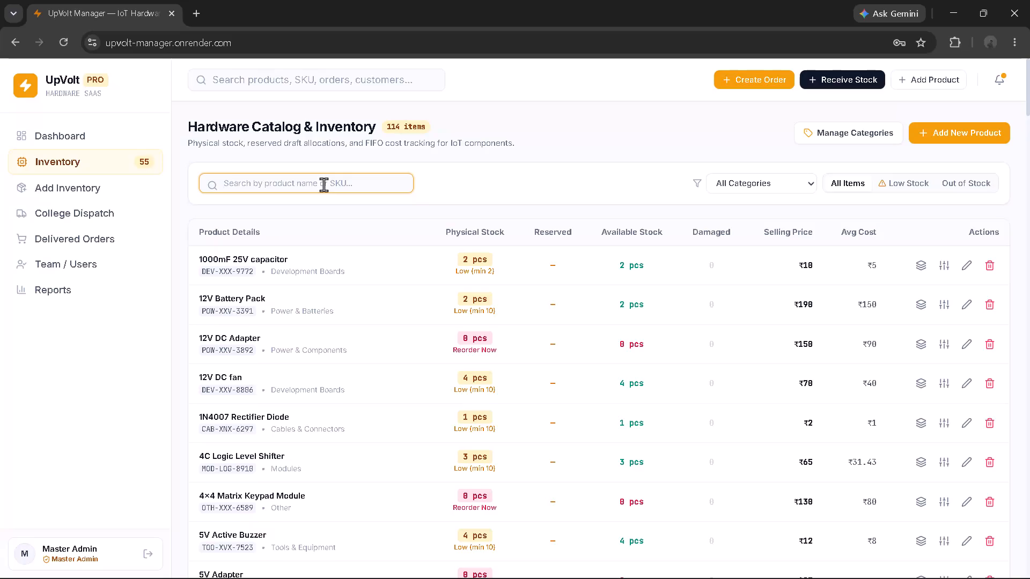
Search the inventory for "dc" to list the matching products.
type("dc")
key("space")
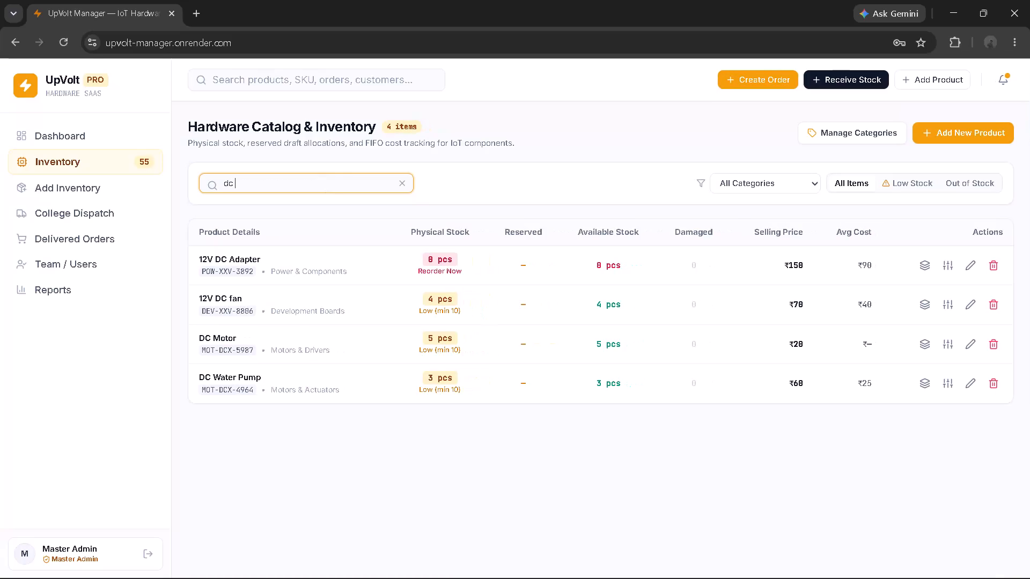
Replace the inventory search term with "oled" to list the OLED displays.
key("BackSpace")
key("BackSpace")
key("BackSpace")
key("BackSpace")
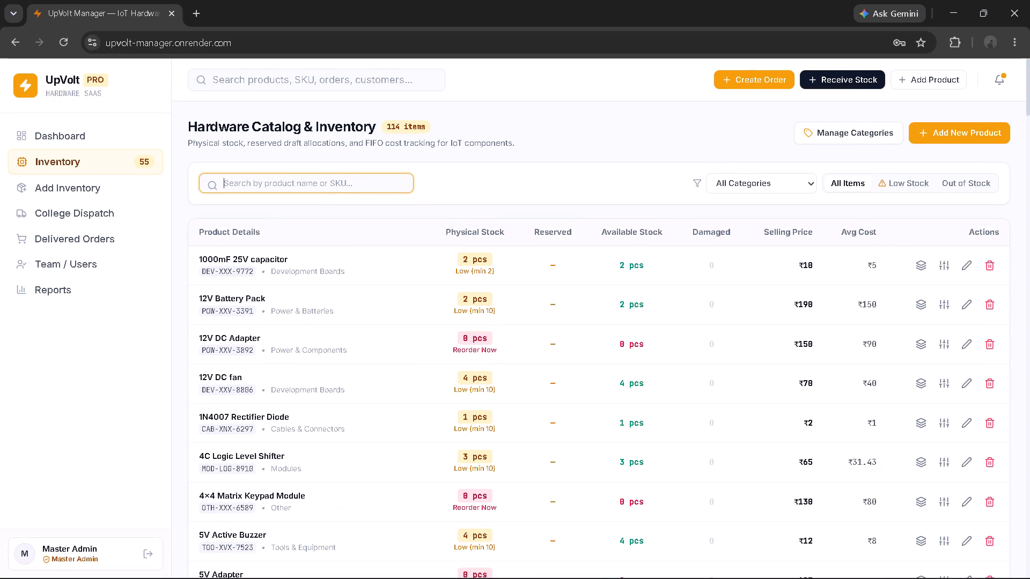
key("BackSpace")
type("oled")
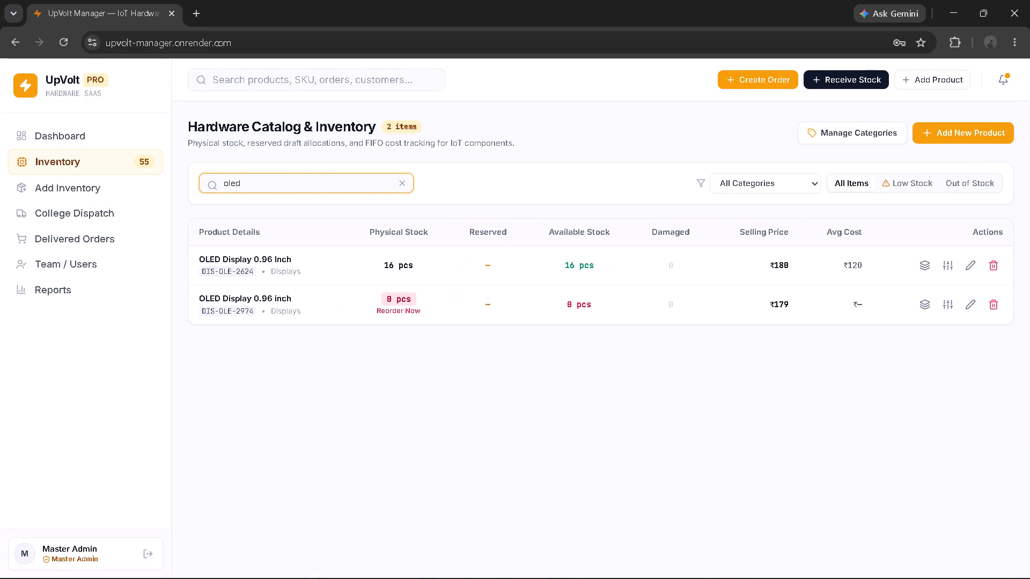
Apply a standard stock decrease of 13 units to the OLED Display 0.96 Inch with SKU DIS-OLE-2624.
left_click(947, 268)
left_click(498, 257)
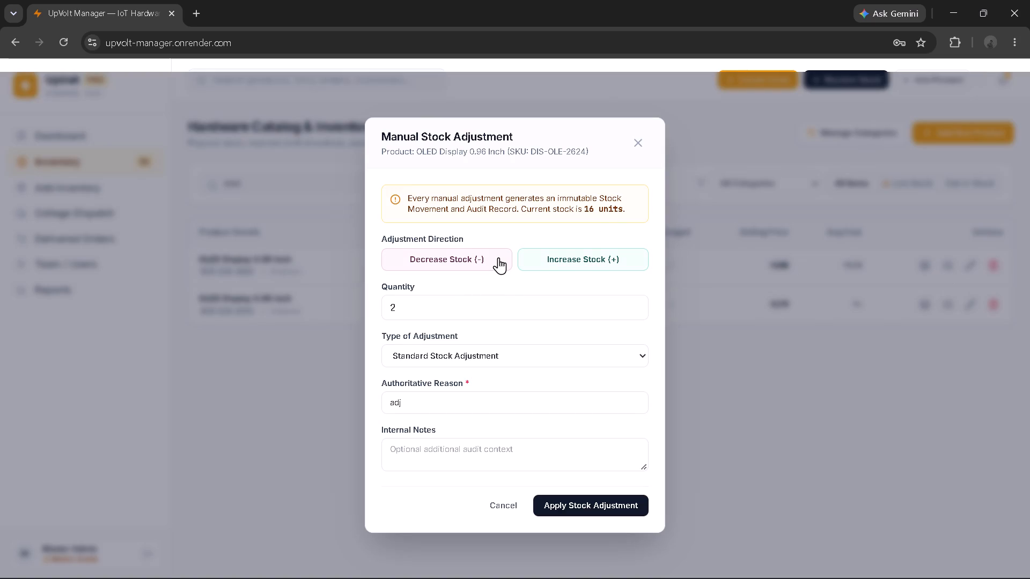
left_click(453, 315)
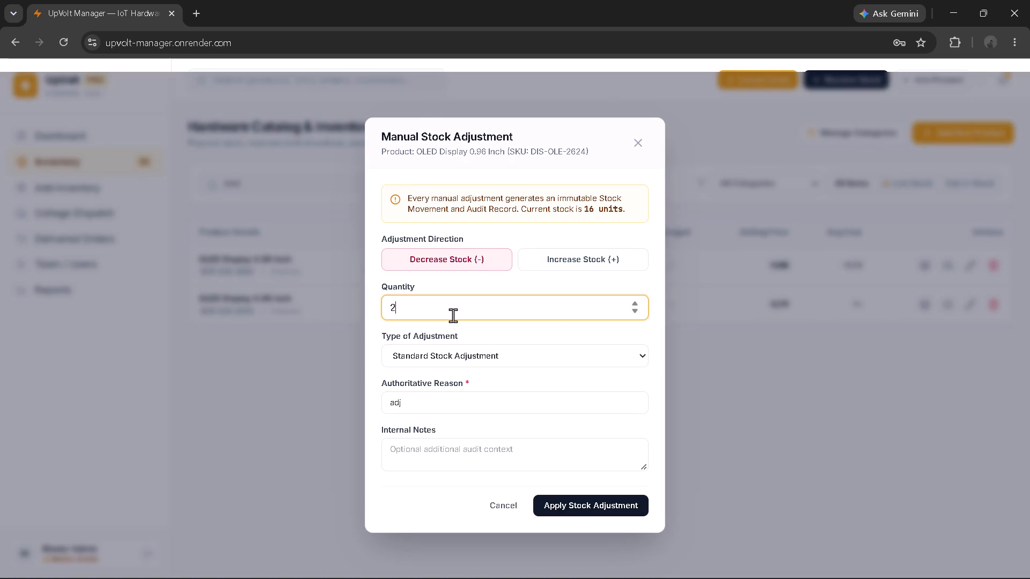
key("Left")
key("Right")
key("BackSpace")
key("3")
left_click(571, 499)
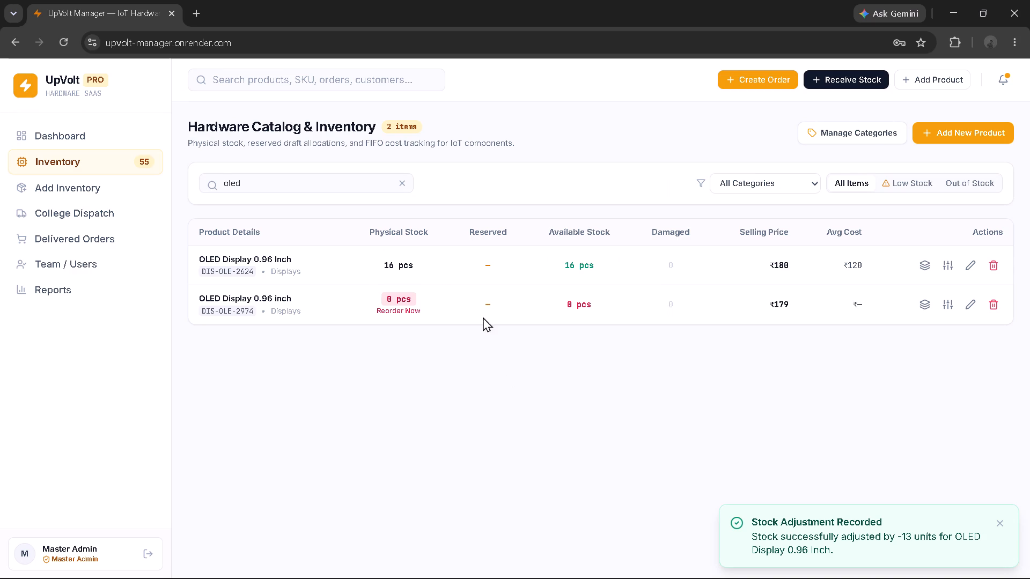
Replace the inventory search term with "ultras" to find the ultrasonic sensor.
left_click(279, 181)
key("BackSpace")
key("BackSpace")
key("BackSpace")
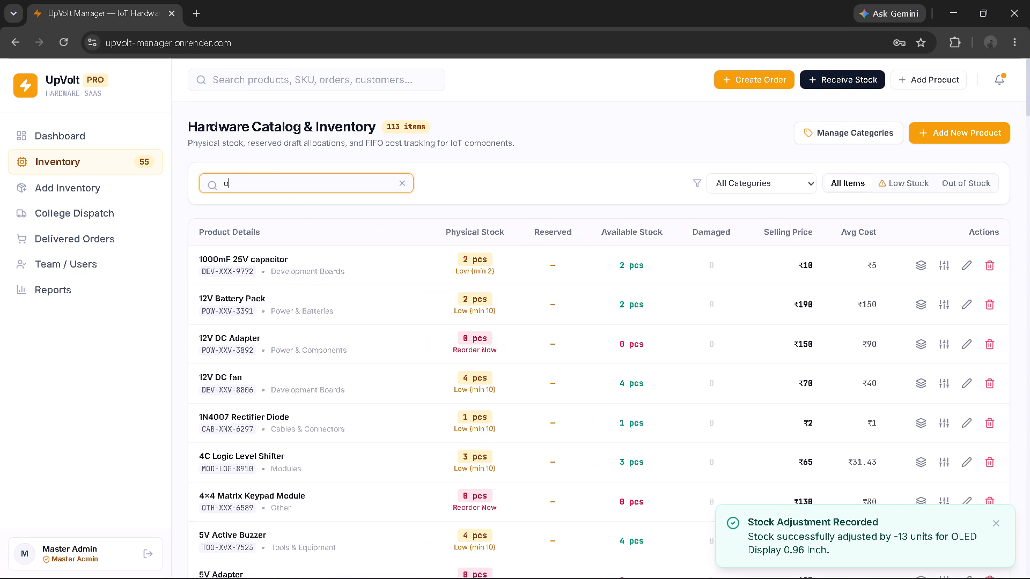
key("BackSpace")
key("BackSpace")
type("ultras")
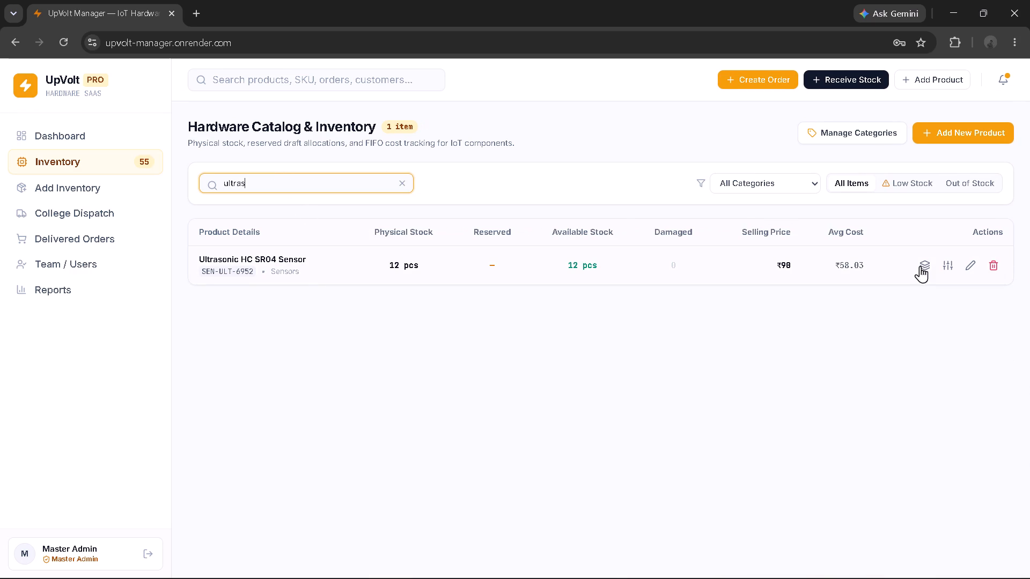
Apply a standard stock increase of 6 units to the Ultrasonic HC SR04 Sensor (SEN-ULT-6952).
left_click(944, 265)
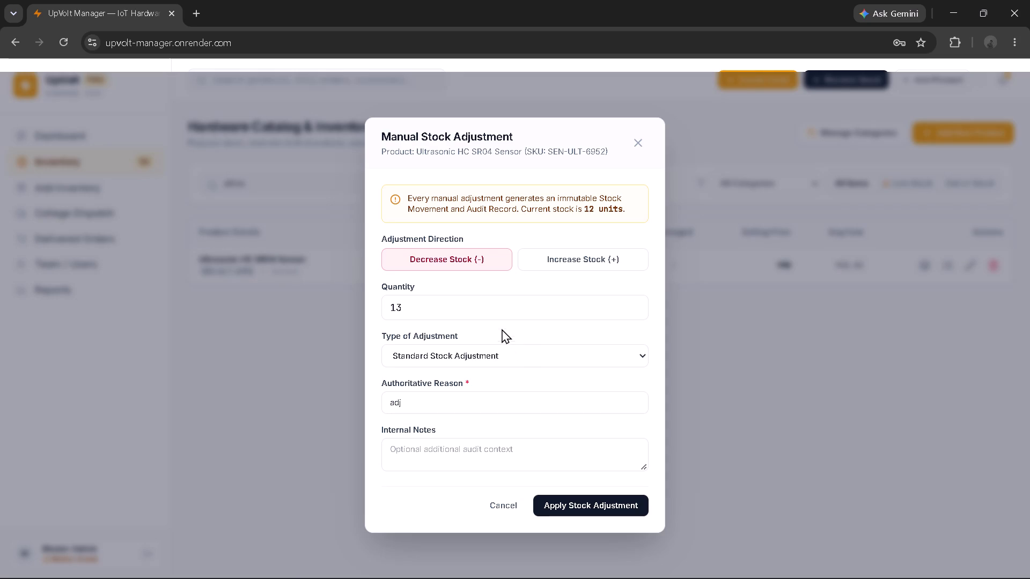
left_click(571, 249)
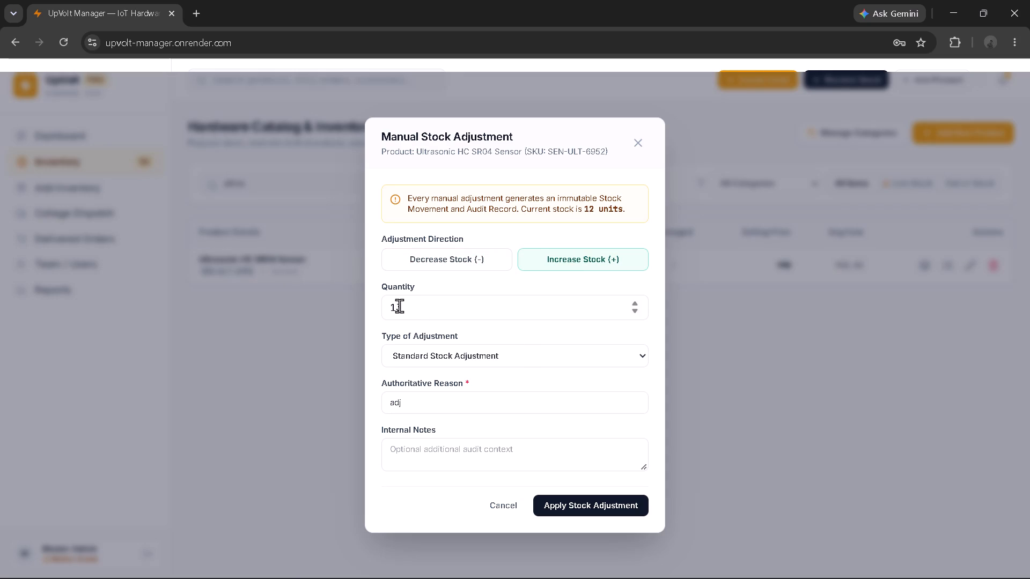
left_click(399, 306)
key("BackSpace")
key("BackSpace")
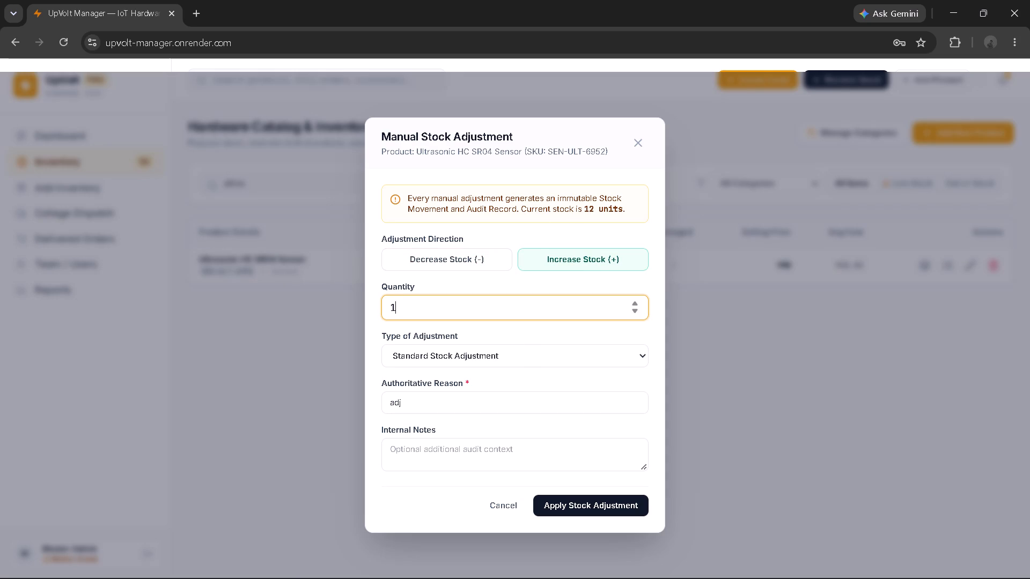
key("Left")
key("6")
key("Right")
key("BackSpace")
left_click(556, 507)
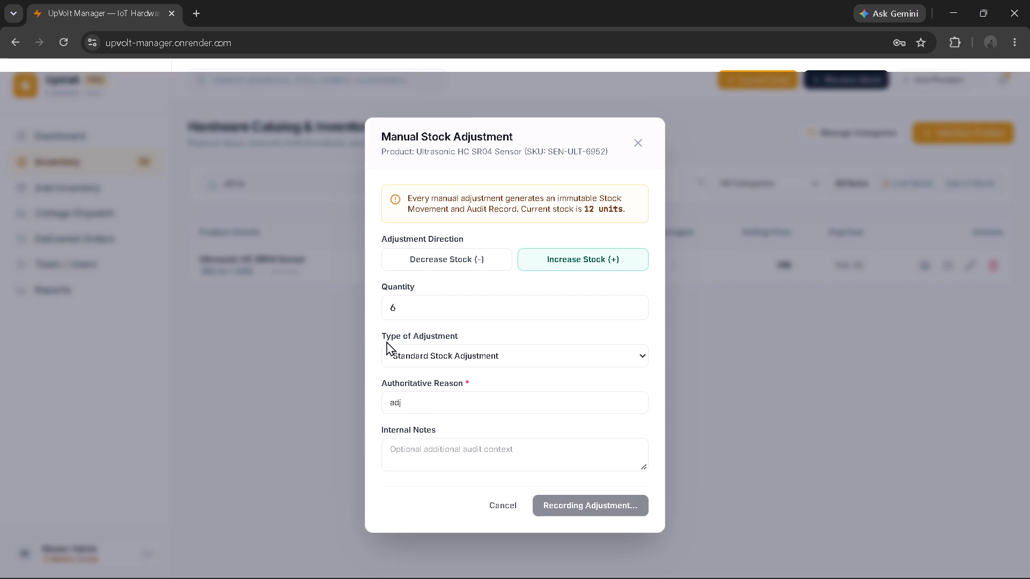
Replace the inventory search term with "esp32" to list the ESP32 boards.
left_click(254, 175)
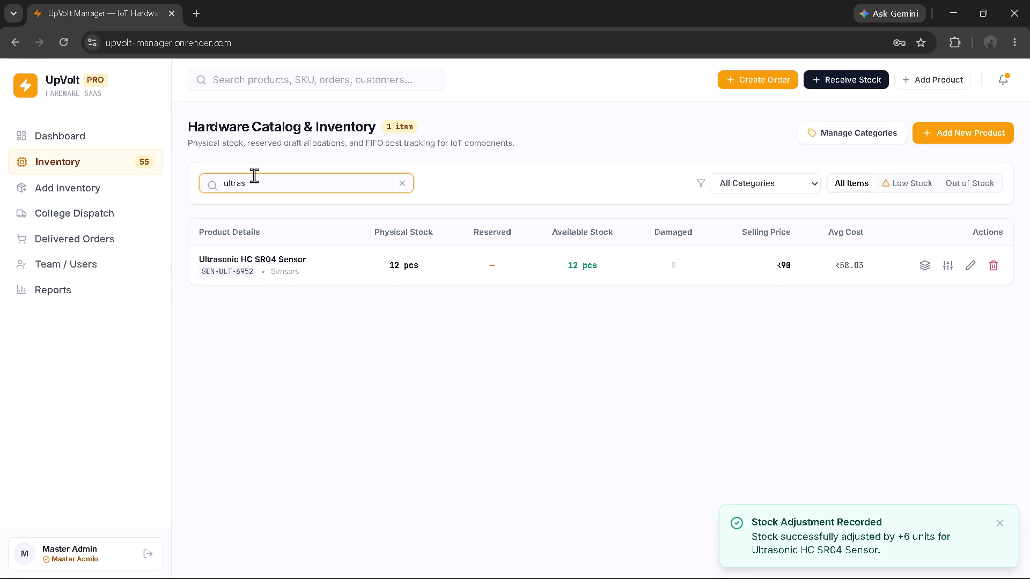
key("BackSpace")
key("BackSpace")
key("BackSpace")
key("BackSpace")
key("BackSpace")
key("BackSpace")
key("BackSpace")
key("BackSpace")
key("BackSpace")
key("BackSpace")
key("BackSpace")
type("esp32")
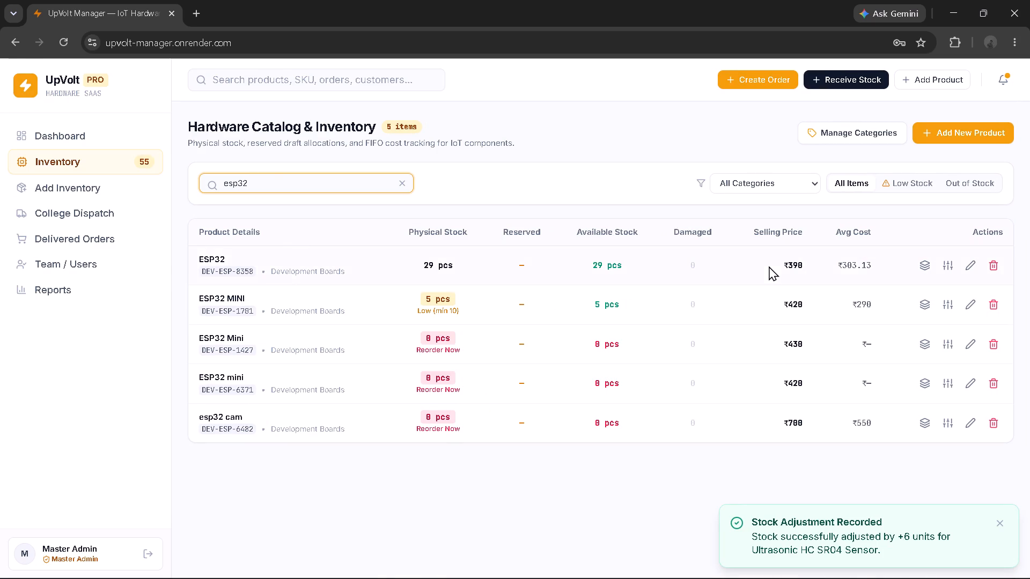
Apply a standard stock decrease of 25 units to the ESP32 with SKU DEV-ESP-8358.
left_click(945, 268)
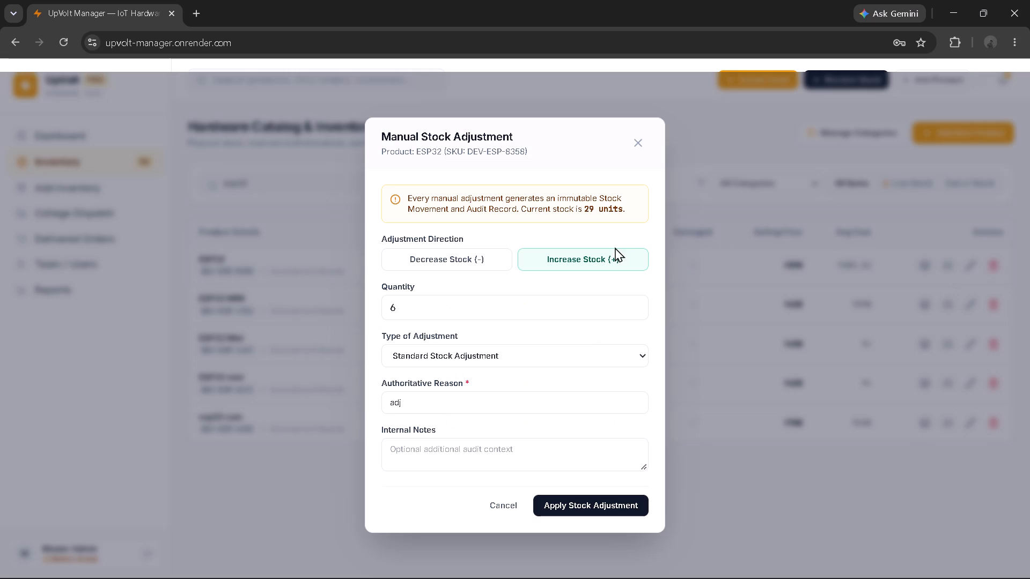
left_click(425, 302)
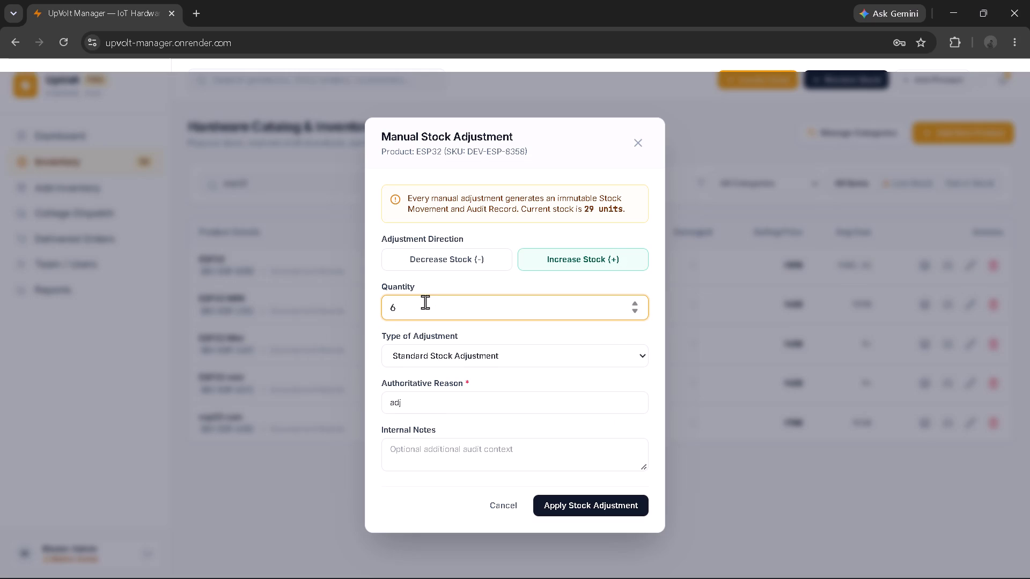
left_click(432, 262)
left_click(414, 305)
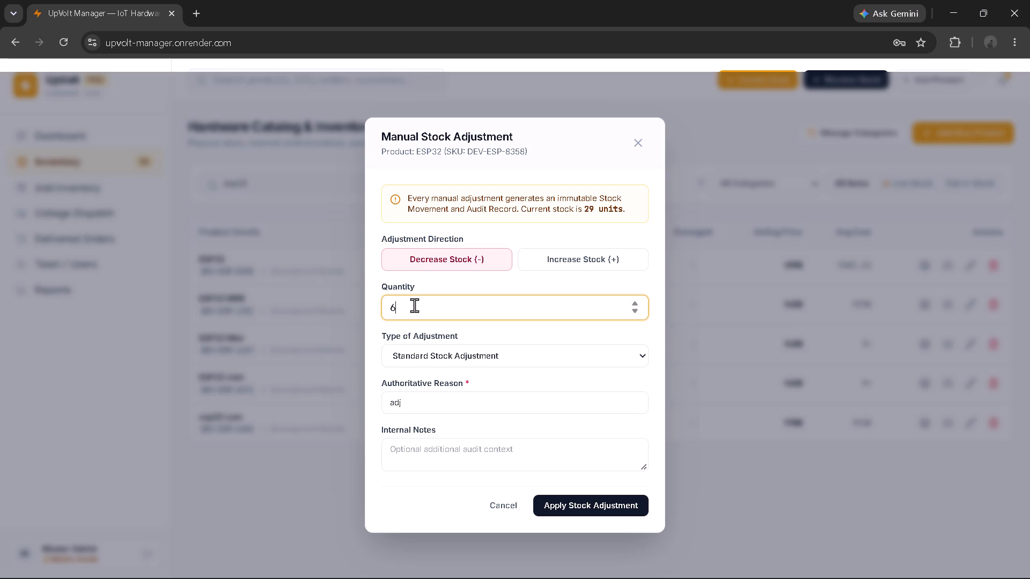
key("BackSpace")
key("Left")
type("24")
key("Right")
key("BackSpace")
key("BackSpace")
key("5")
left_click(605, 502)
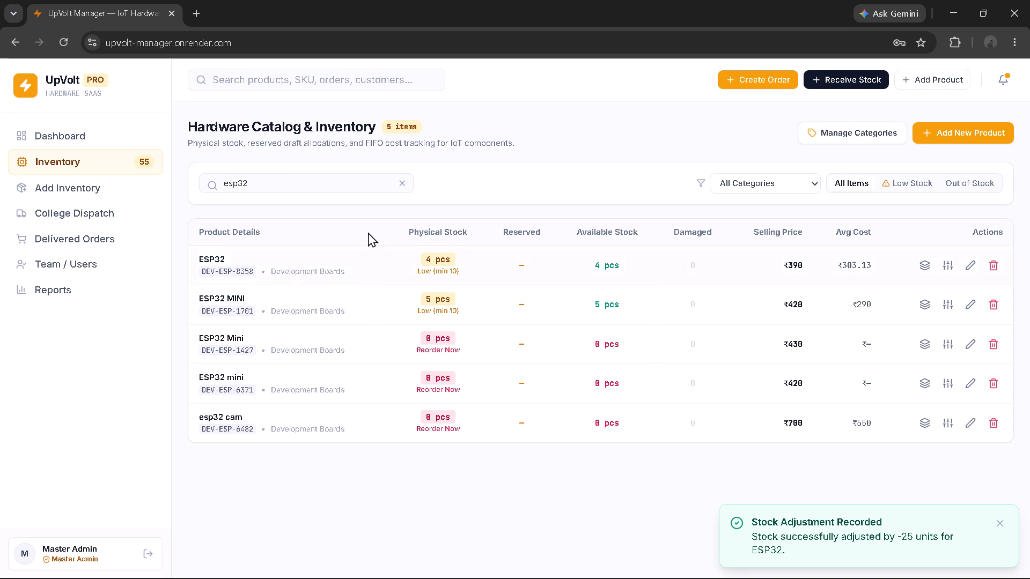
Replace the inventory search term with "bre" to check the breadboard entry.
left_click(288, 184)
key("BackSpace")
key("BackSpace")
key("BackSpace")
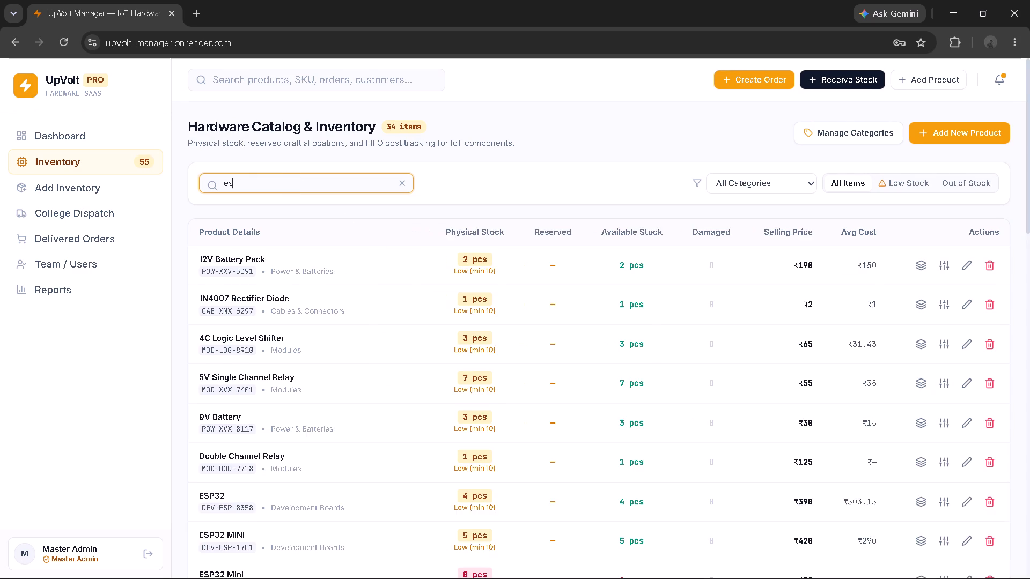
key("BackSpace")
key("BackSpace")
key("BackSpace")
key("BackSpace")
type("bre")
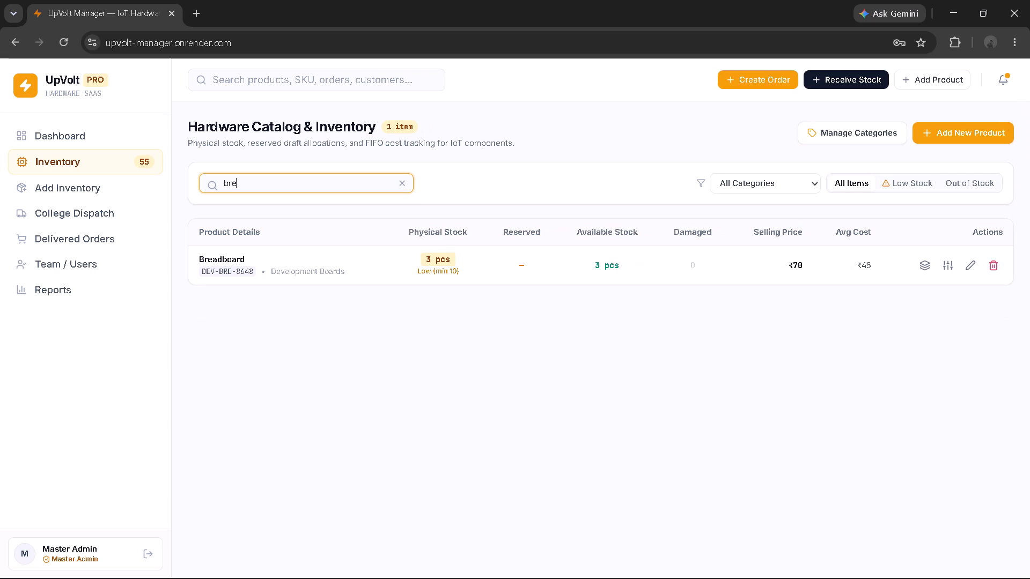
Search the inventory for "esp32" again and permanently delete the ESP32 MINI with SKU DEV-ESP-1701, confirming with "delete".
key("BackSpace")
key("BackSpace")
key("BackSpace")
type("esp32")
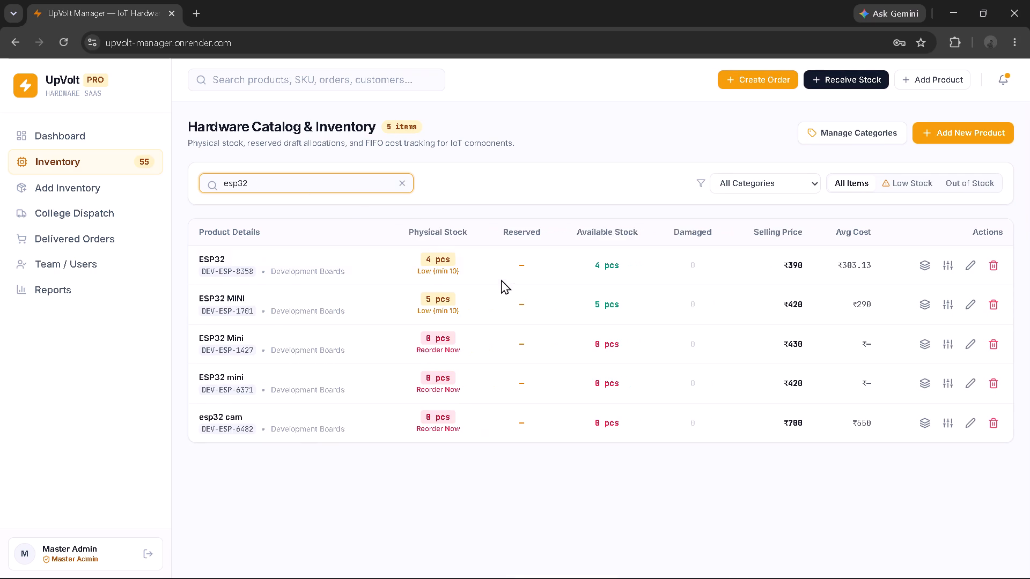
left_click(996, 302)
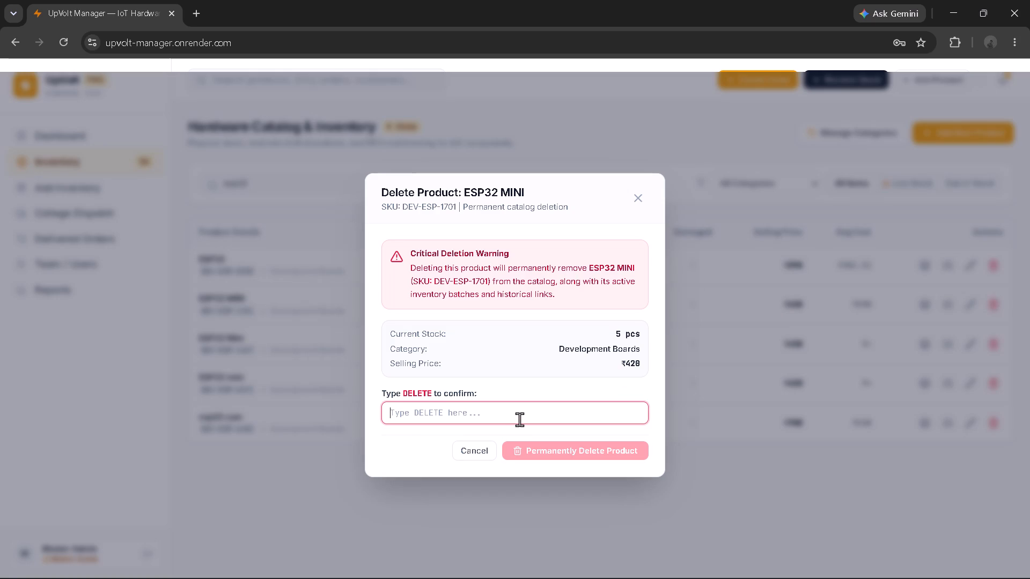
type("delete")
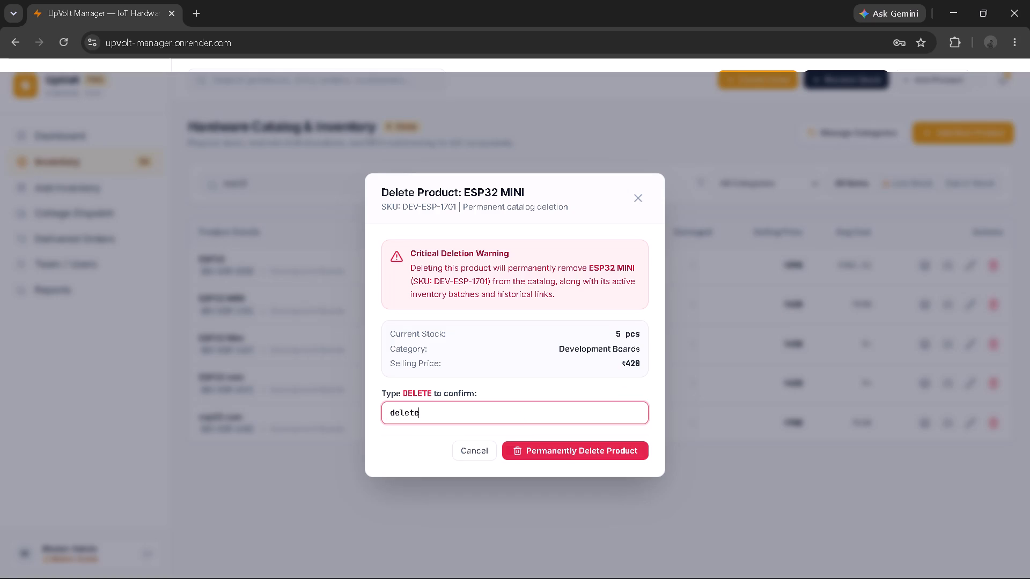
left_click(599, 446)
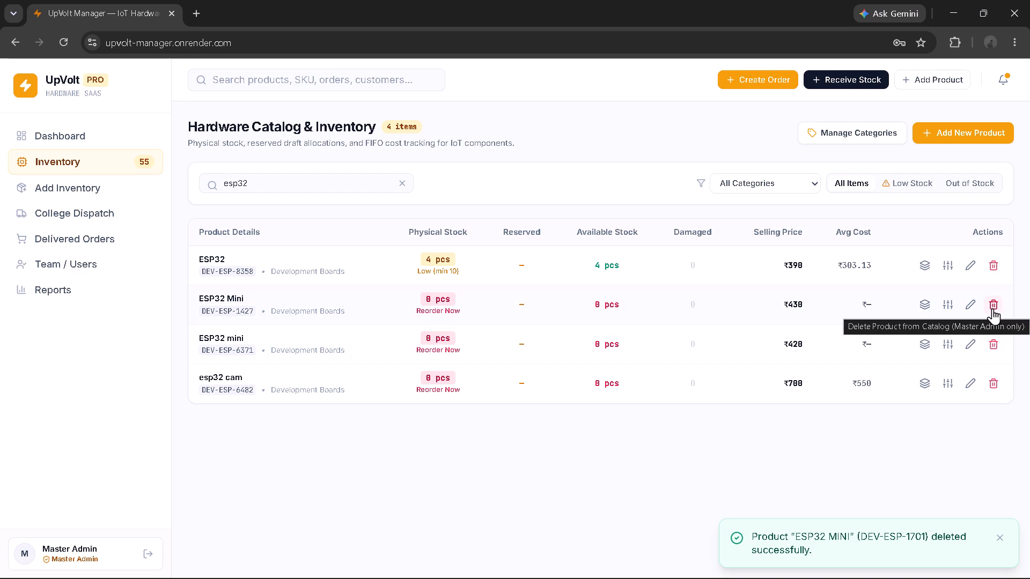
Permanently delete the ESP32 Mini with SKU DEV-ESP-1427, confirming with "delete".
left_click(992, 308)
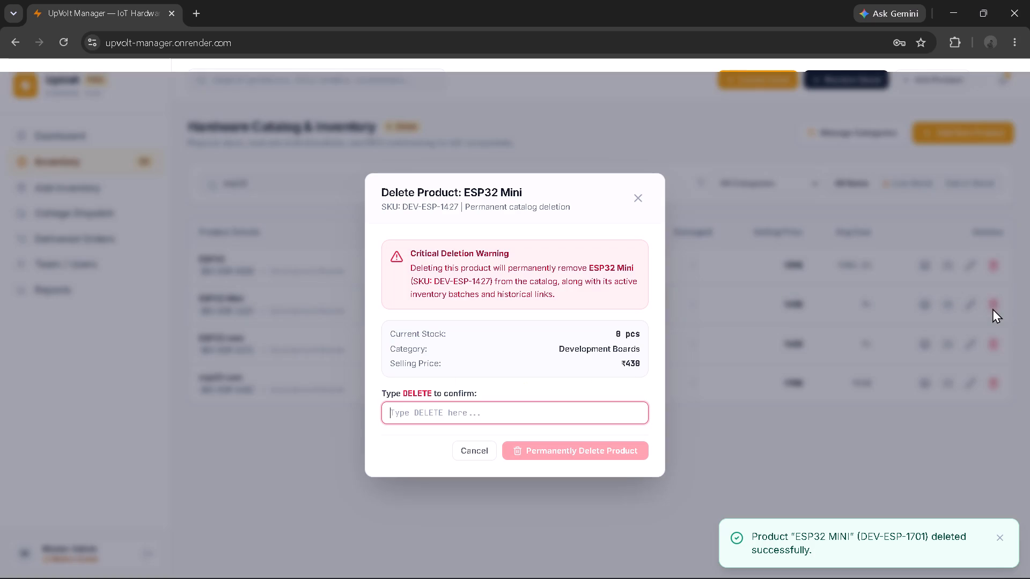
type("delete")
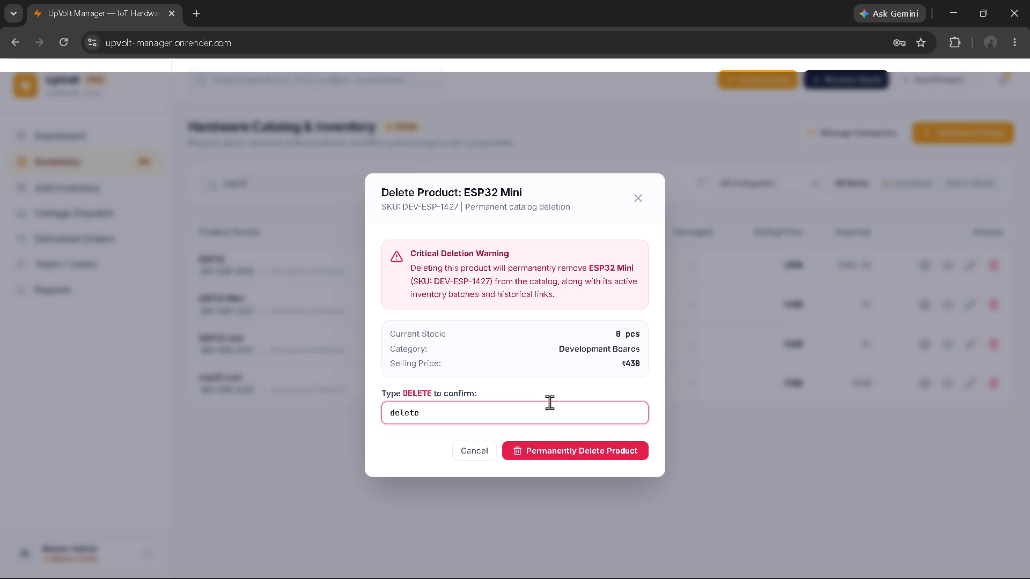
left_click(558, 446)
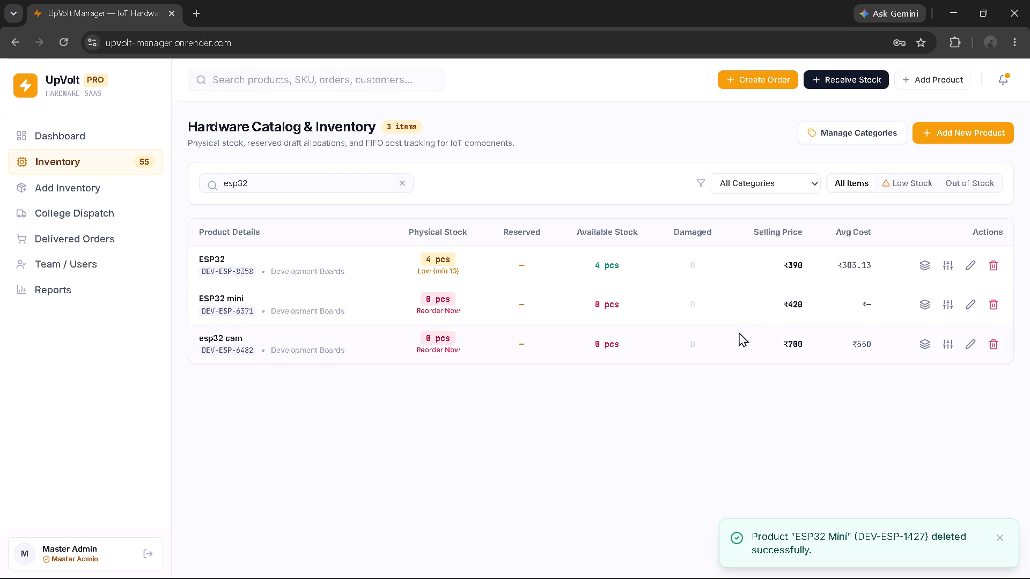
Clear the "esp32" term from the inventory search.
left_click(288, 176)
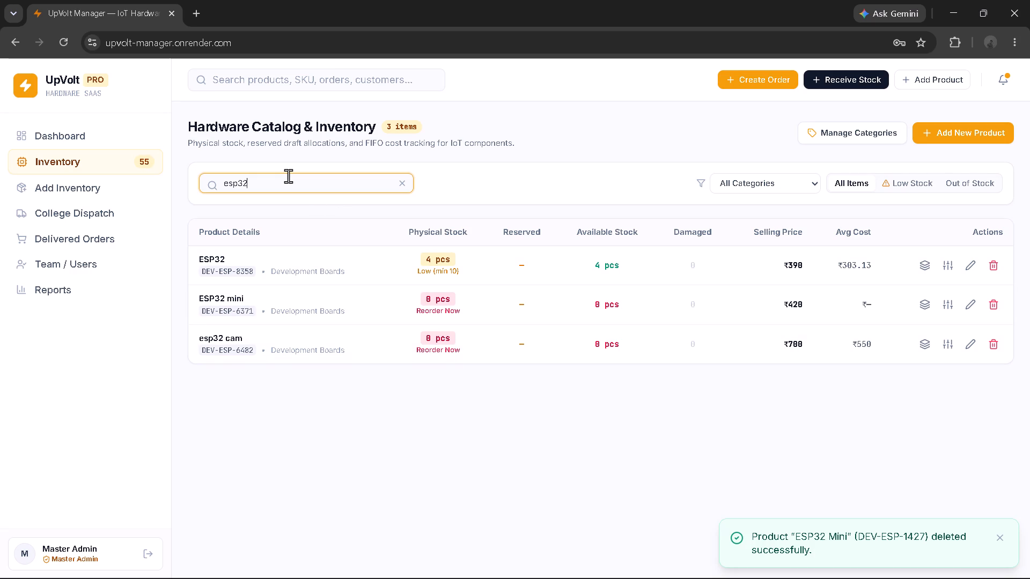
key("BackSpace")
key("BackSpace")
key("BackSpace")
key("BackSpace")
key("BackSpace")
key("BackSpace")
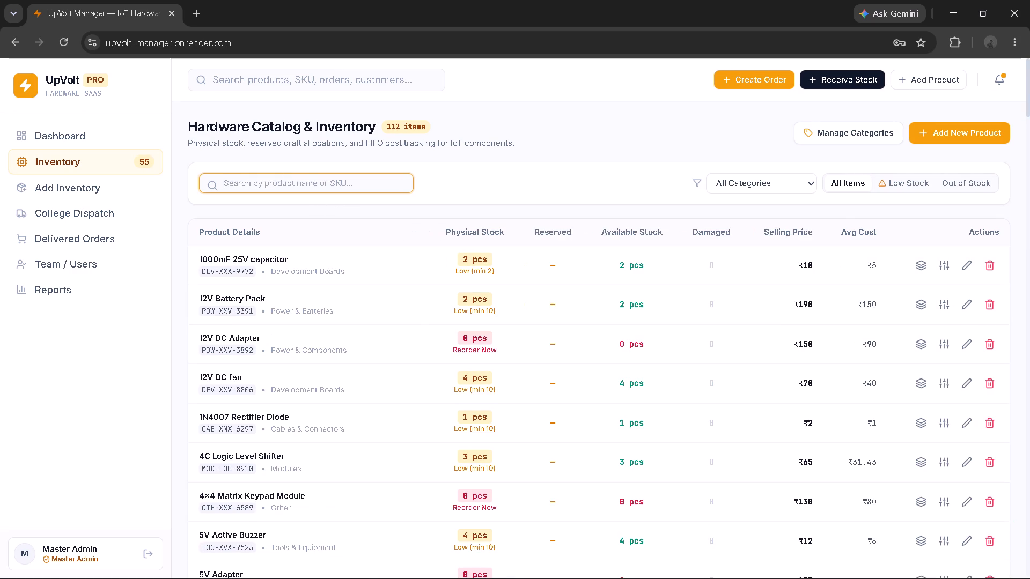
Search the inventory for "bre" and increase the Breadboard stock by 1 unit through a manual stock adjustment.
key("e")
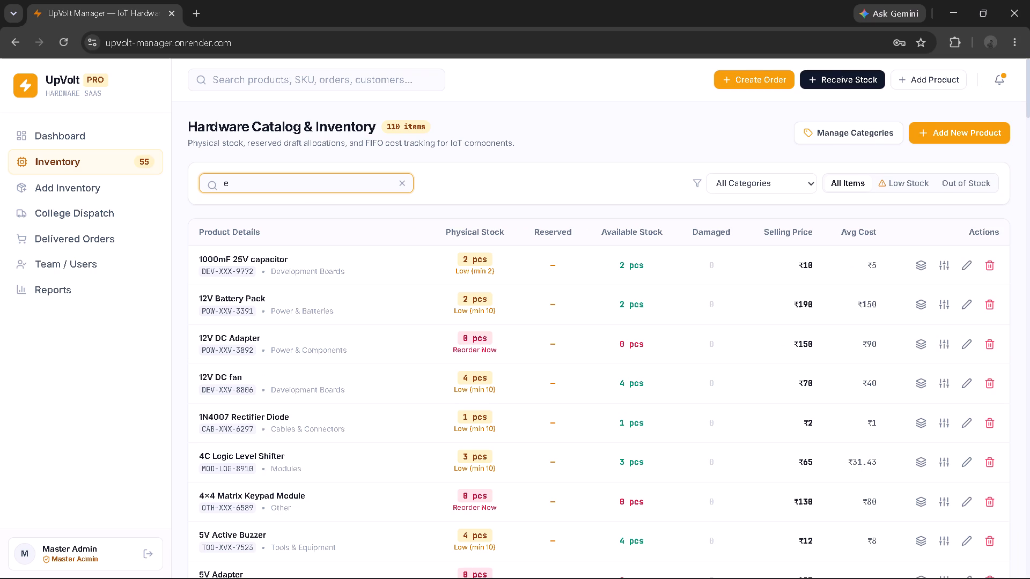
key("BackSpace")
key("BackSpace")
type("bre")
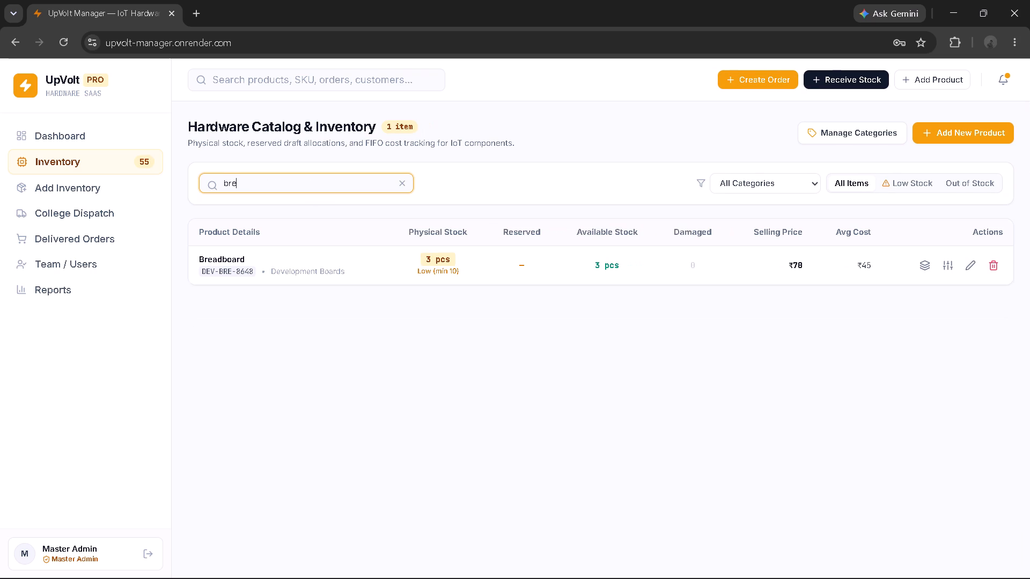
left_click(943, 267)
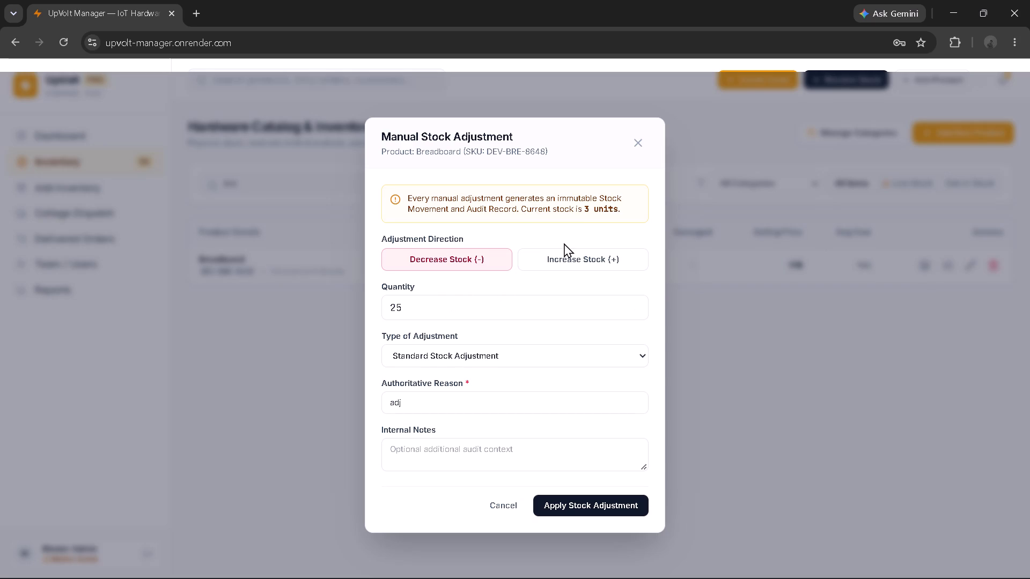
left_click(565, 262)
left_click(461, 302)
key("BackSpace")
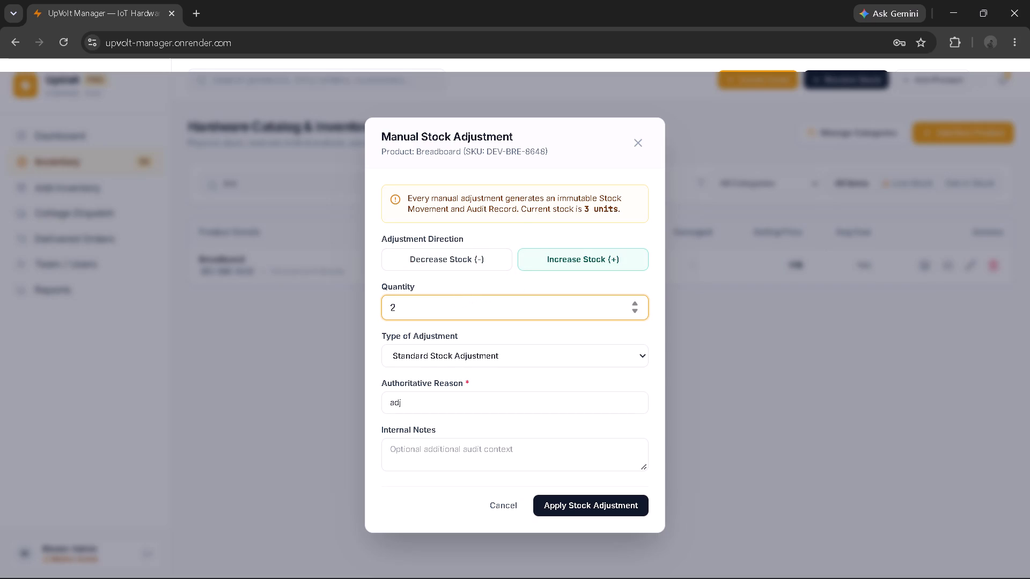
key("BackSpace")
left_click(582, 495)
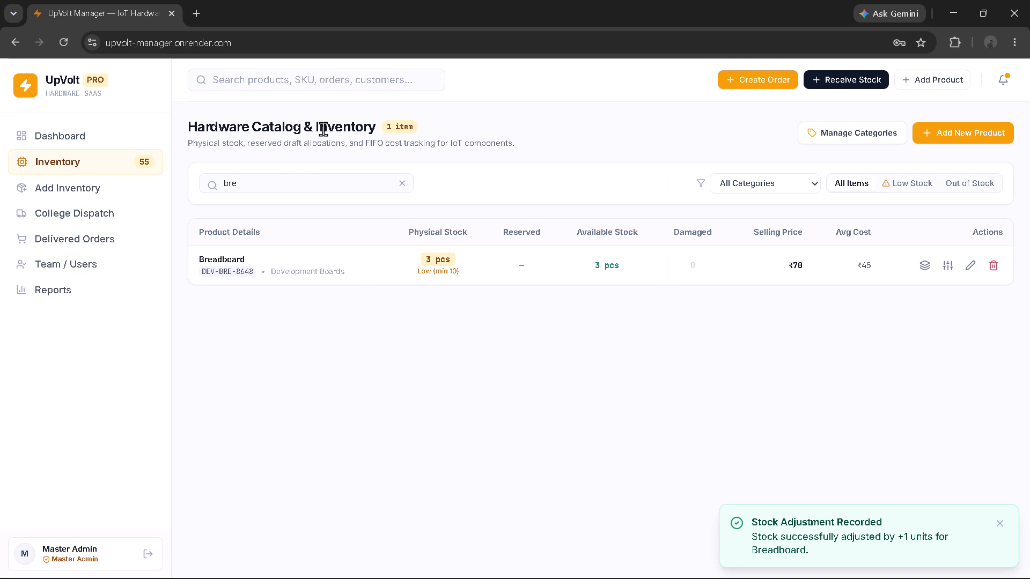
Replace the inventory search term with "micr" and apply a manual adjustment increasing the MicroUSB cable stock by 1 unit.
left_click(257, 194)
left_click(255, 189)
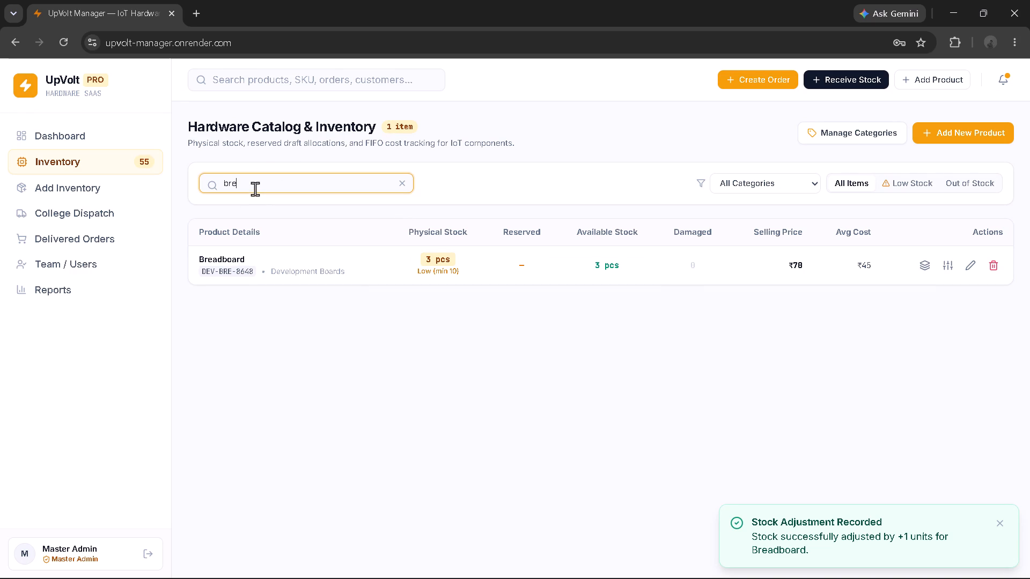
key("BackSpace")
key("BackSpace")
key("BackSpace")
key("BackSpace")
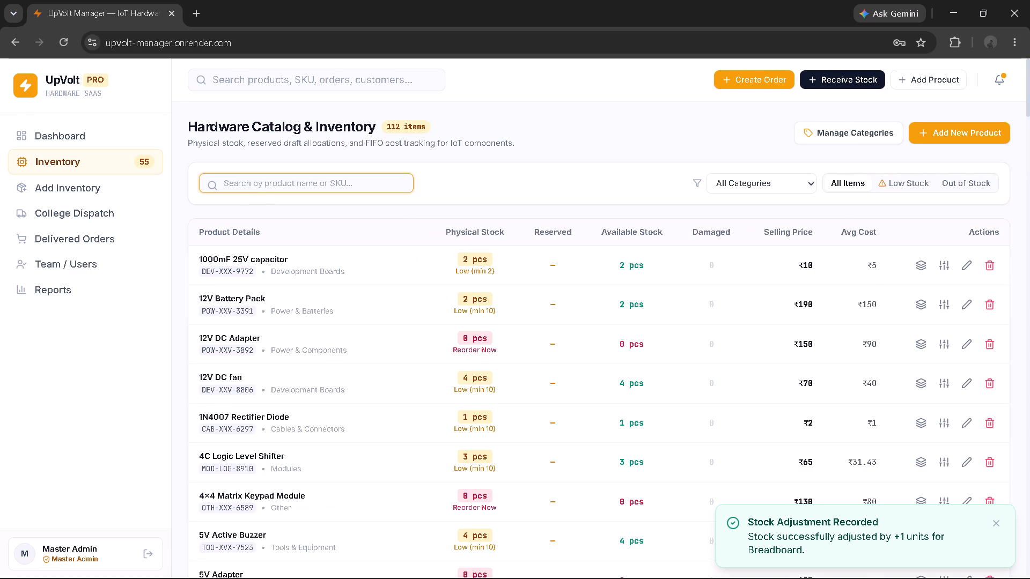
type("micr")
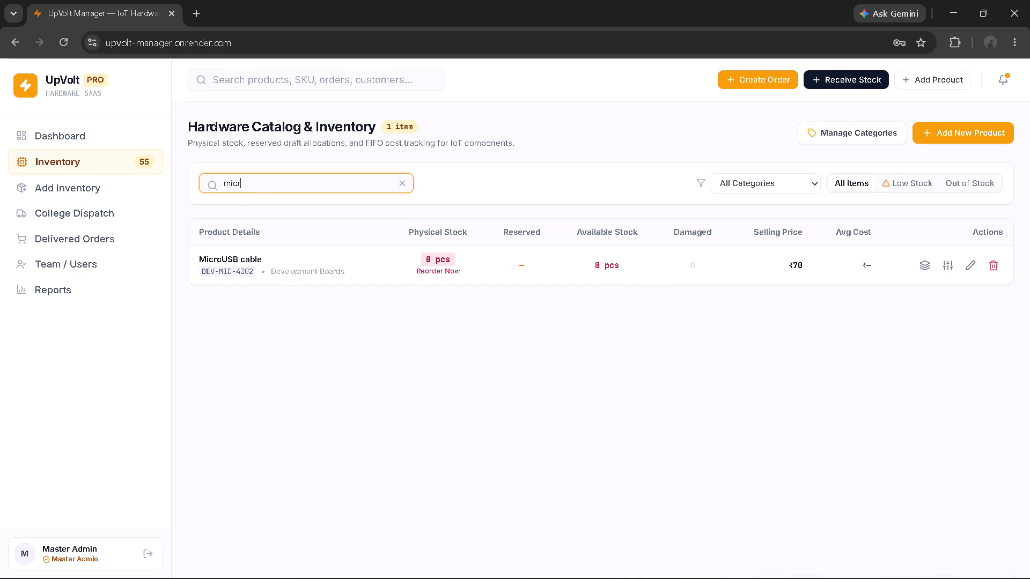
left_click(944, 263)
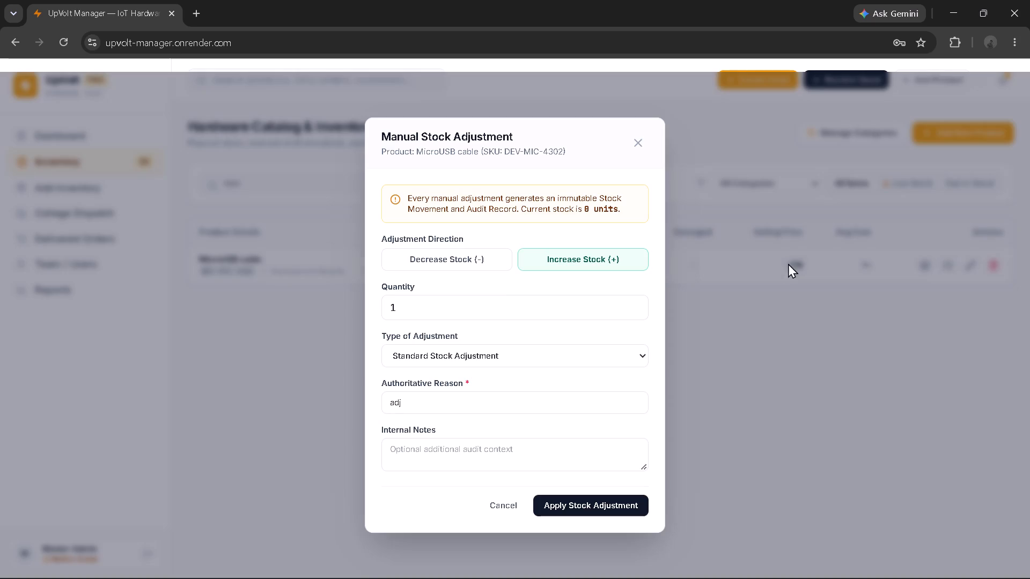
left_click(554, 502)
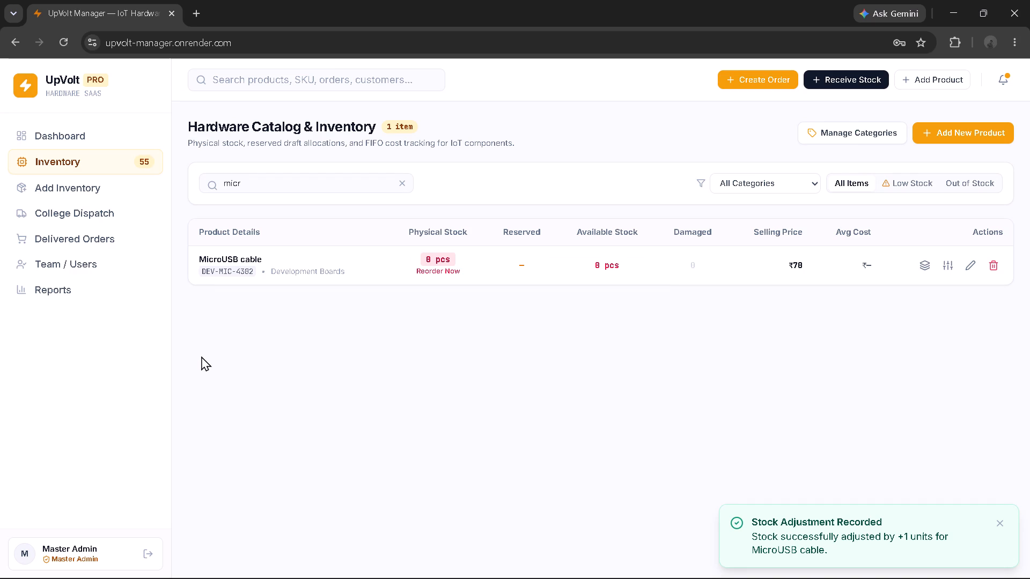
Search the inventory for "dht" and permanently delete the DHT-11 Sensor with SKU SEN-DHT-8365, confirming with "DElete".
left_click(252, 187)
key("BackSpace")
key("BackSpace")
key("BackSpace")
key("BackSpace")
key("BackSpace")
type("dht11")
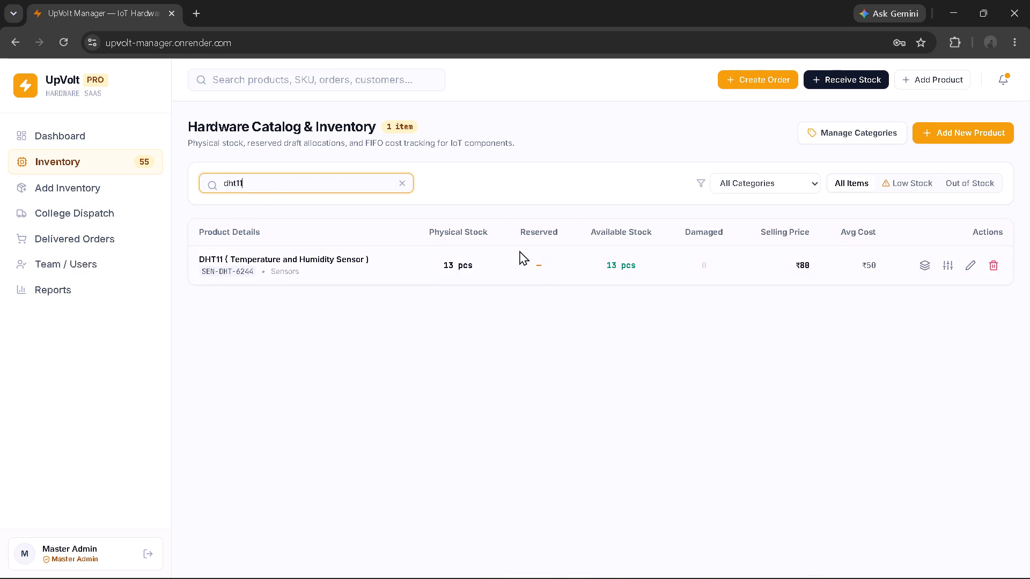
key("BackSpace")
key("BackSpace")
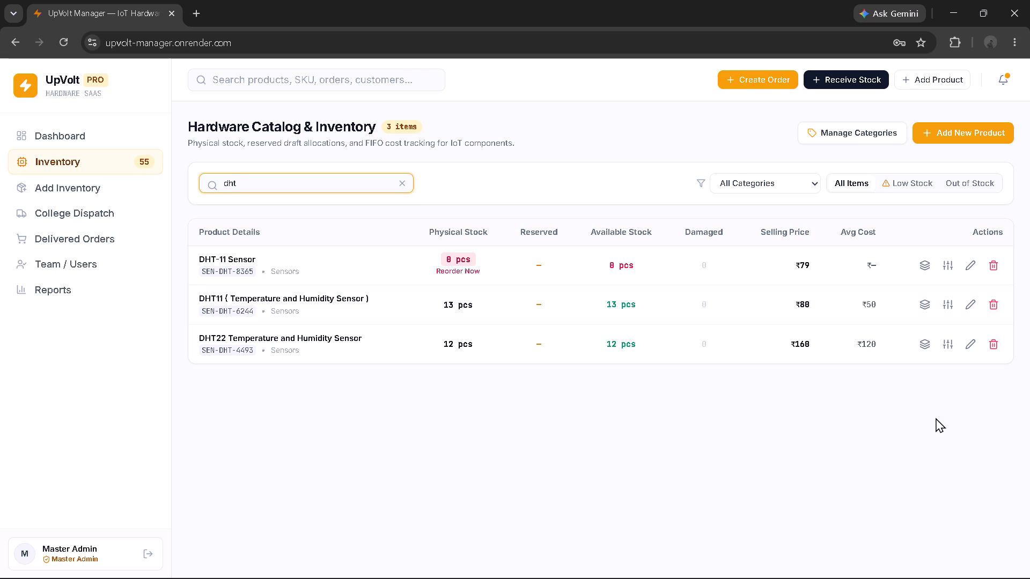
left_click(992, 262)
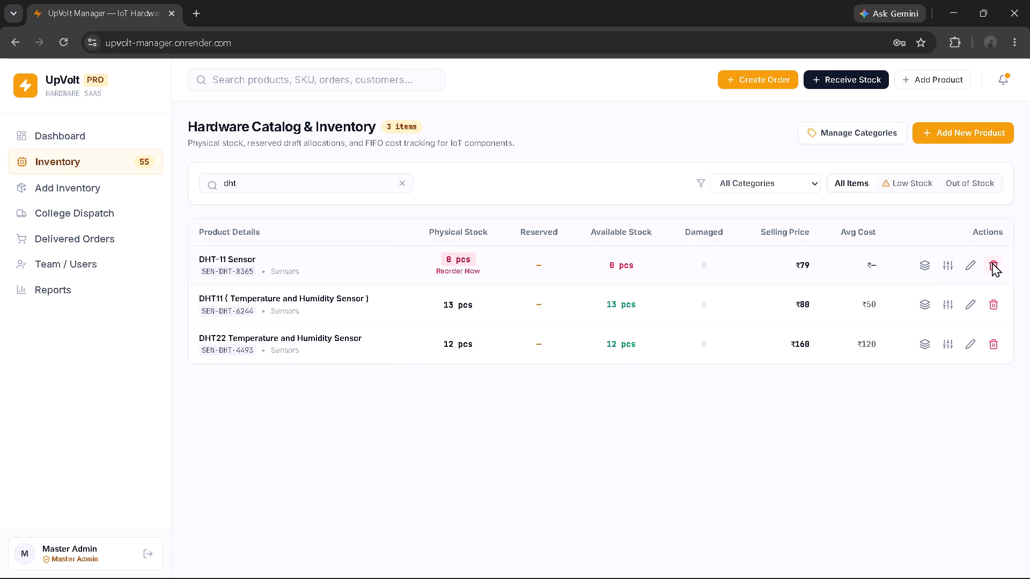
left_click(569, 419)
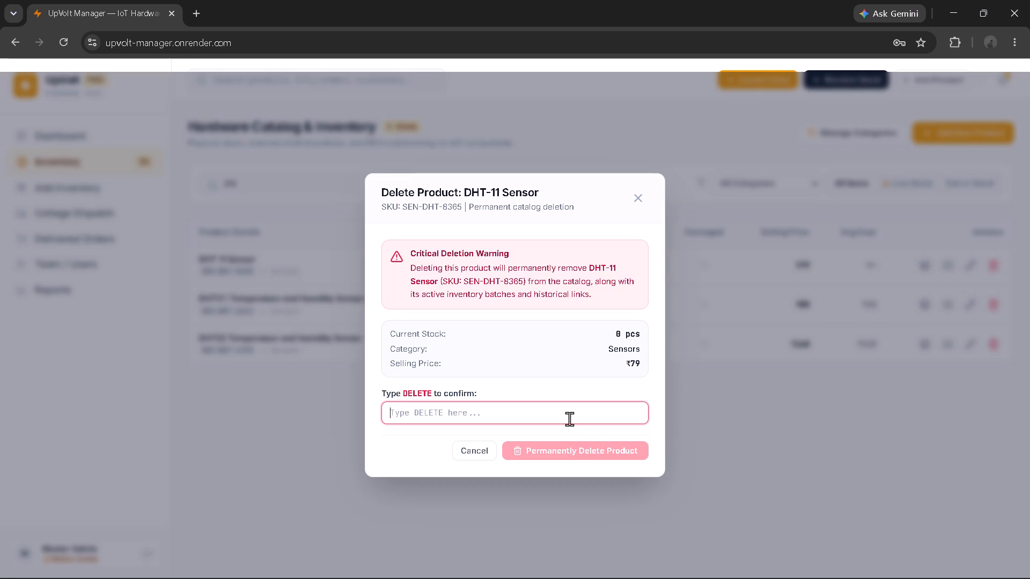
type("DE")
type("lete")
left_click(598, 450)
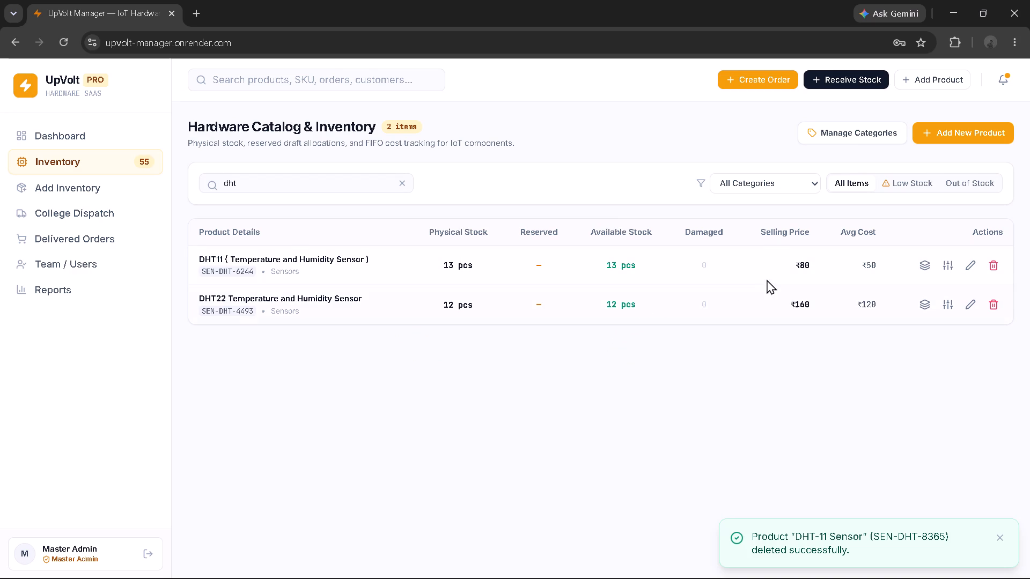
Decrease the stock of the DHT11 (Temperature and Humidity Sensor) by 8 units through a manual adjustment.
left_click(953, 263)
left_click(483, 262)
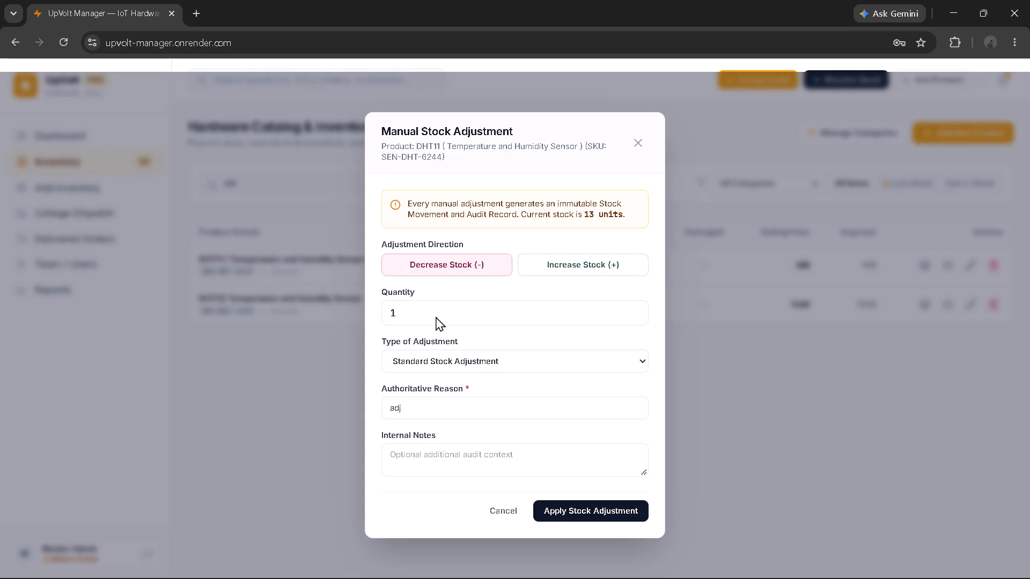
left_click(413, 312)
key("Left")
key("8")
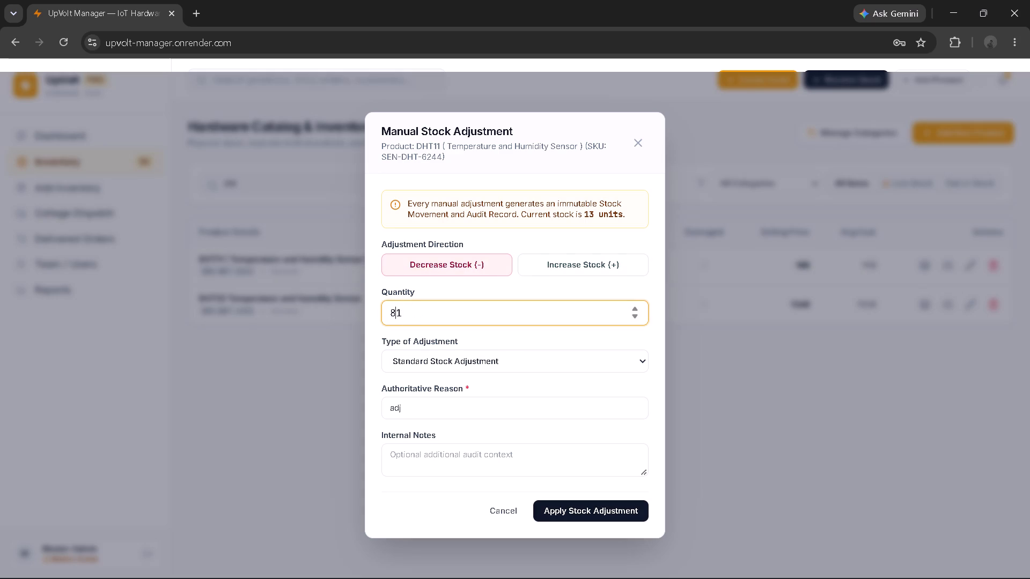
key("Right")
key("BackSpace")
left_click(565, 504)
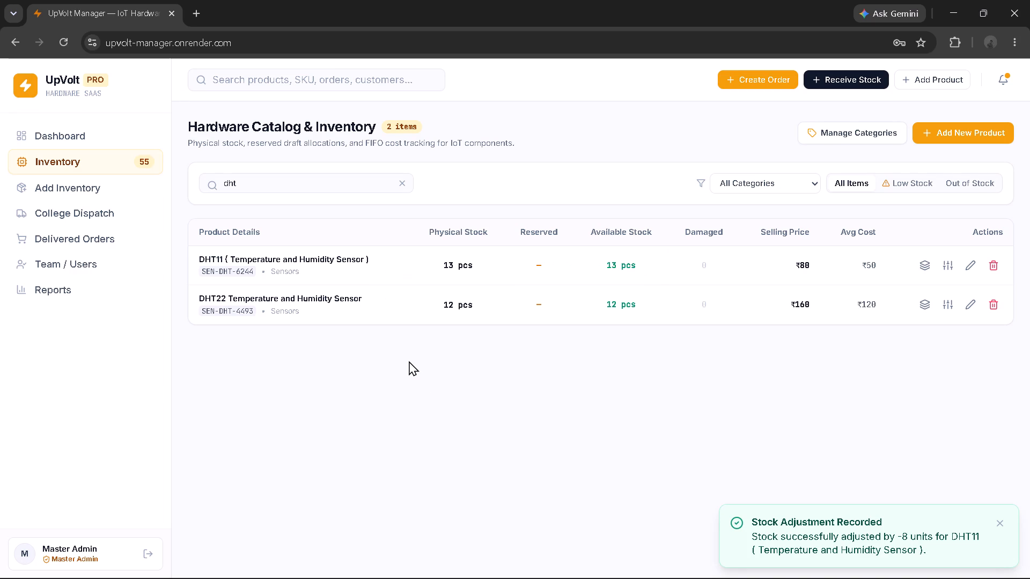
Decrease the stock of the DHT22 Temperature and Humidity Sensor by 9 units through a manual adjustment.
left_click(947, 306)
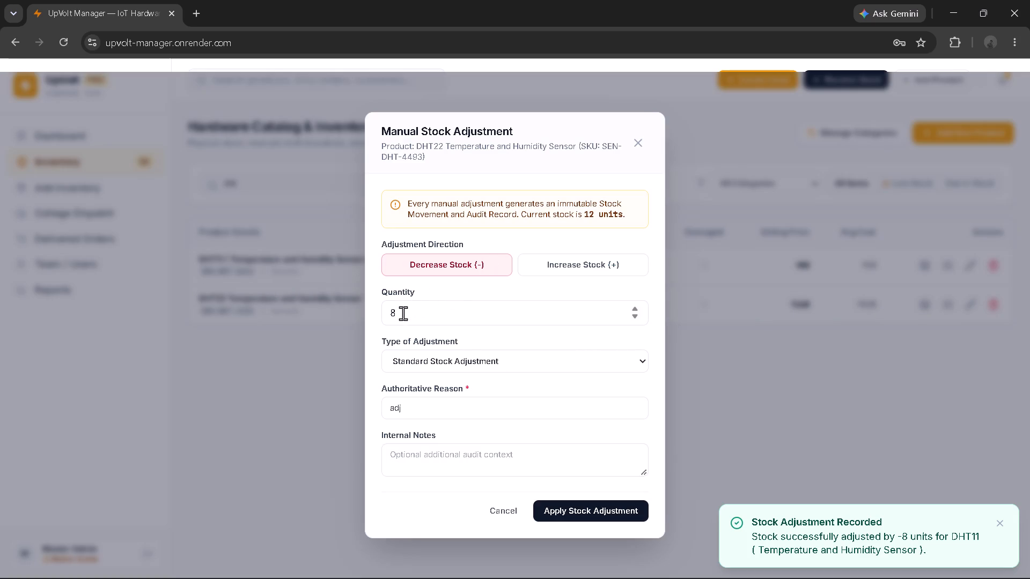
left_click(393, 311)
key("BackSpace")
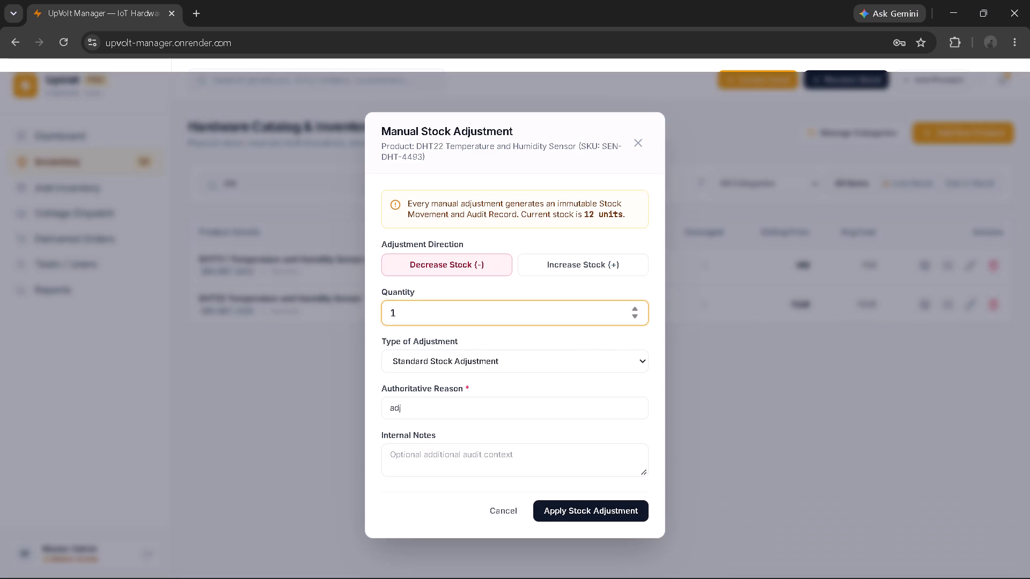
key("Left")
key("9")
key("Right")
key("BackSpace")
left_click(561, 508)
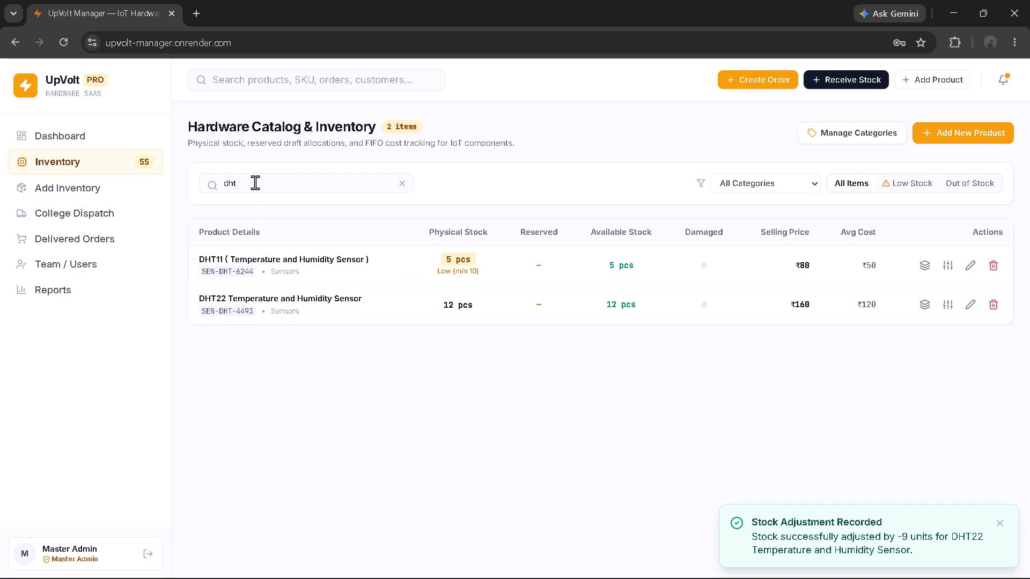
Replace the inventory search term with "rain" and open the deletion confirmation for the Rain Drop Sensor with SKU SEN-RAI-4287.
left_click(255, 182)
key("BackSpace")
key("BackSpace")
key("BackSpace")
key("BackSpace")
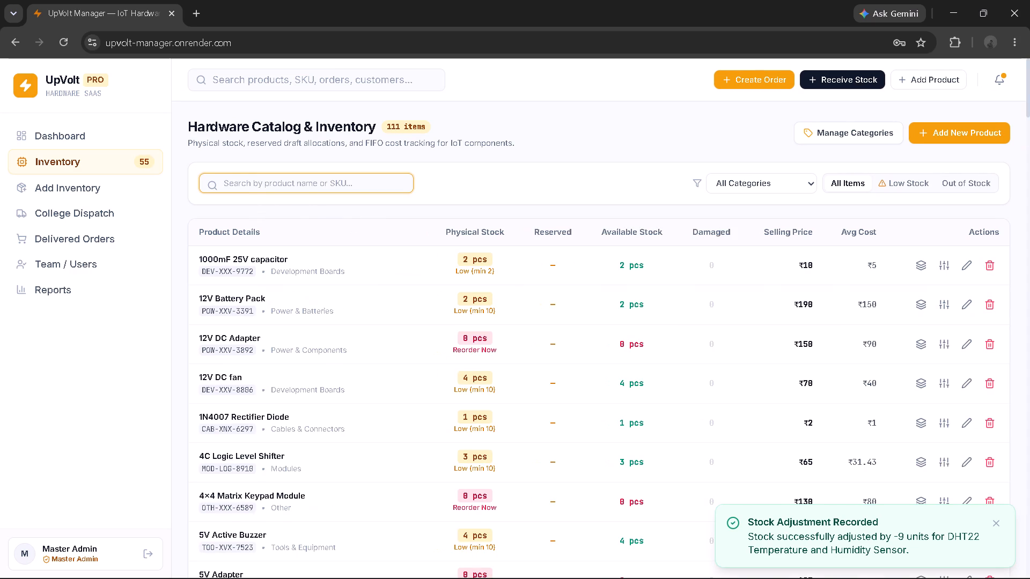
type("rain")
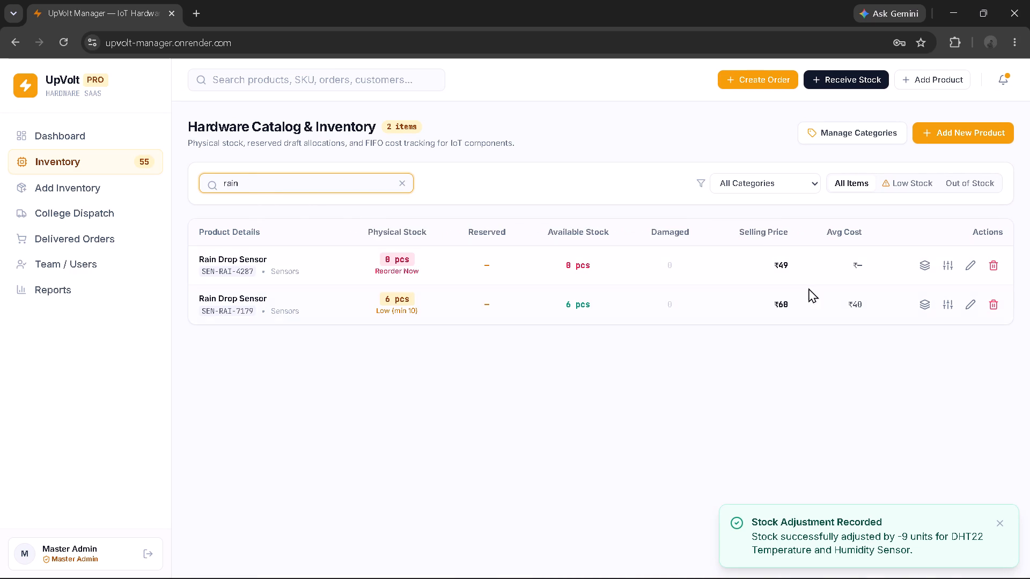
left_click(996, 270)
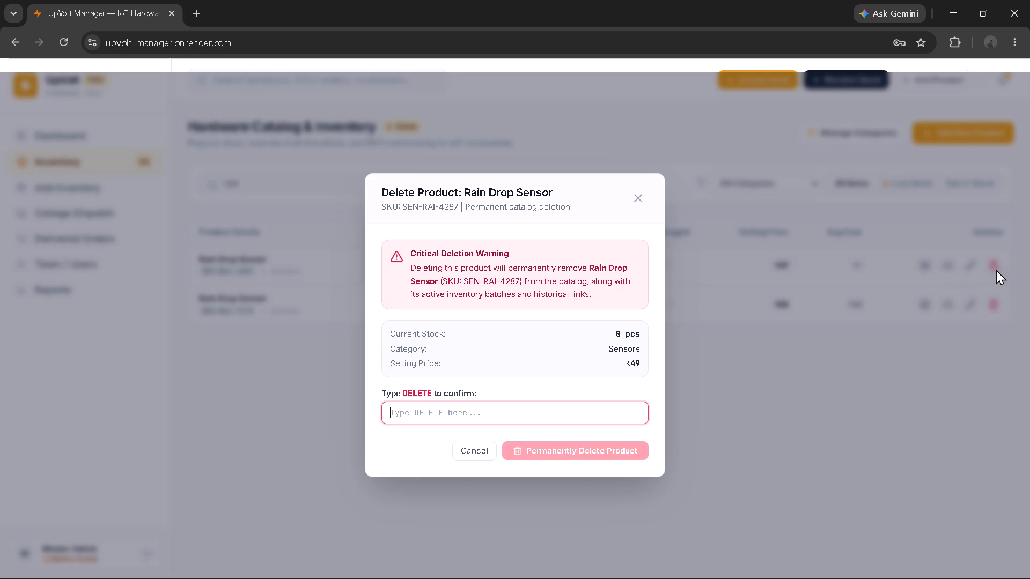
Open the upVolt store site in a new browser tab and search it for "rain" to check the sensor's listed price.
left_click(193, 3)
type("upvolt")
key("Return")
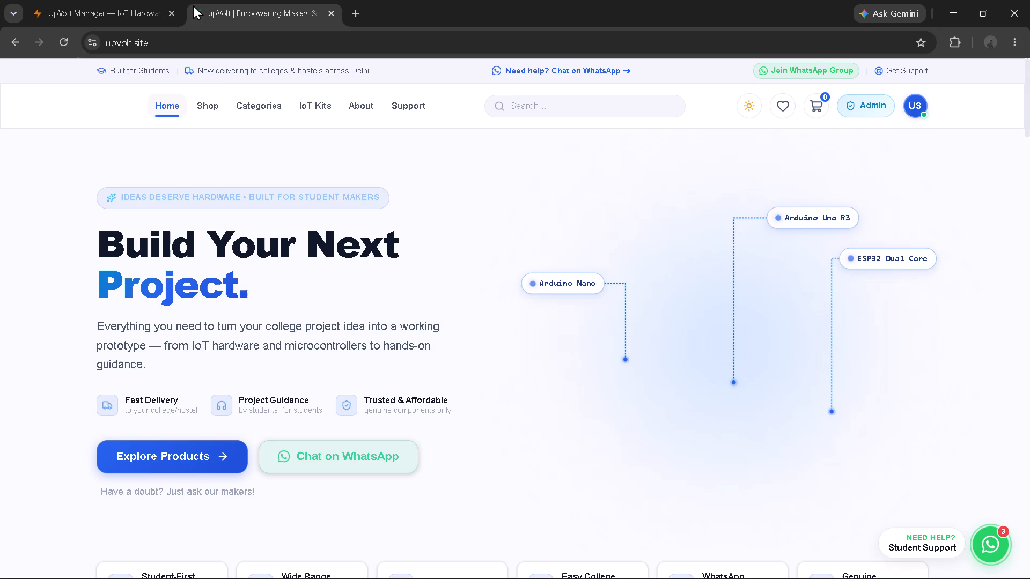
left_click(566, 105)
type("rain")
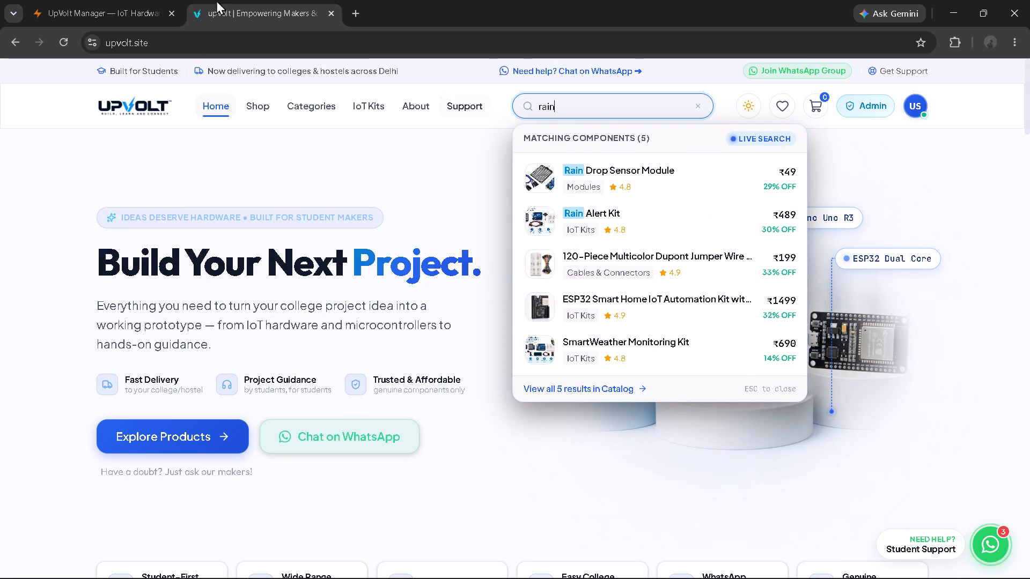
Back in UpVolt Manager, dismiss the open deletion and permanently delete the Rain Drop Sensor with SKU SEN-RAI-7179 instead, confirming with "delete".
left_click(75, 0)
left_click(642, 195)
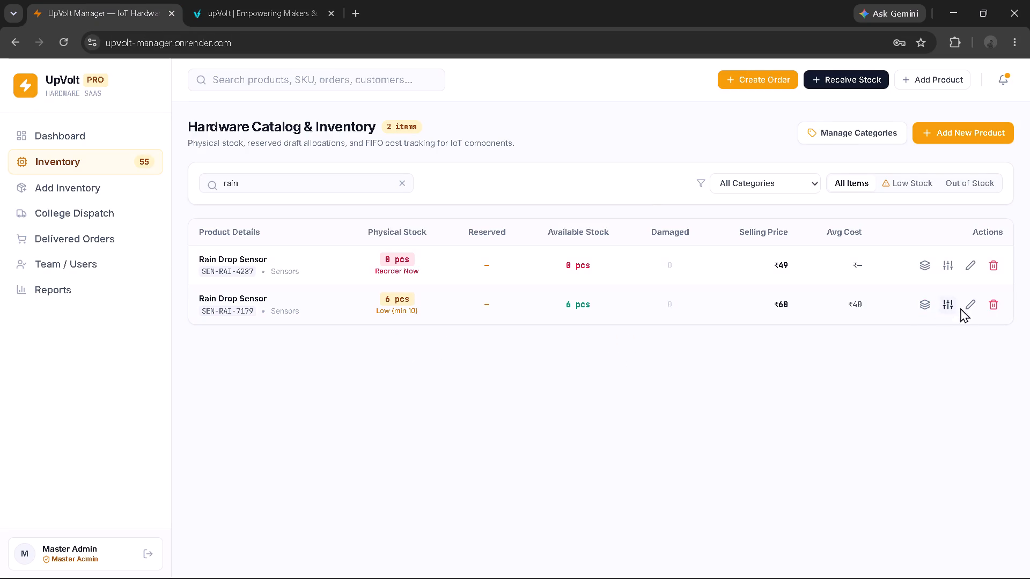
left_click(992, 305)
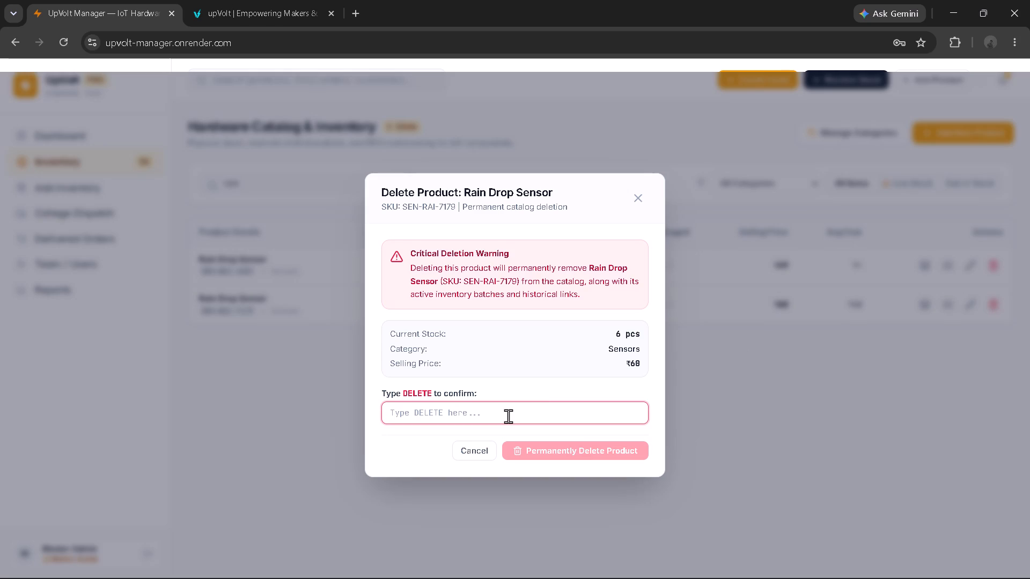
type("delete")
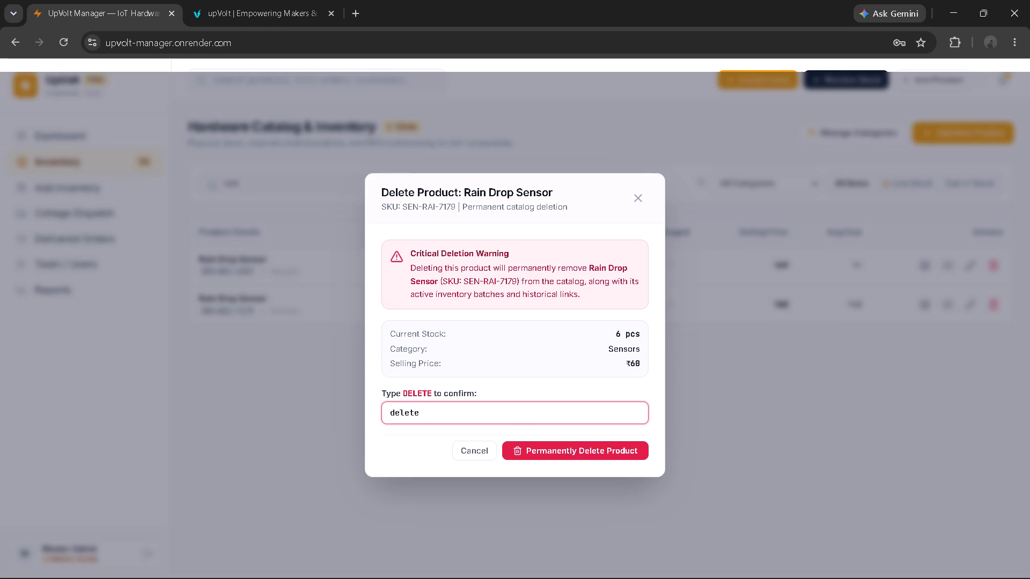
left_click(577, 446)
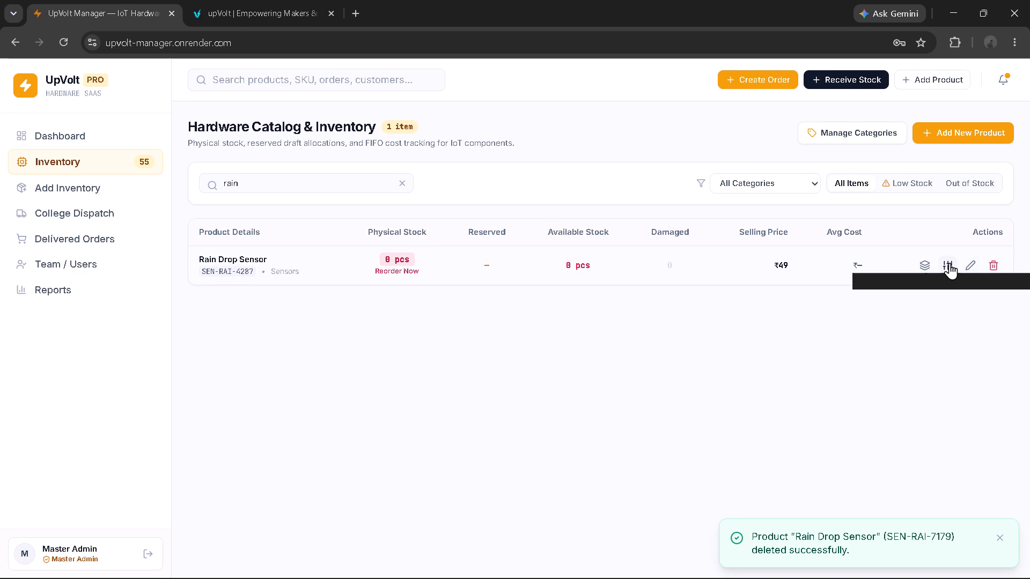
Increase the stock of the Rain Drop Sensor with SKU SEN-RAI-4287 by 1 unit through a manual adjustment.
left_click(951, 261)
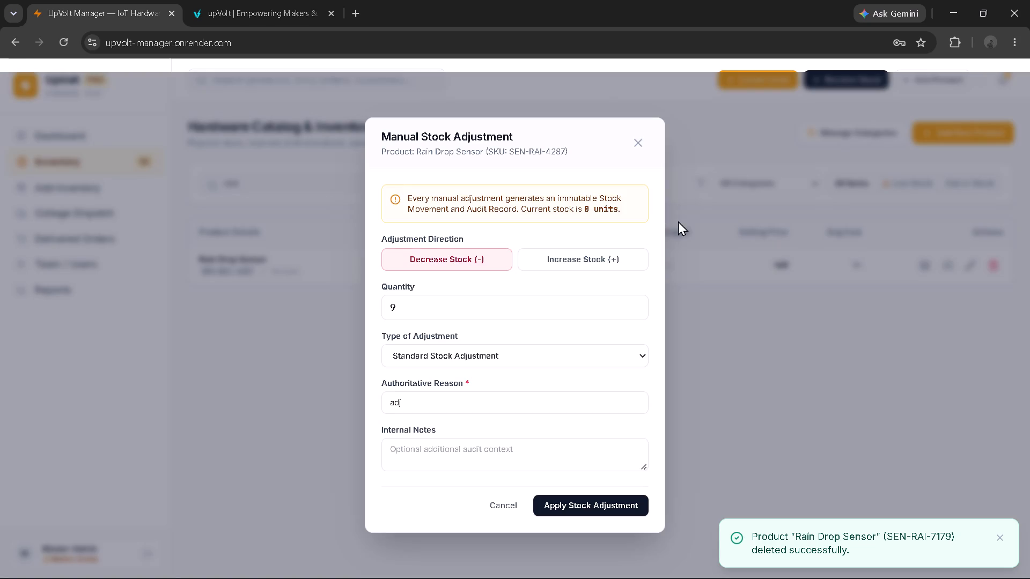
left_click(571, 255)
left_click(431, 308)
key("BackSpace")
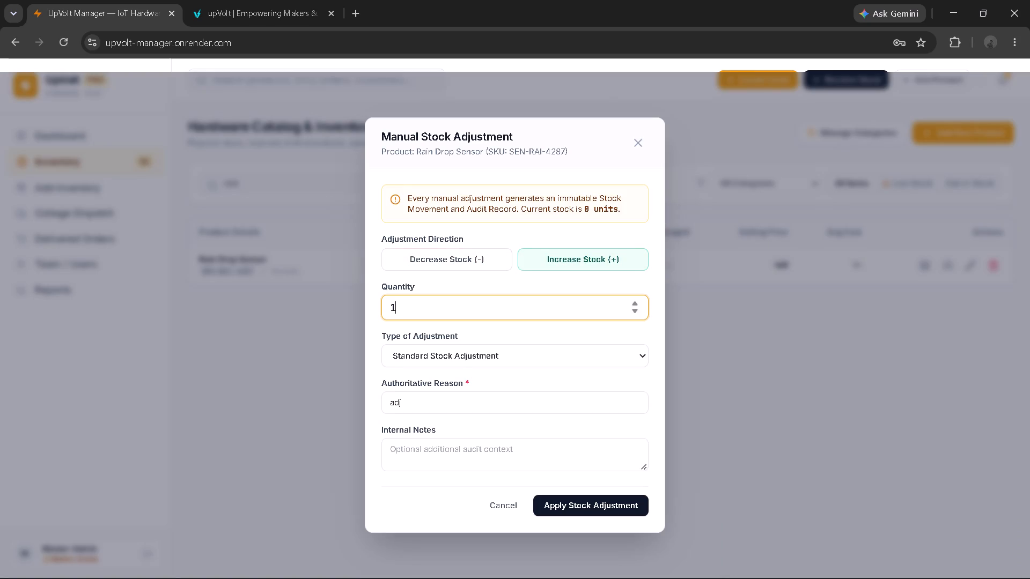
left_click(631, 498)
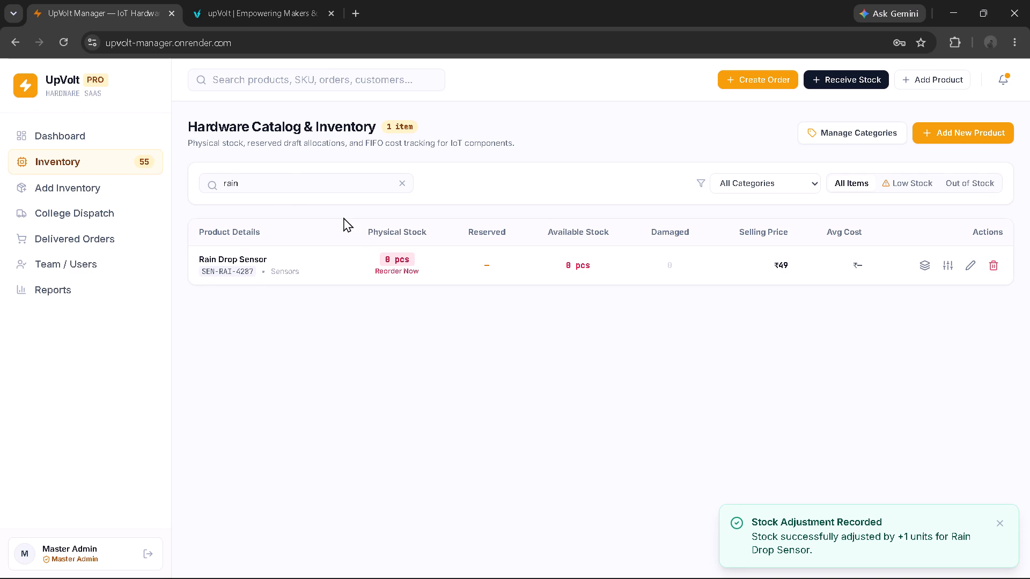
Clear the "rain" term from the inventory search.
left_click(284, 184)
key("BackSpace")
key("BackSpace")
key("BackSpace")
key("BackSpace")
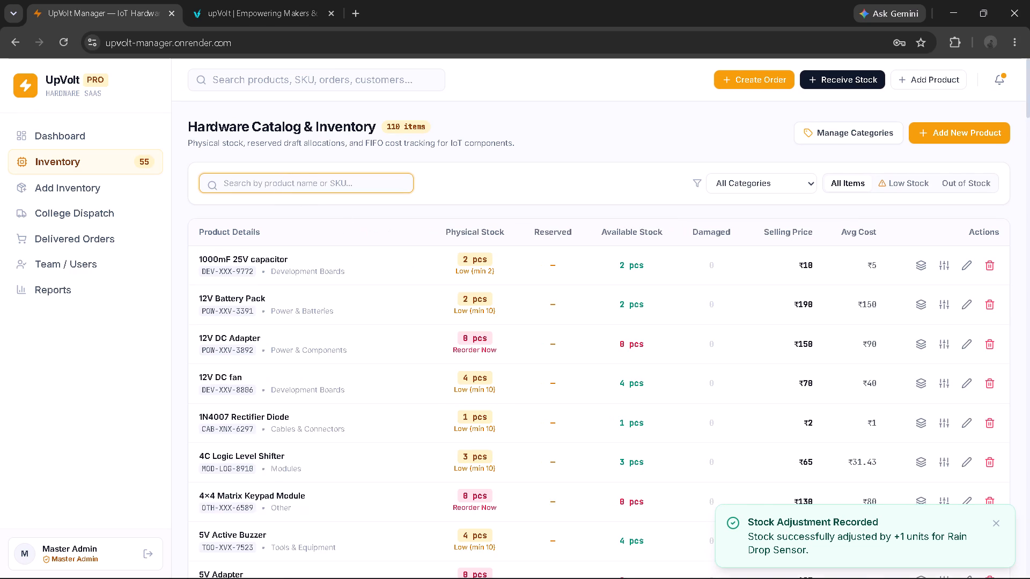
Search the inventory for "ardui" to check the Arduino entry, and clear the search term.
type("ard")
type("ui")
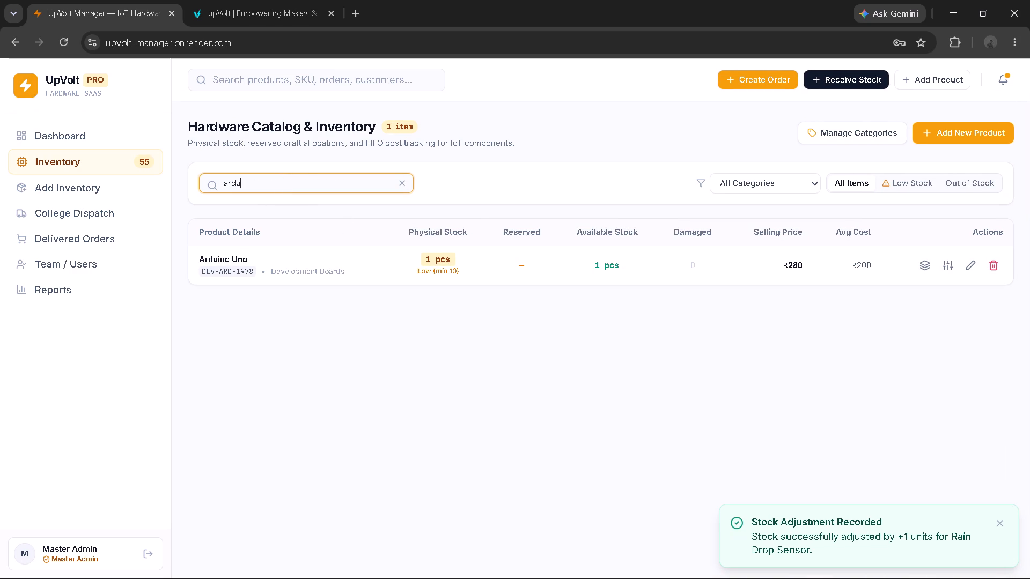
key("BackSpace")
key("BackSpace")
key("BackSpace")
key("BackSpace")
key("BackSpace")
key("BackSpace")
key("BackSpace")
key("BackSpace")
key("BackSpace")
key("BackSpace")
key("BackSpace")
key("BackSpace")
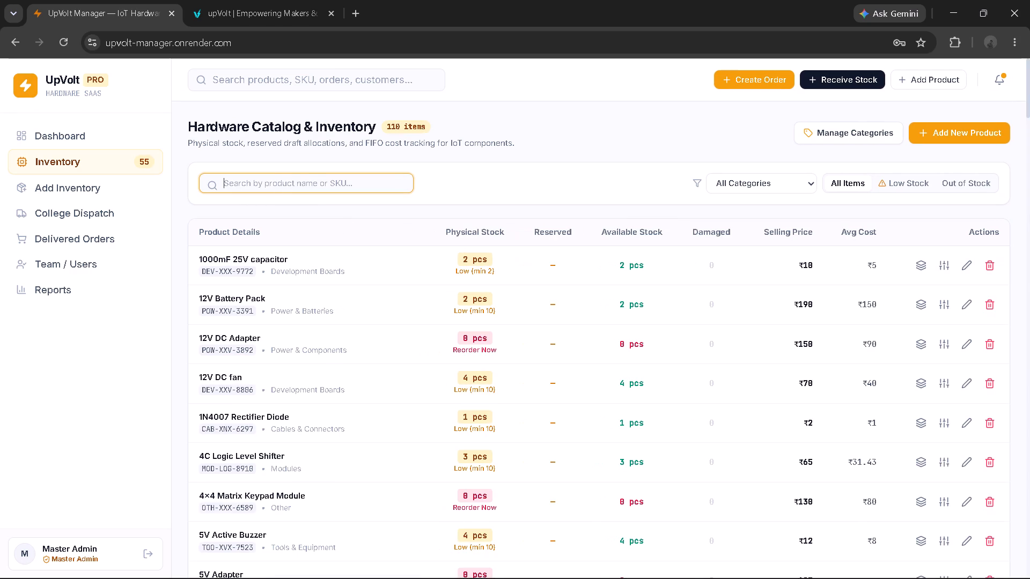
Search the inventory for "ser" and increase the SG90 servo motor's stock by 2 units through a manual adjustment.
type("ser")
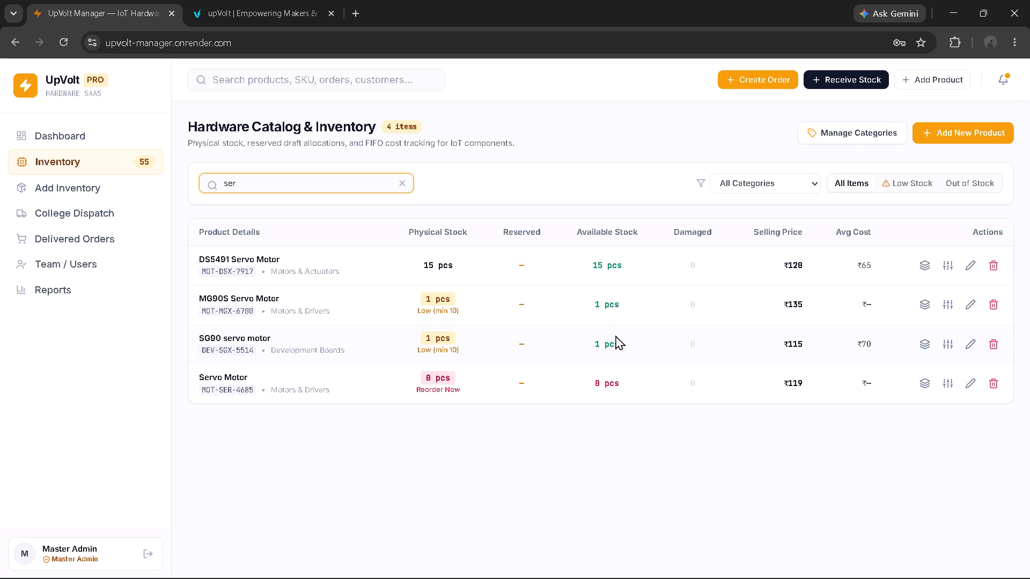
left_click(948, 343)
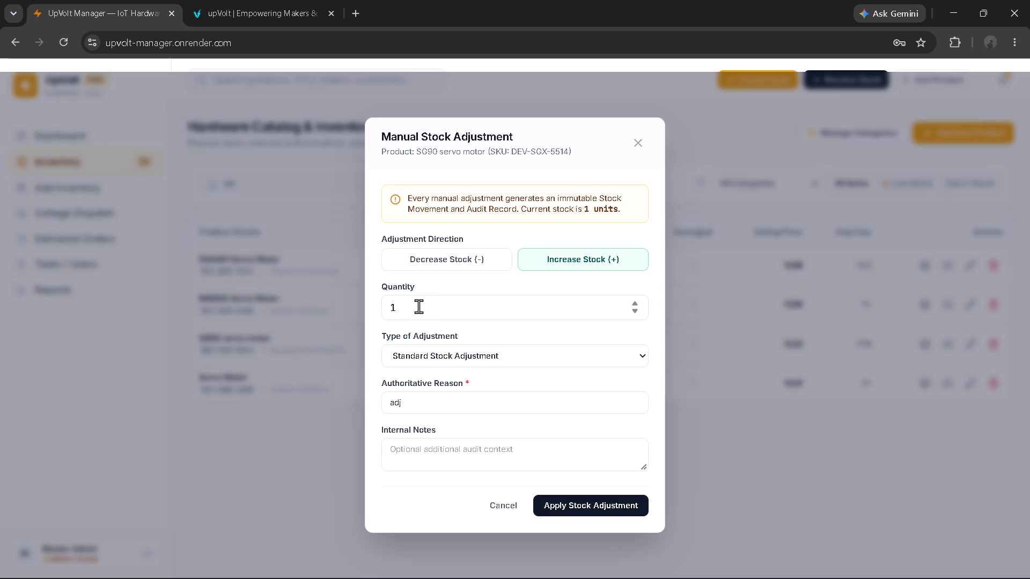
left_click(418, 306)
key("Left")
key("2")
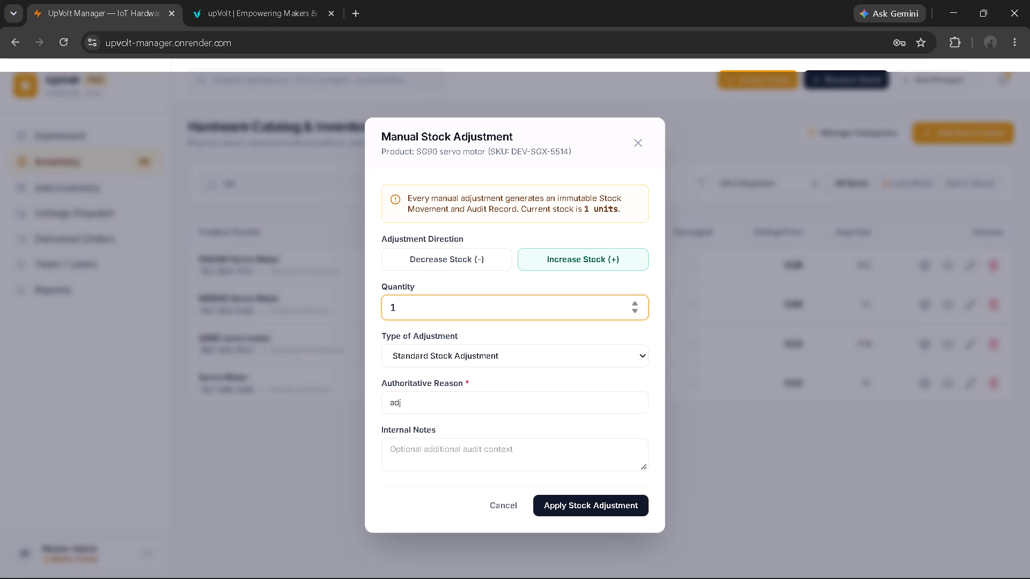
key("Right")
key("BackSpace")
left_click(600, 506)
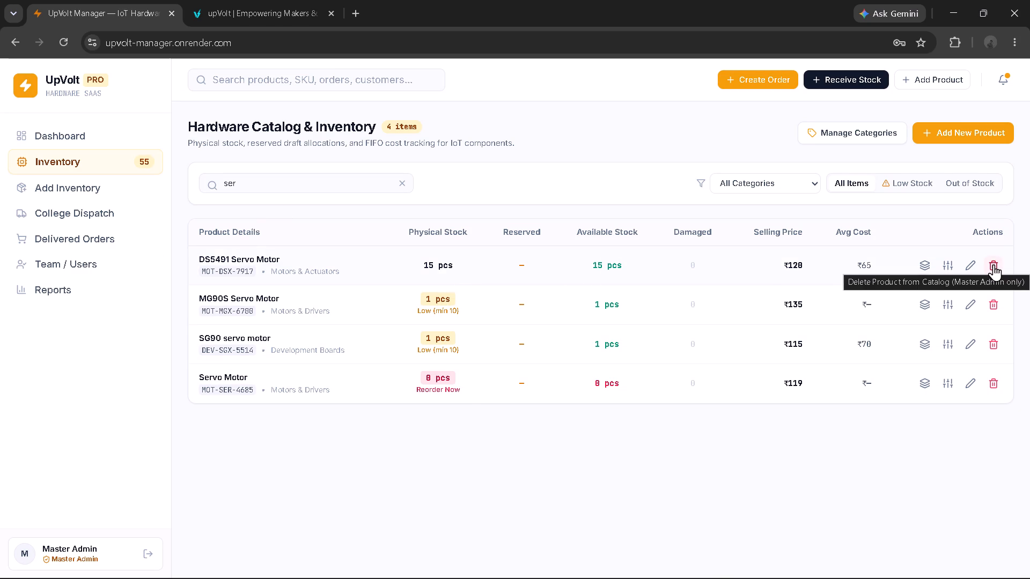
Permanently delete the Servo Motor with SKU MOT-SER-4685, confirming with "delete".
left_click(992, 387)
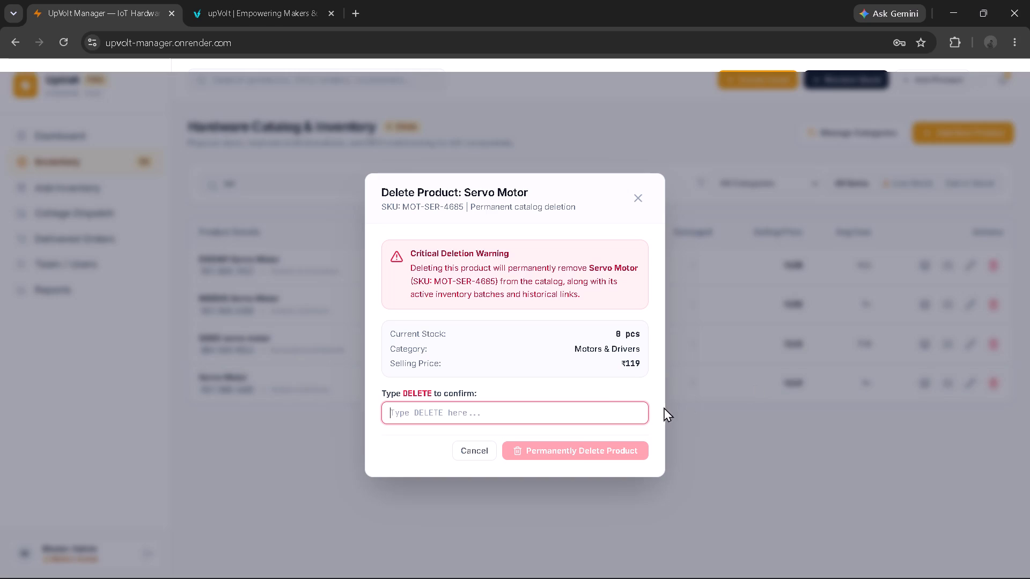
left_click(603, 403)
type("delete")
left_click(619, 445)
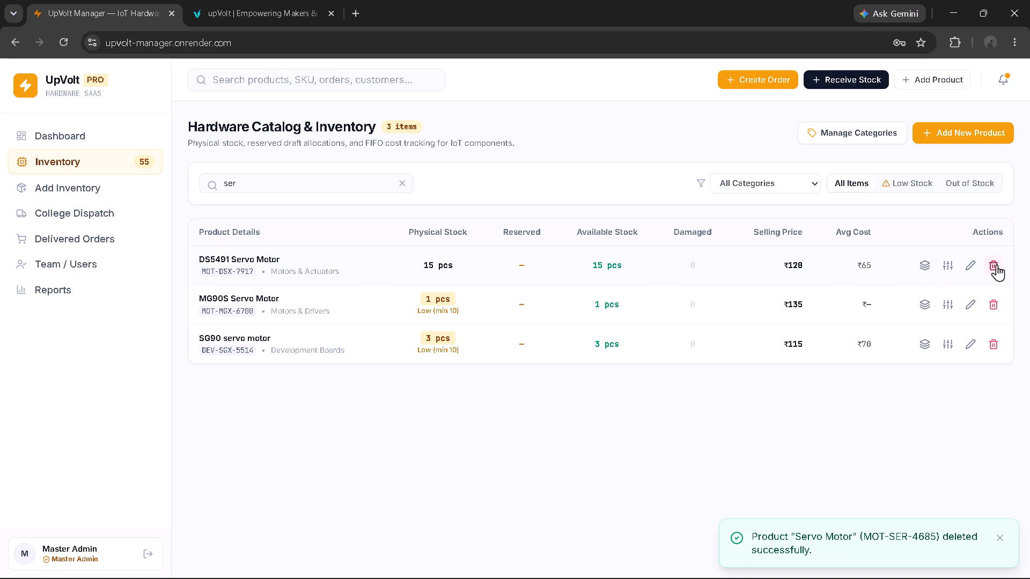
Decrease the stock of the MG90S Servo Motor by 1 unit through a manual adjustment.
left_click(946, 302)
left_click(475, 256)
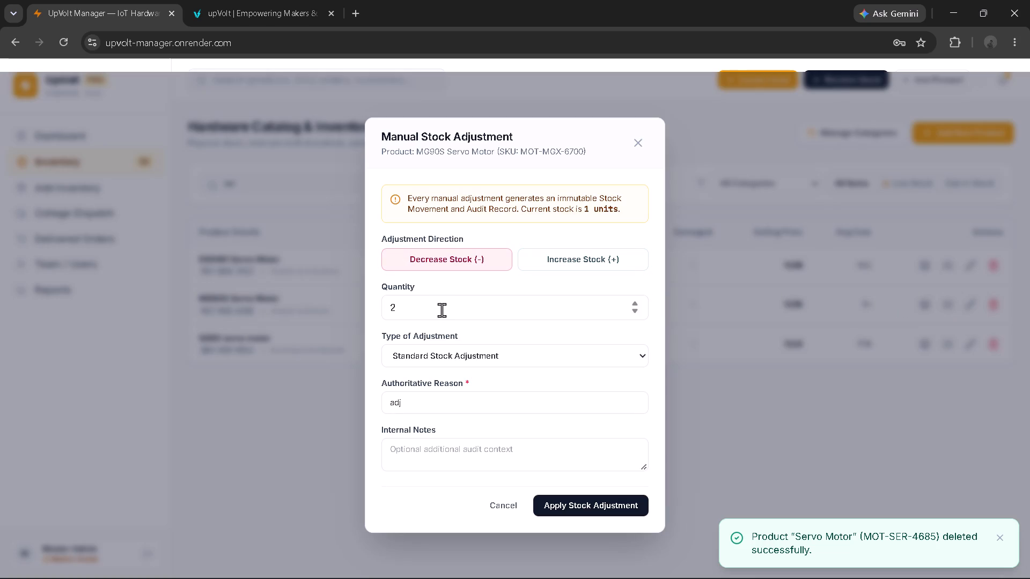
left_click(442, 310)
key("BackSpace")
left_click(577, 507)
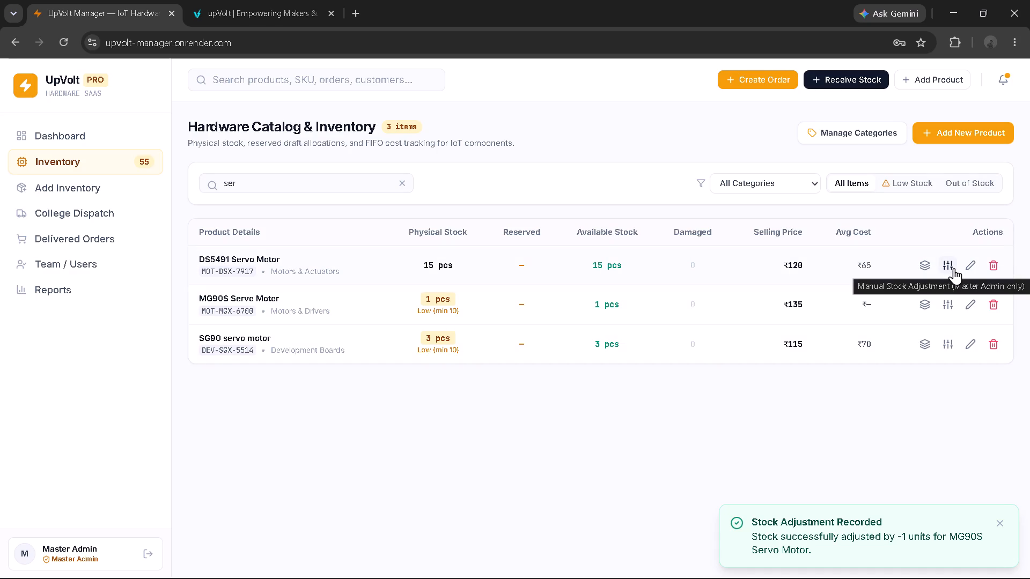
Permanently delete the DS5491 Servo Motor with SKU MOT-DSX-7917, confirming with "delete".
left_click(993, 273)
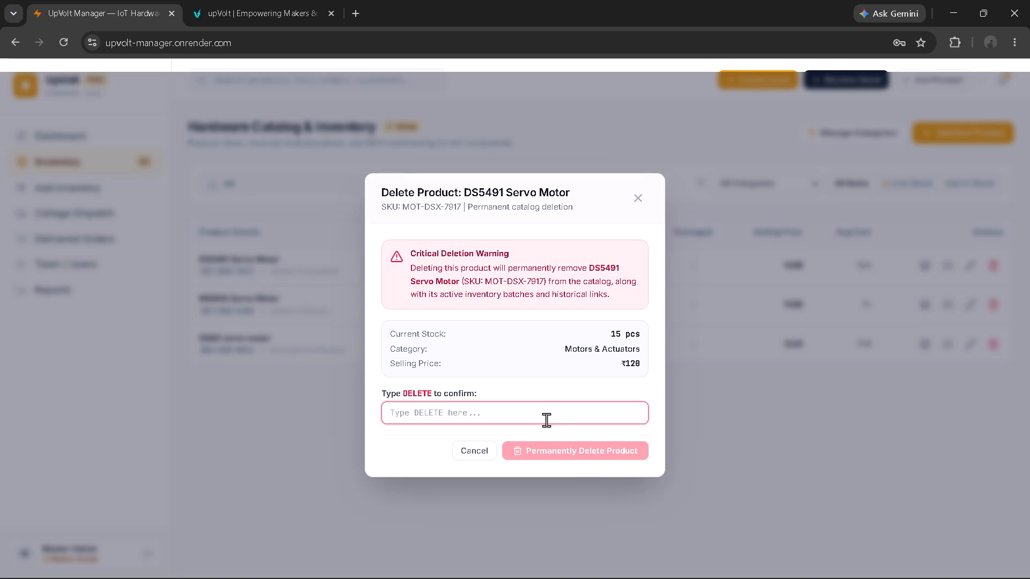
left_click(546, 419)
type("delete")
left_click(579, 457)
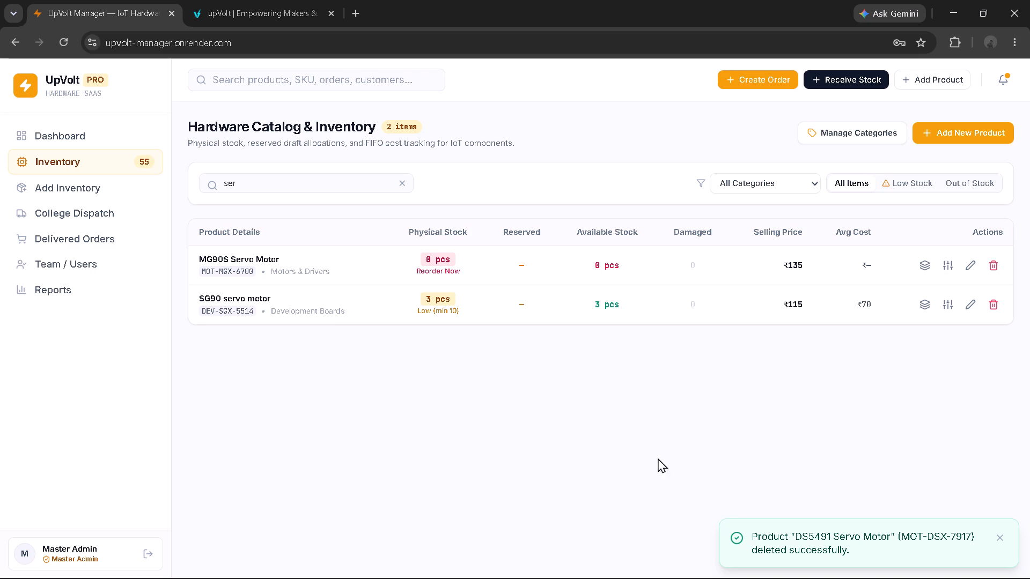
Search the inventory for "max" and permanently delete the MAX 30102 Pulse Module with SKU MOD-MAX-5792, confirming with "delete".
left_click(254, 177)
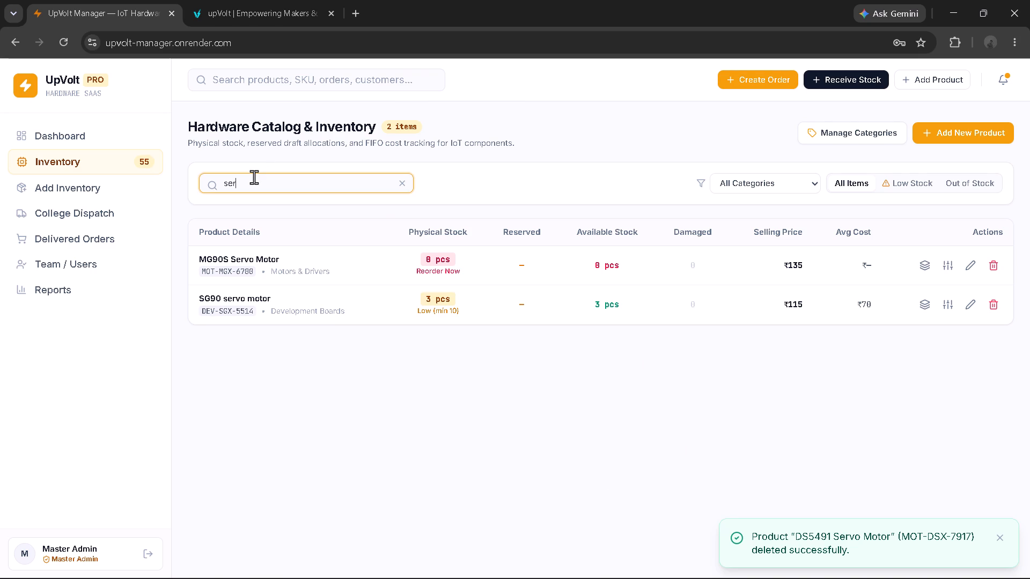
key("BackSpace")
key("BackSpace")
key("BackSpace")
key("BackSpace")
key("BackSpace")
type("max")
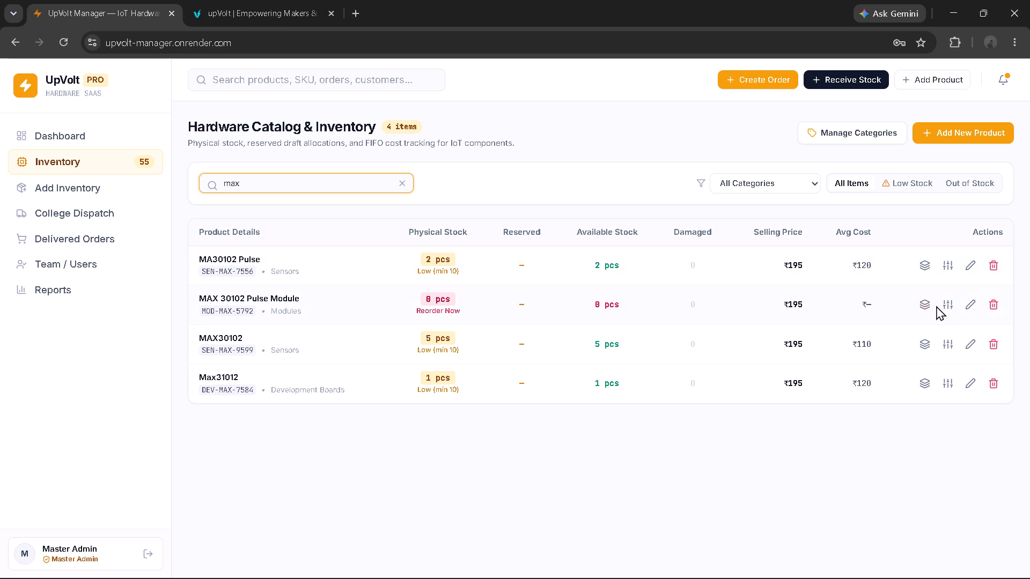
left_click(995, 303)
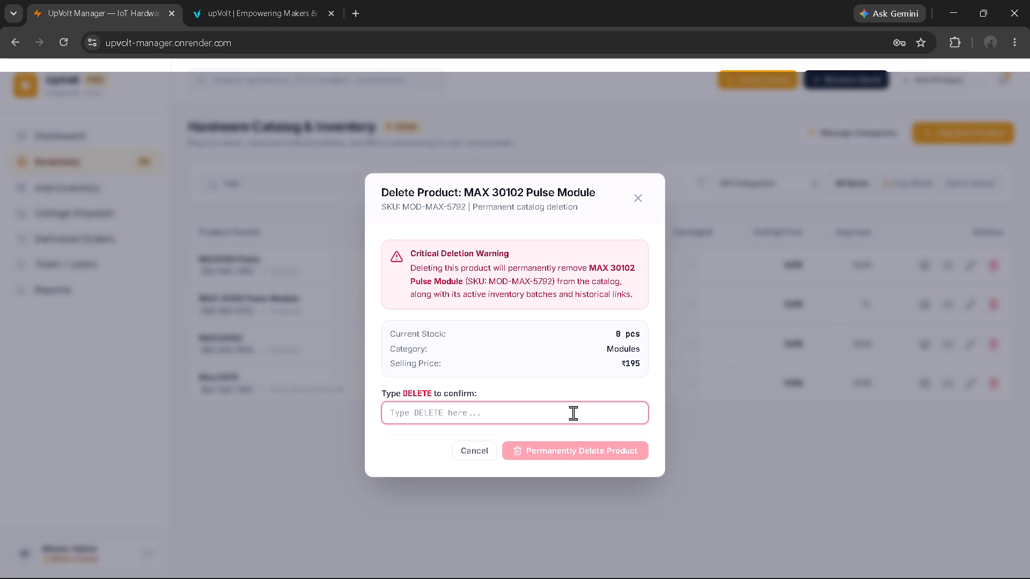
type("delete")
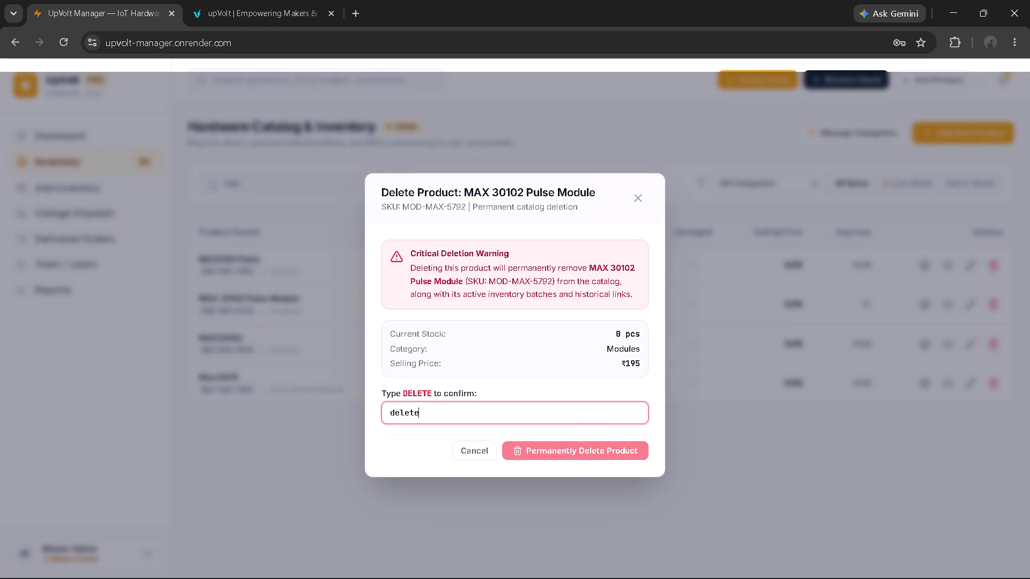
left_click(596, 443)
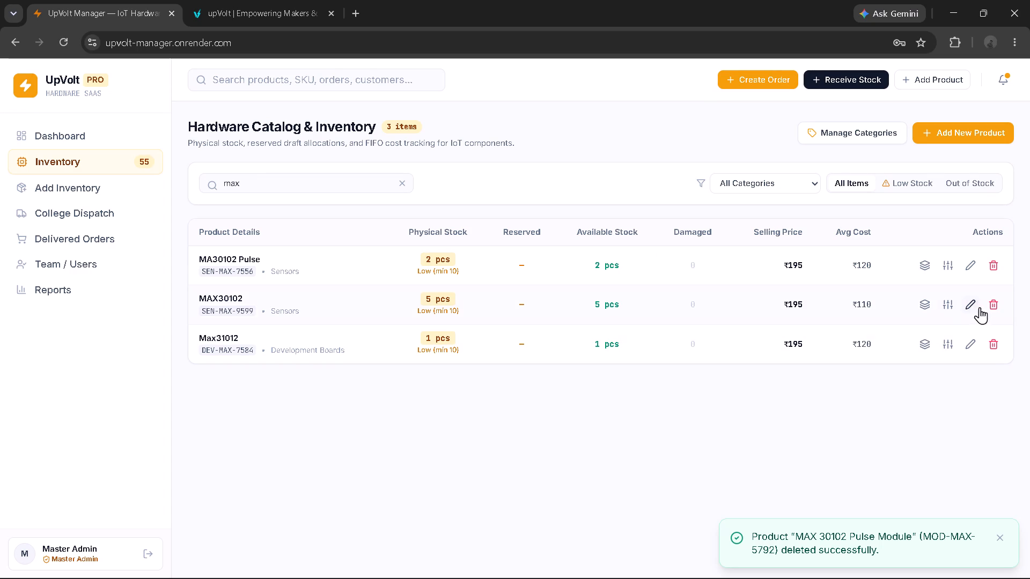
Permanently delete the MAX30102 sensor with SKU SEN-MAX-9599, confirming with "delete".
left_click(987, 305)
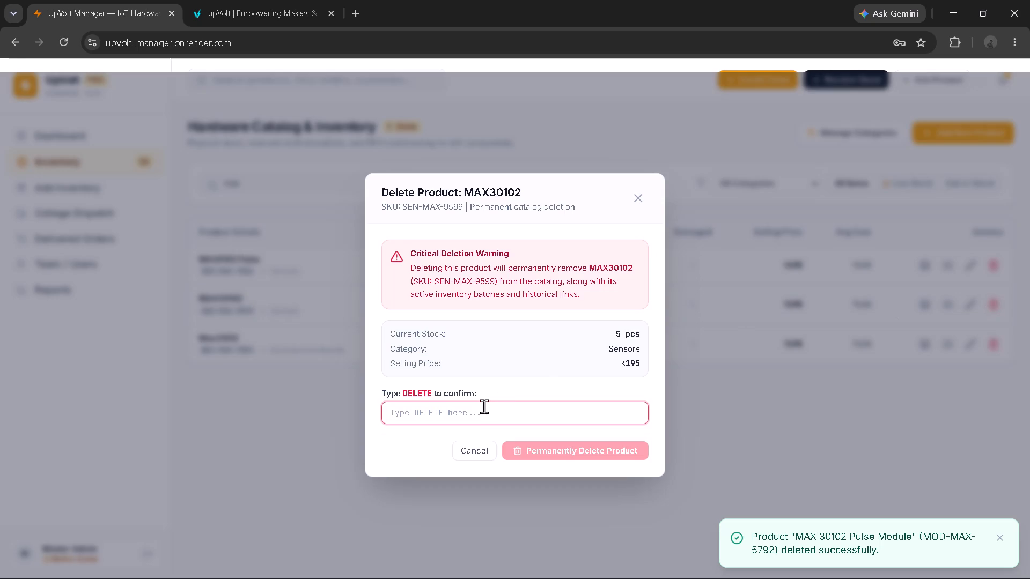
type("delete")
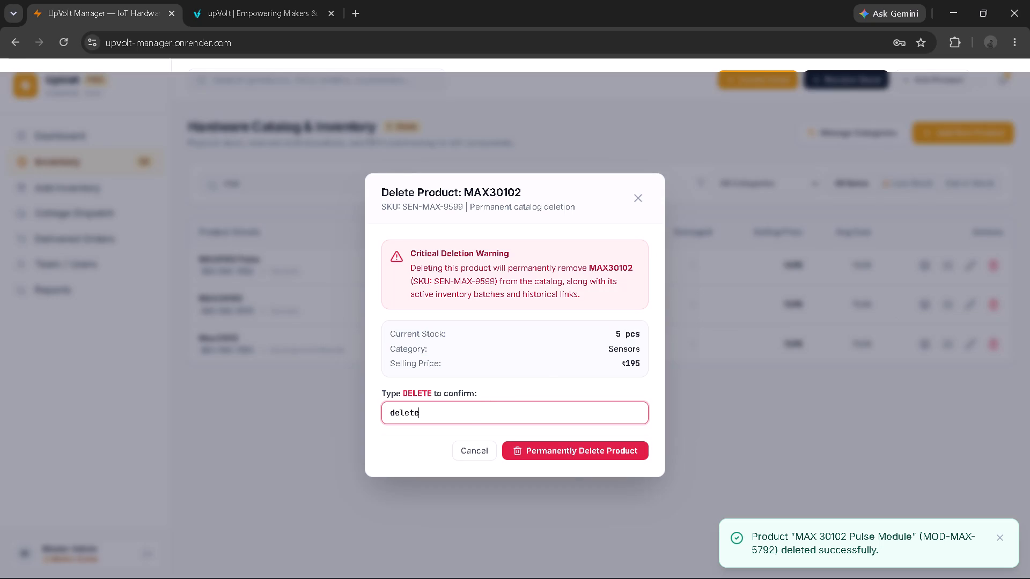
left_click(570, 450)
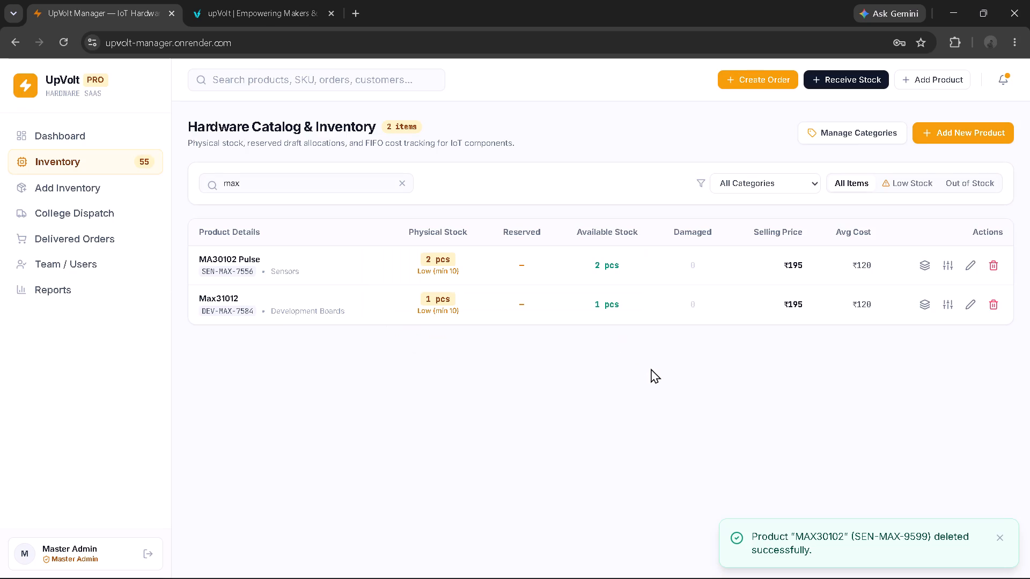
Permanently delete the Max31012 product with SKU DEV-MAX-7584, confirming with "delete".
left_click(1005, 303)
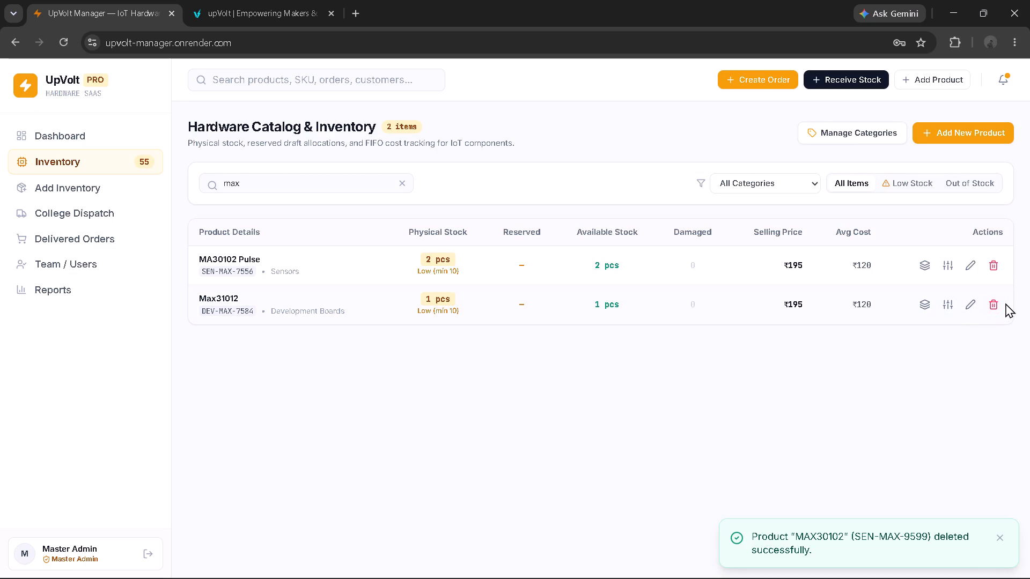
left_click(997, 297)
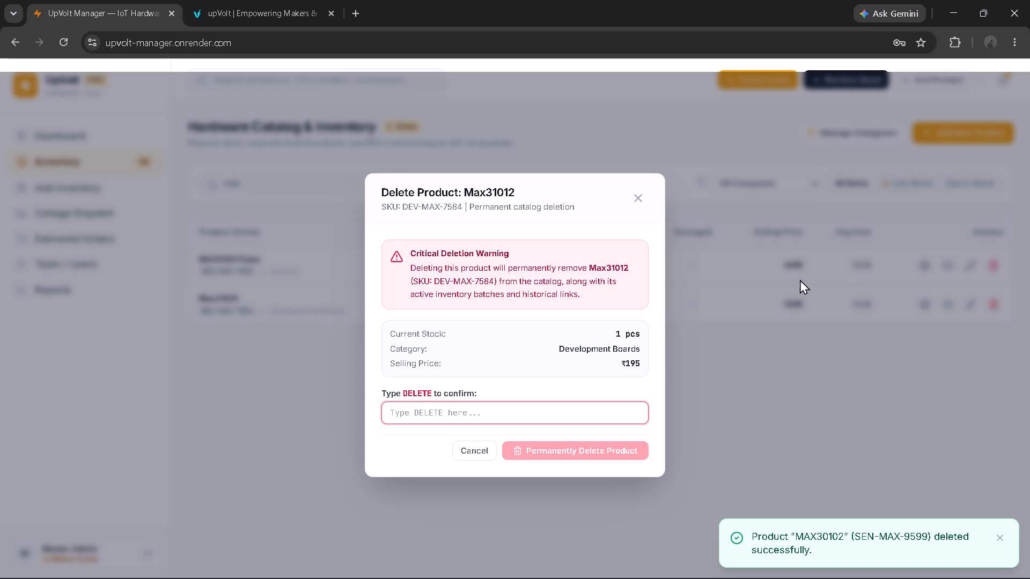
type("delete")
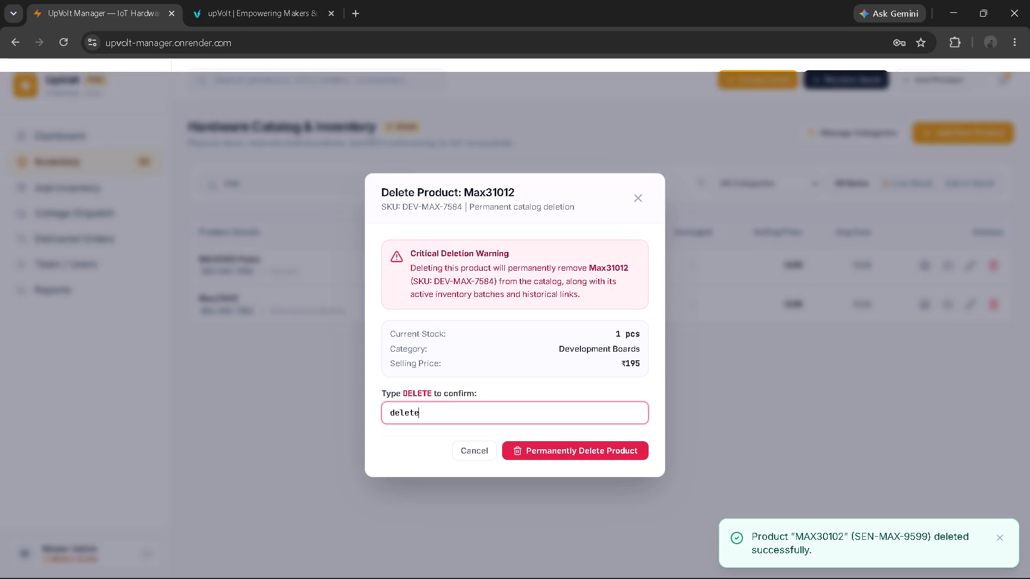
left_click(592, 452)
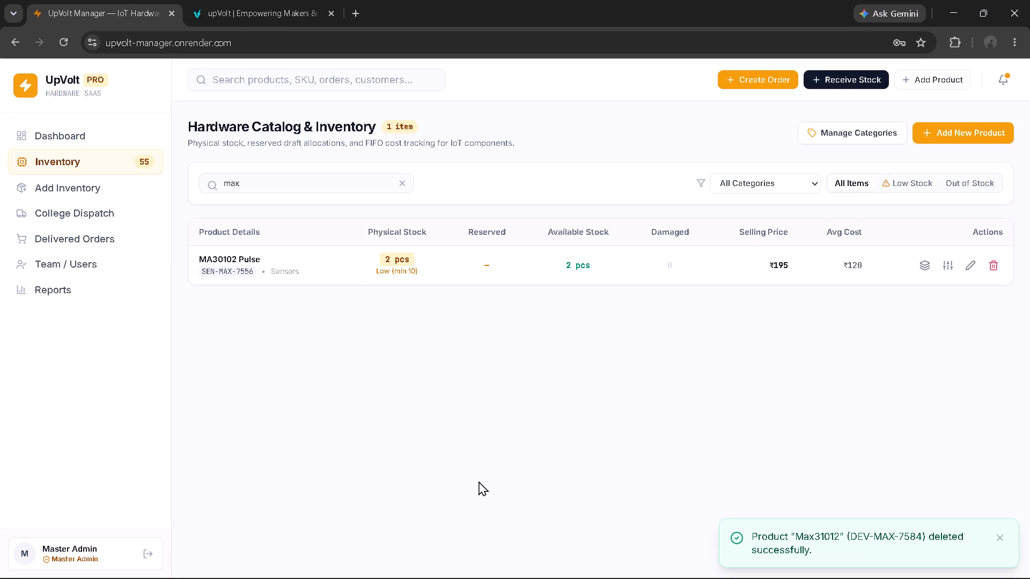
Replace the "max" term with "aht" to look for that product in the inventory, and clear the search.
left_click(272, 189)
key("BackSpace")
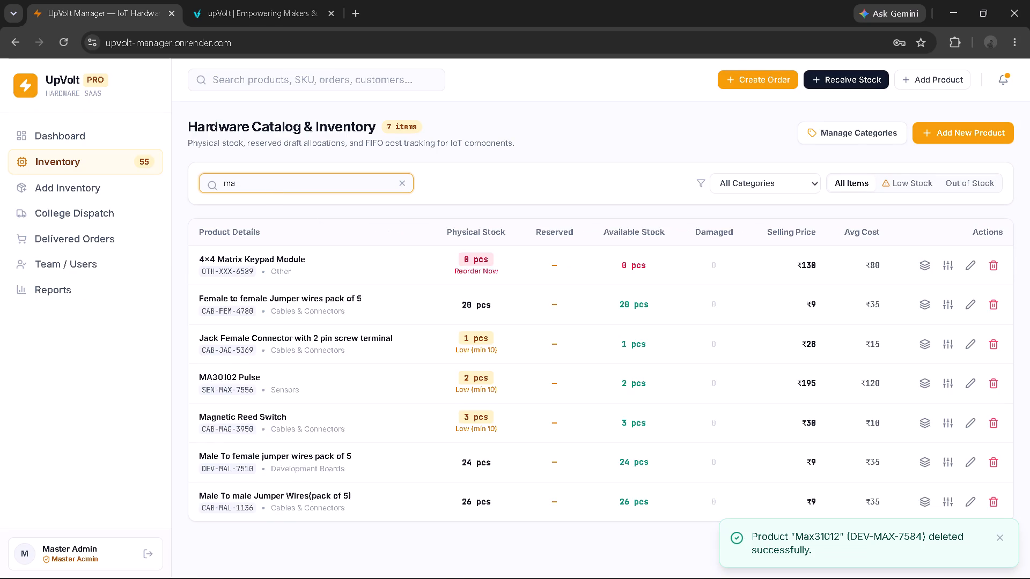
key("BackSpace")
key("BackSpace")
key("BackSpace")
key("s")
key("BackSpace")
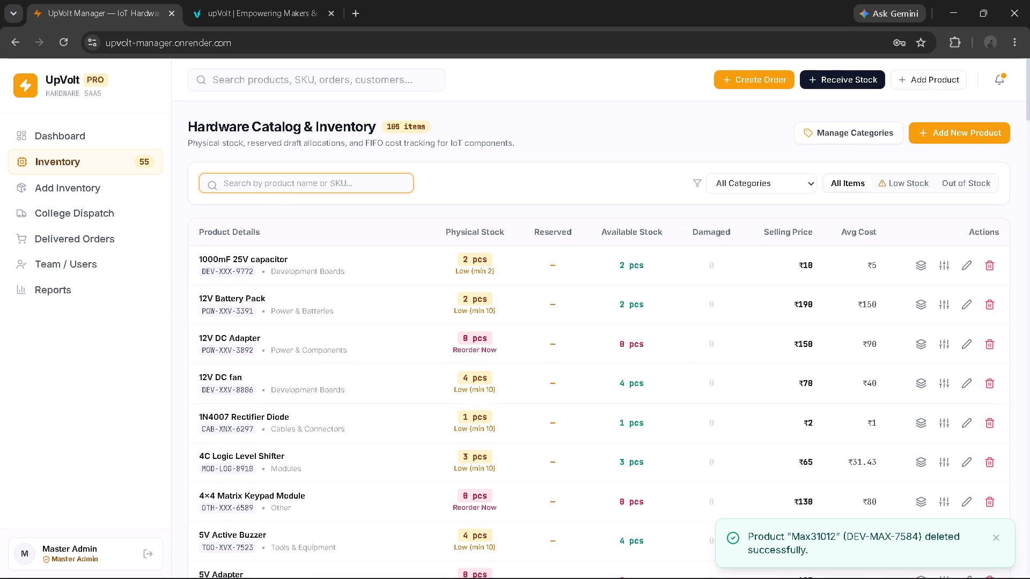
type("aht")
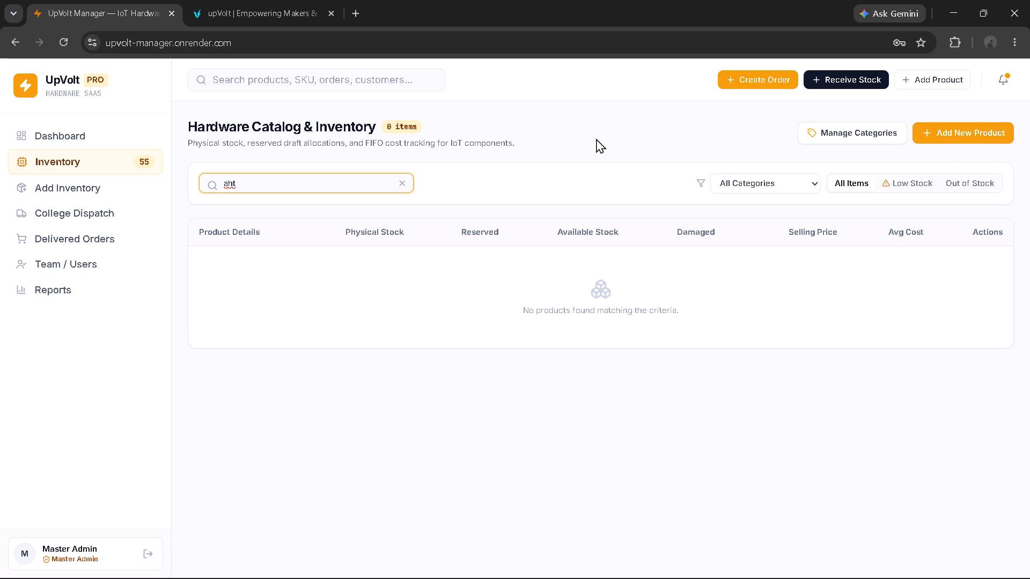
key("BackSpace")
key("BackSpace")
key("BackSpace")
Search the inventory for "mq6" and increase the MQ6's stock by 6 units through a manual adjustment.
type("mq6")
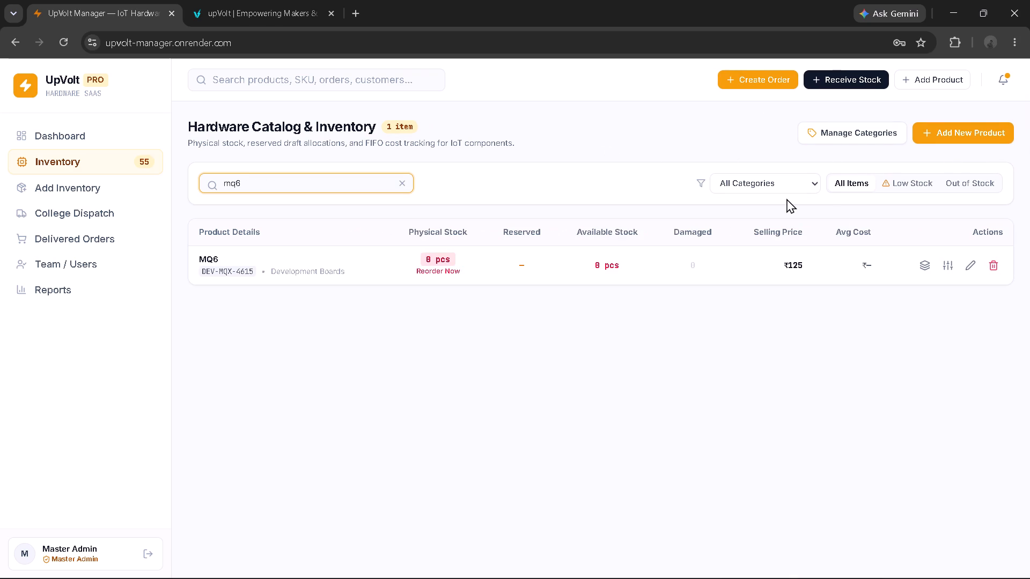
left_click(945, 266)
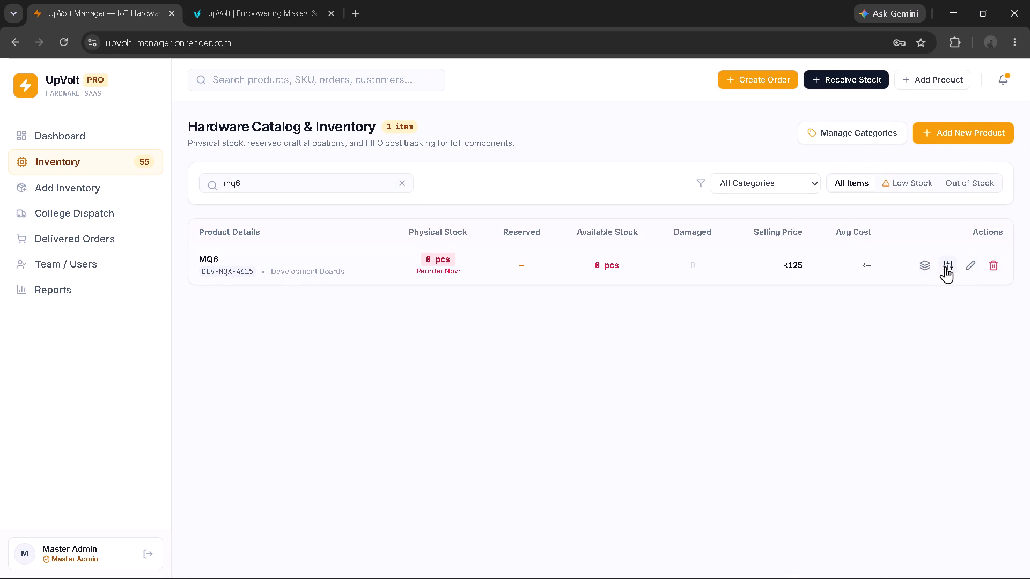
left_click_drag(614, 271, 608, 259)
left_click(608, 259)
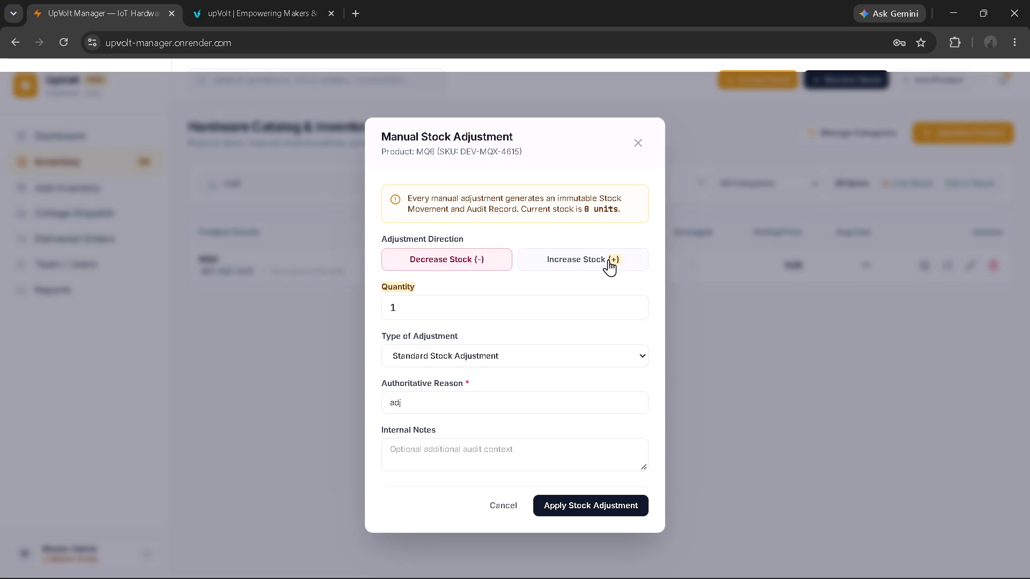
left_click(414, 305)
key("Left")
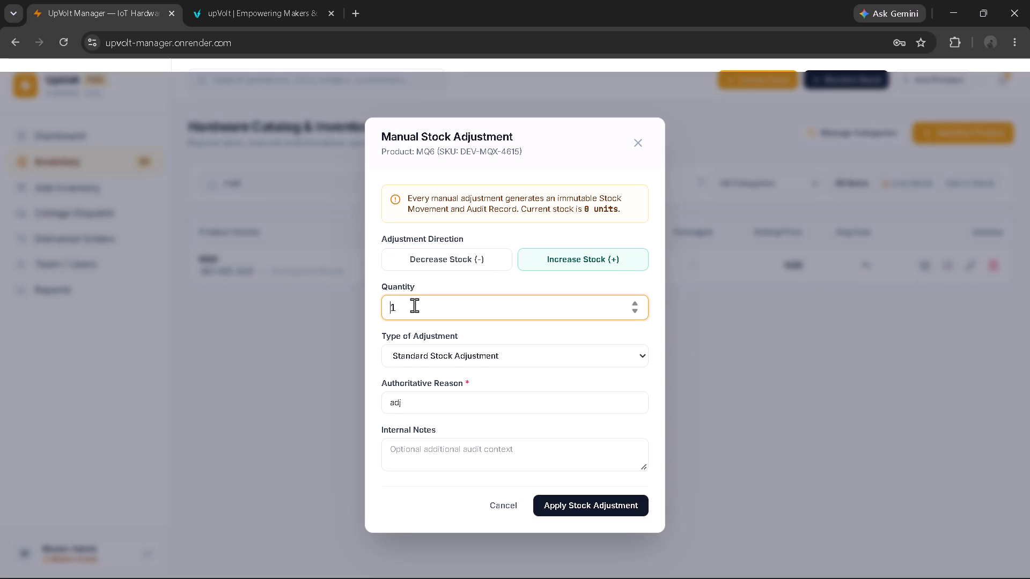
key("6")
key("Right")
key("BackSpace")
left_click(562, 499)
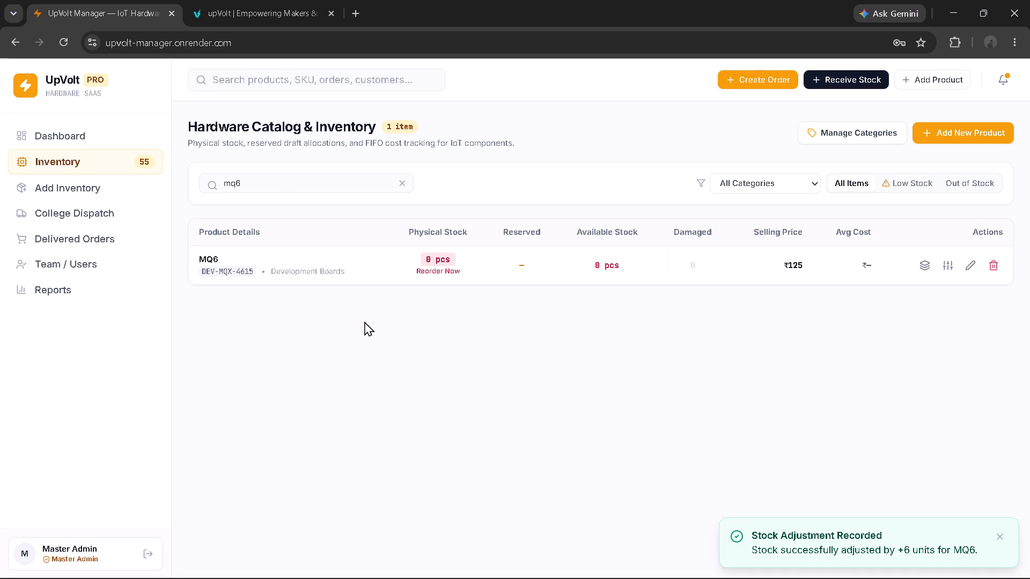
Search the inventory for "mq" and increase the MQ 135's stock by 4 units through a manual adjustment.
left_click(275, 189)
key("BackSpace")
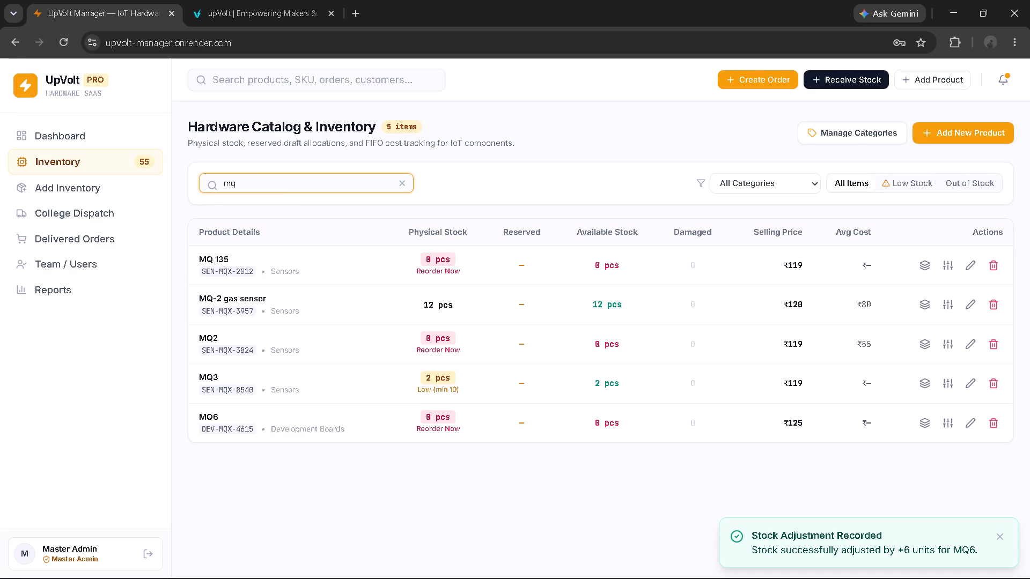
type("135")
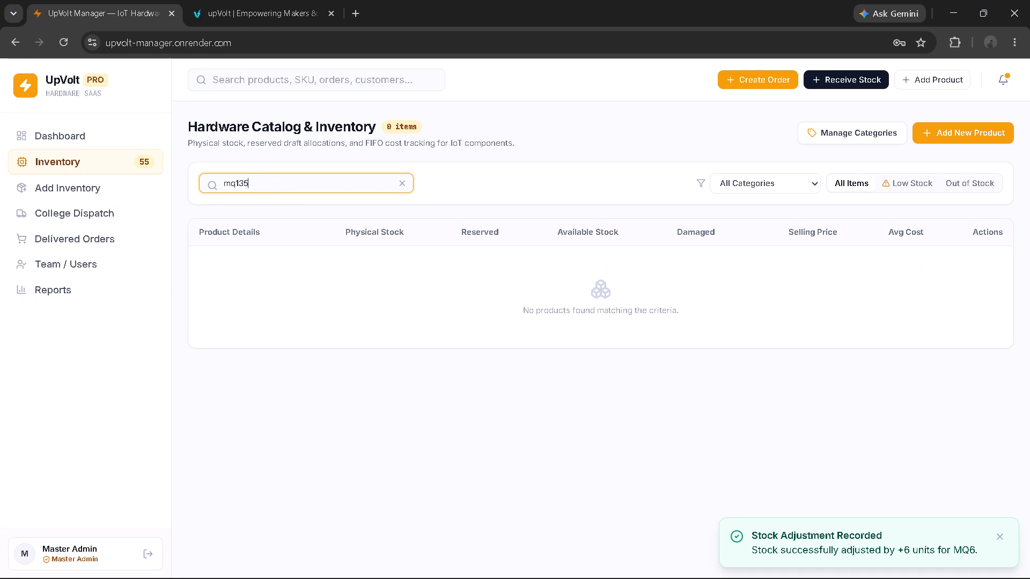
key("BackSpace")
key("BackSpace")
key("BackSpace")
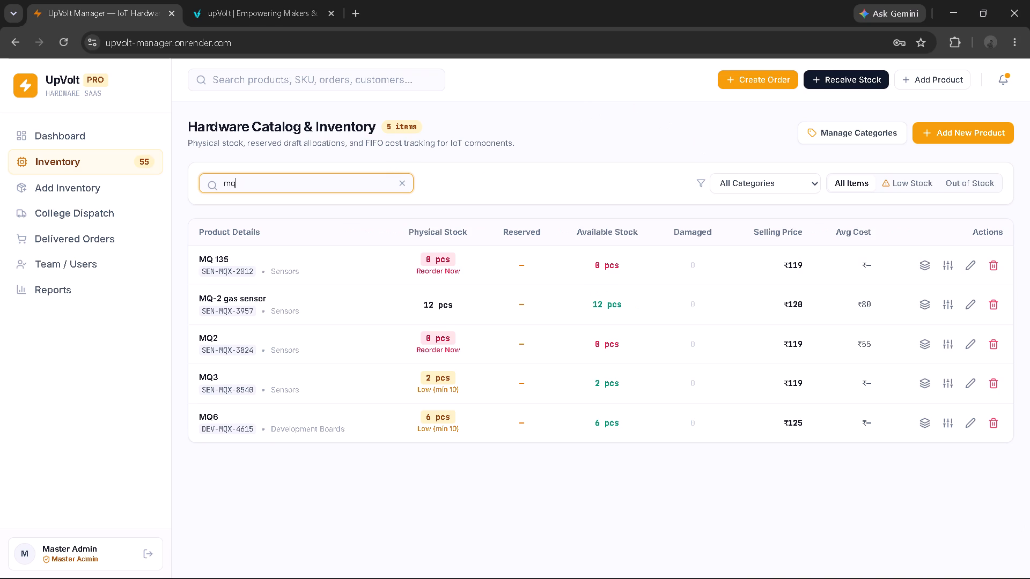
left_click(944, 268)
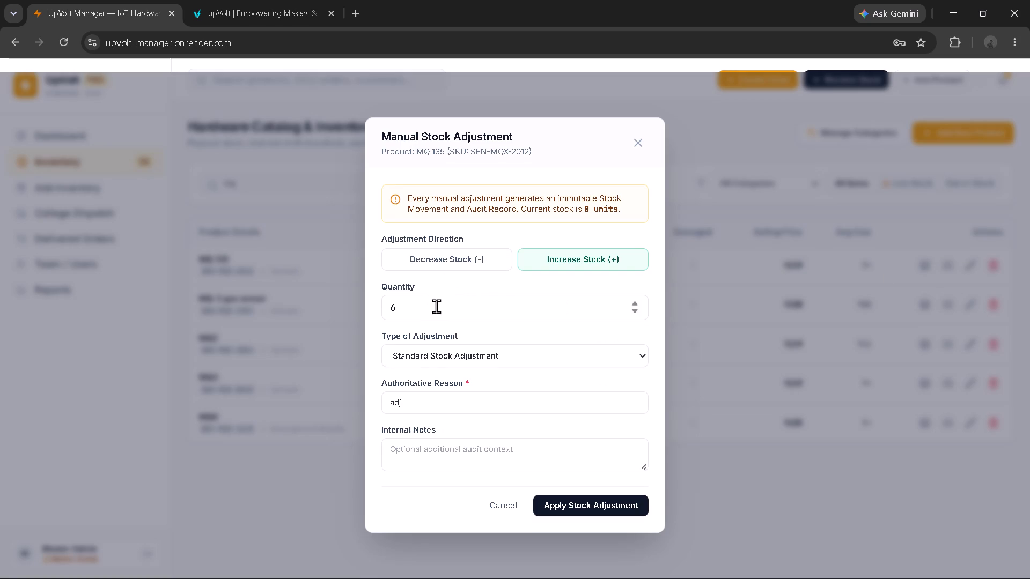
left_click(431, 313)
key("BackSpace")
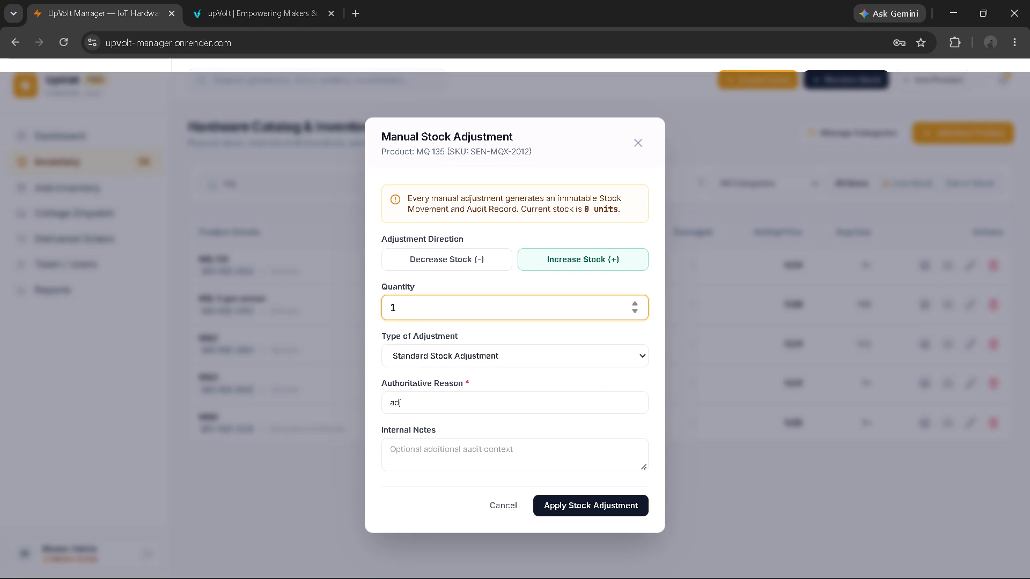
key("Right")
key("4")
key("Right")
key("BackSpace")
key("Left")
key("4")
key("Right")
key("BackSpace")
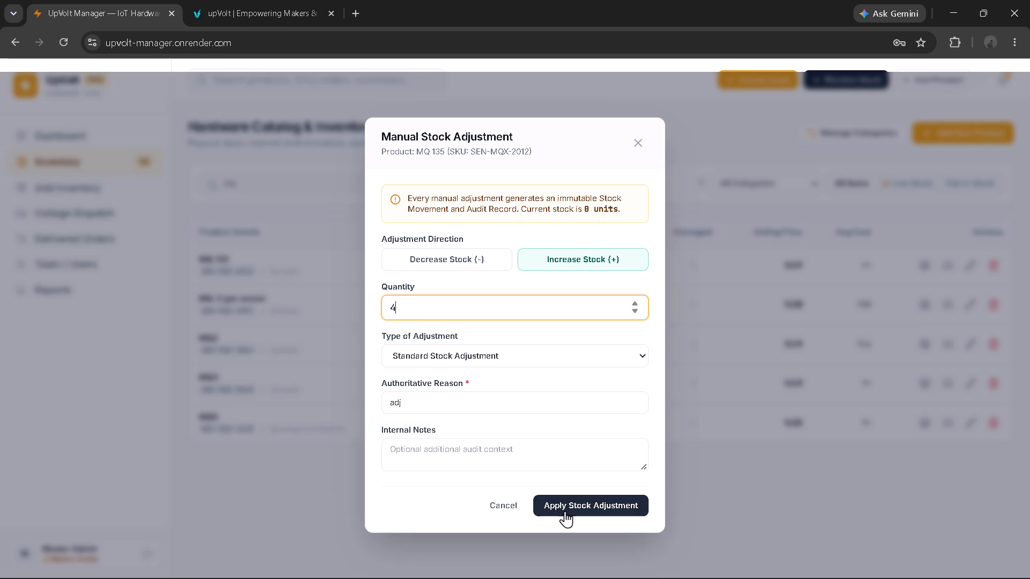
left_click(565, 511)
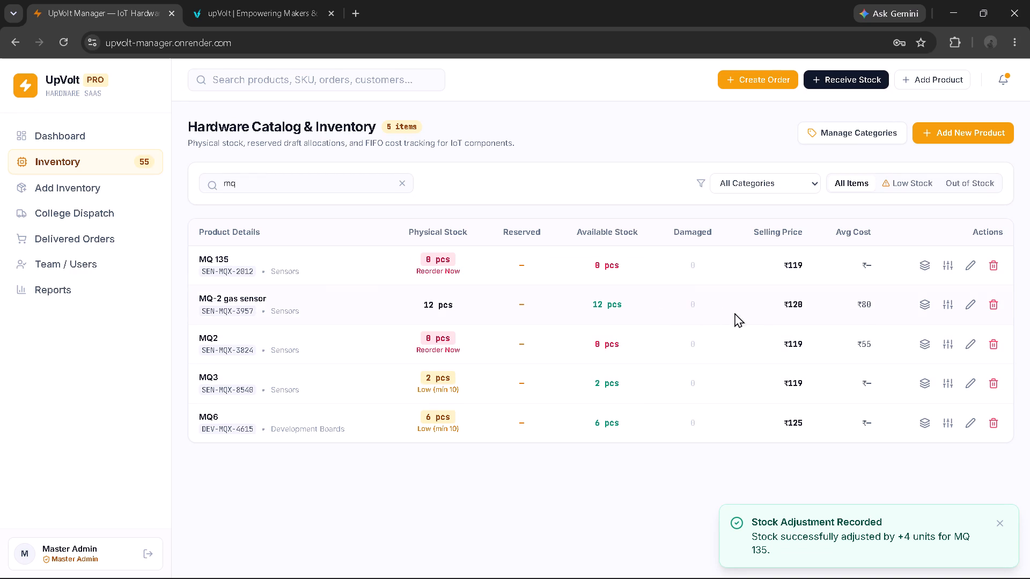
Permanently delete the MQ-2 gas sensor with SKU SEN-MQX-3957, confirming with "delete".
left_click(995, 298)
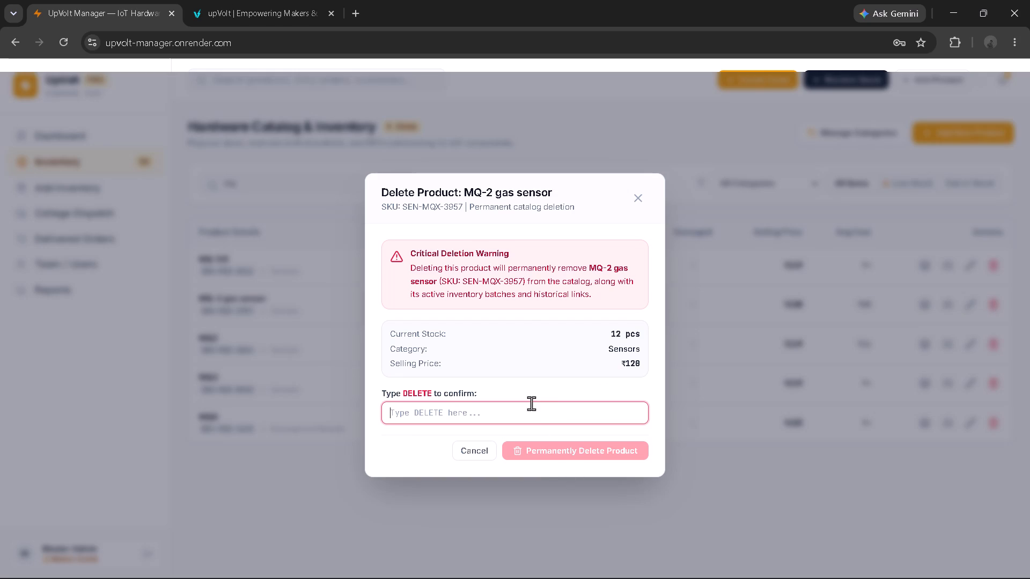
type("delete")
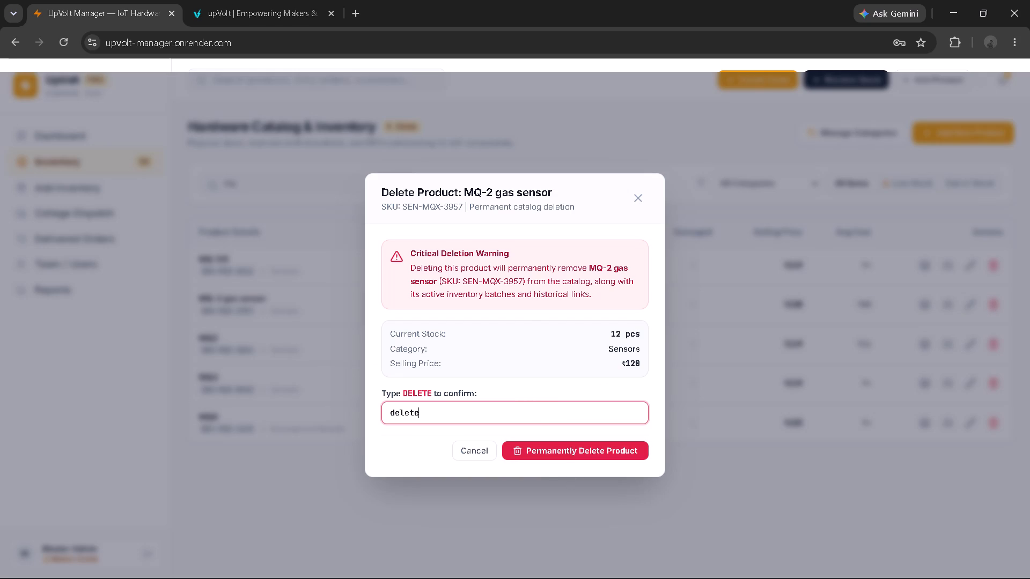
left_click(569, 448)
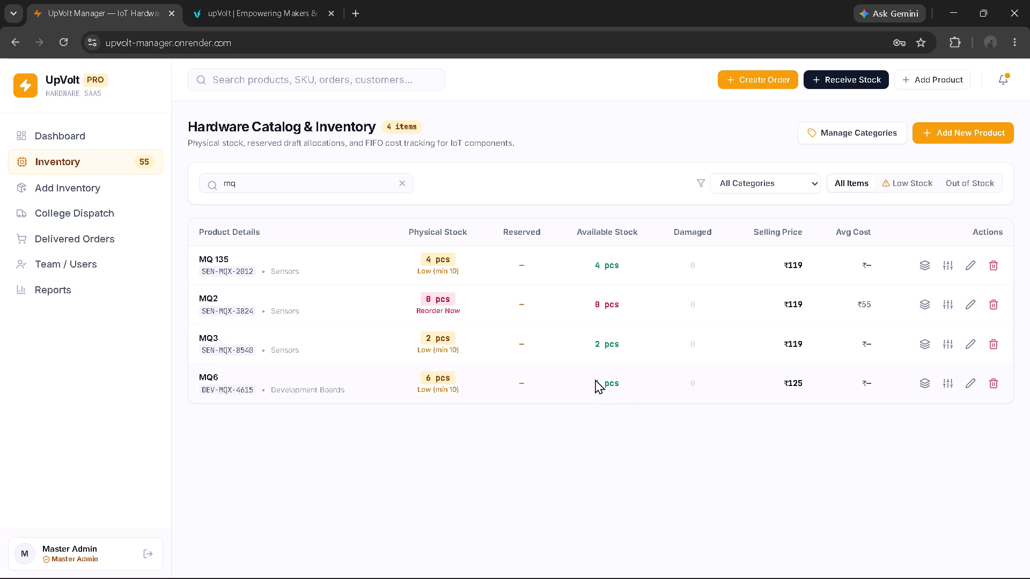
Search the inventory for "neo" and permanently delete the Neo 6M GPS module with SKU DEV-NEO-3459, confirming with "delete".
left_click(247, 179)
key("BackSpace")
key("BackSpace")
key("BackSpace")
key("BackSpace")
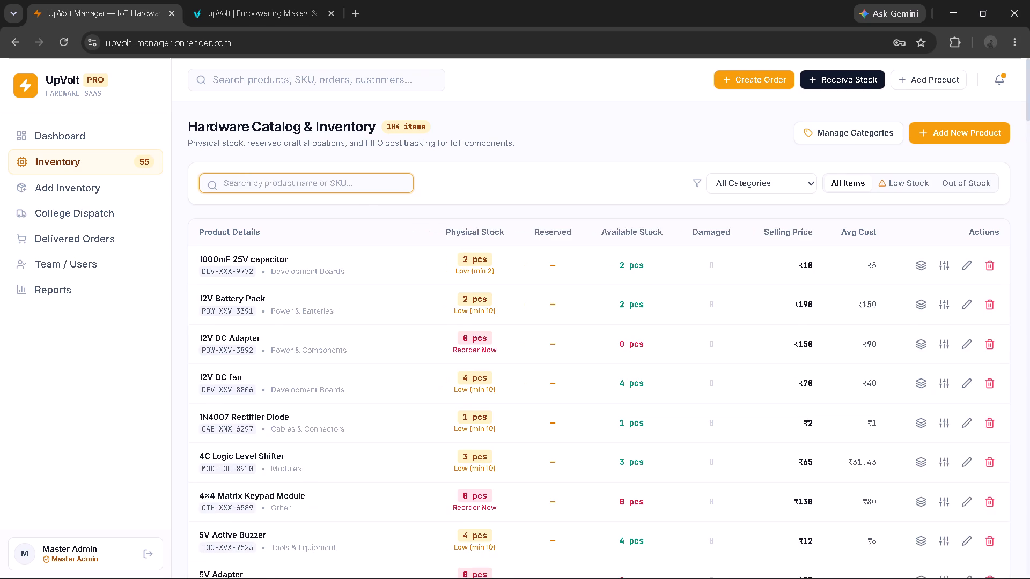
type("neo")
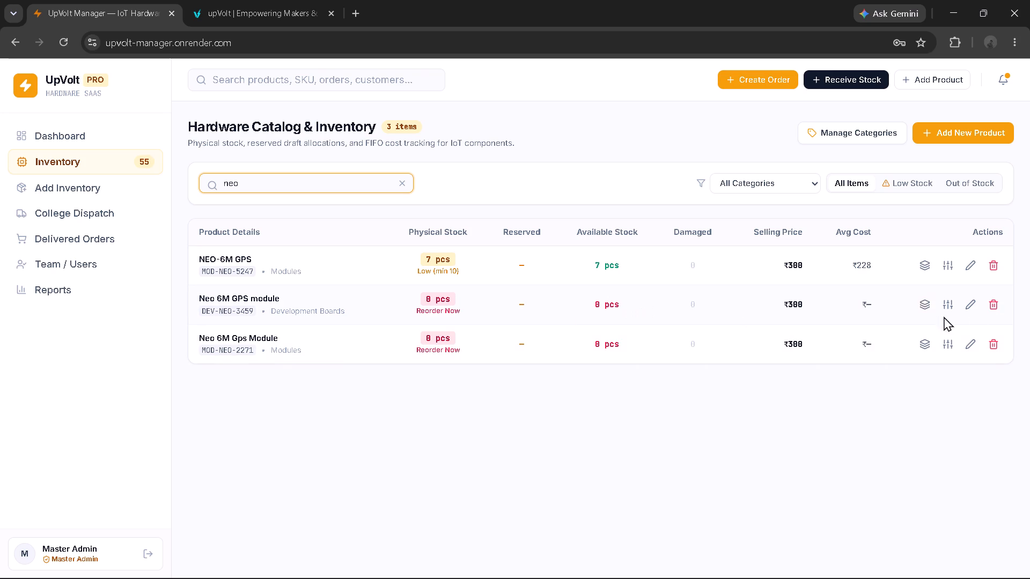
left_click(991, 304)
type("delete")
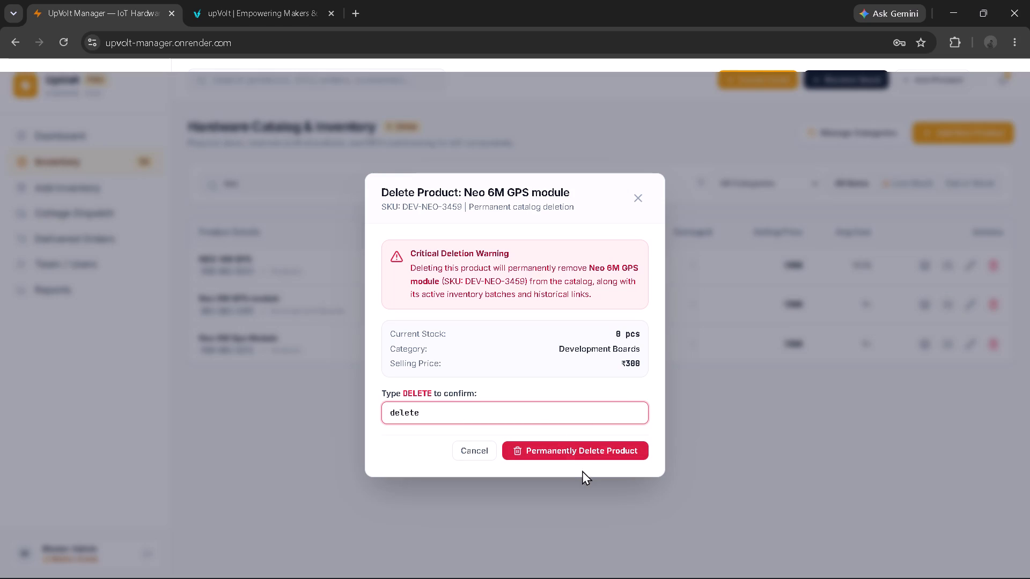
left_click(585, 454)
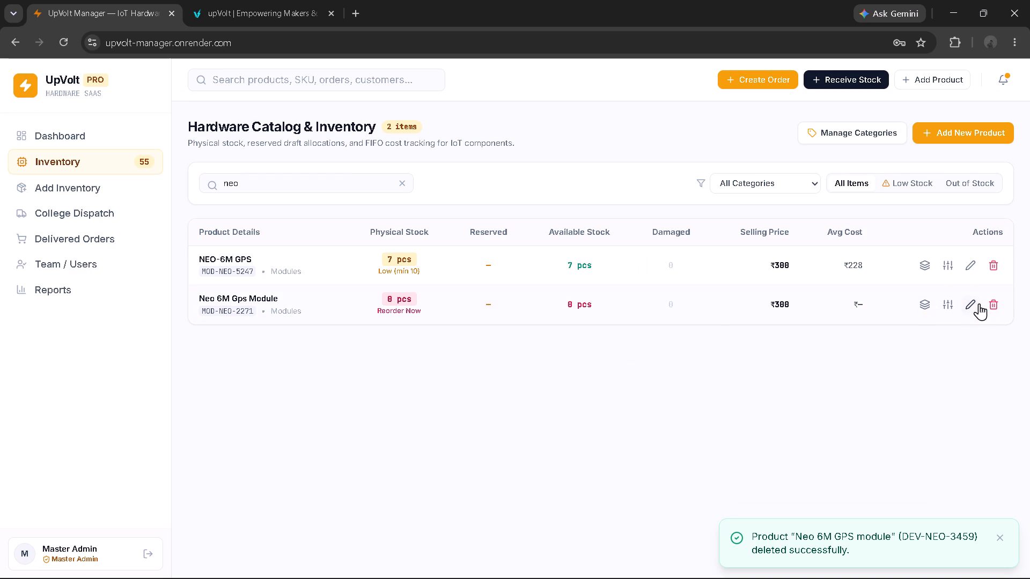
Permanently delete the duplicate Neo 6M Gps Module with SKU MOD-NEO-2271, confirming with "delete".
left_click(971, 310)
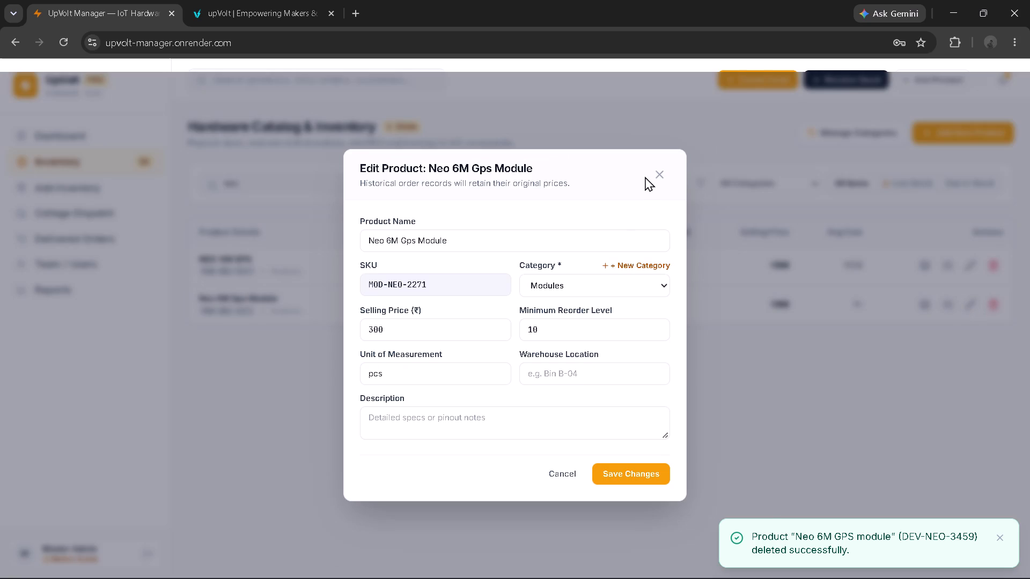
left_click(662, 176)
left_click(992, 306)
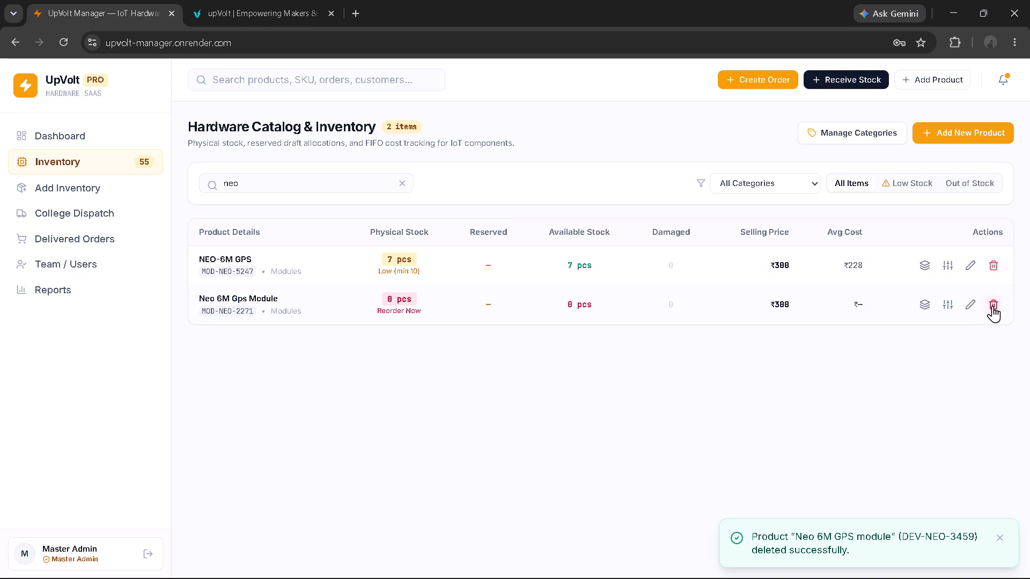
type("delete")
key("Return")
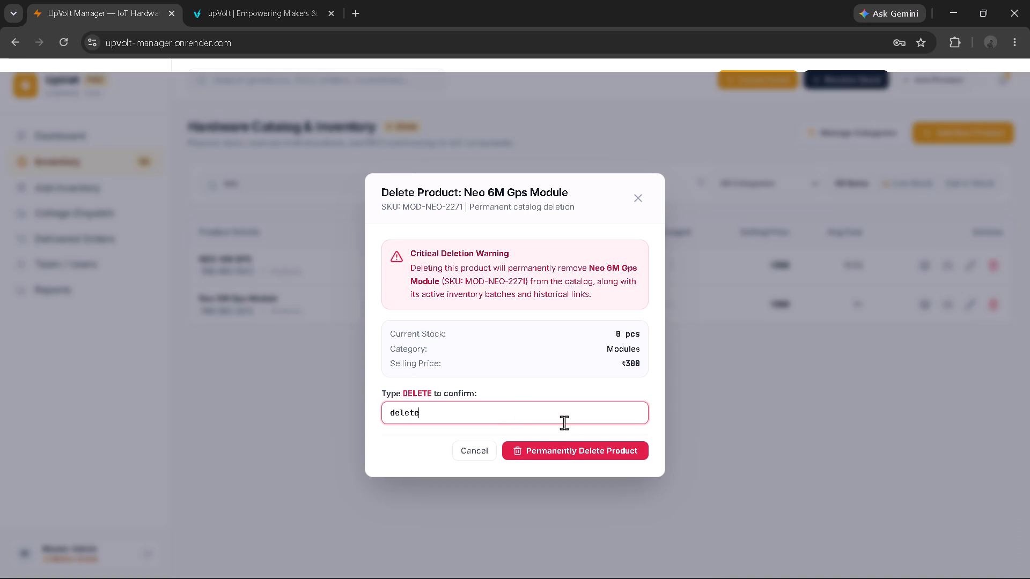
left_click(562, 448)
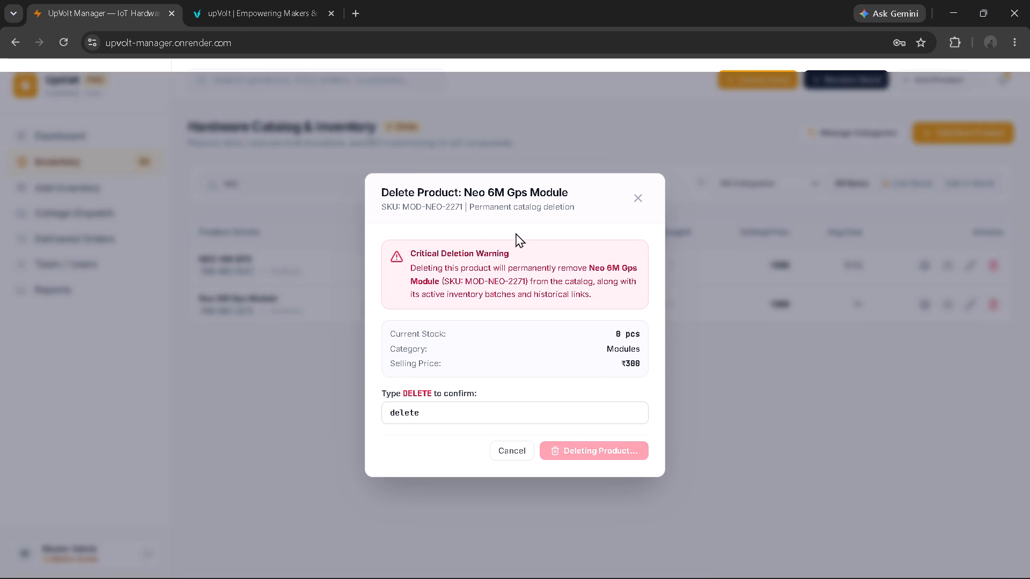
Decrease the stock of the NEO-6M GPS with SKU MOD-NEO-5247 by 5 units through a manual adjustment.
left_click(947, 264)
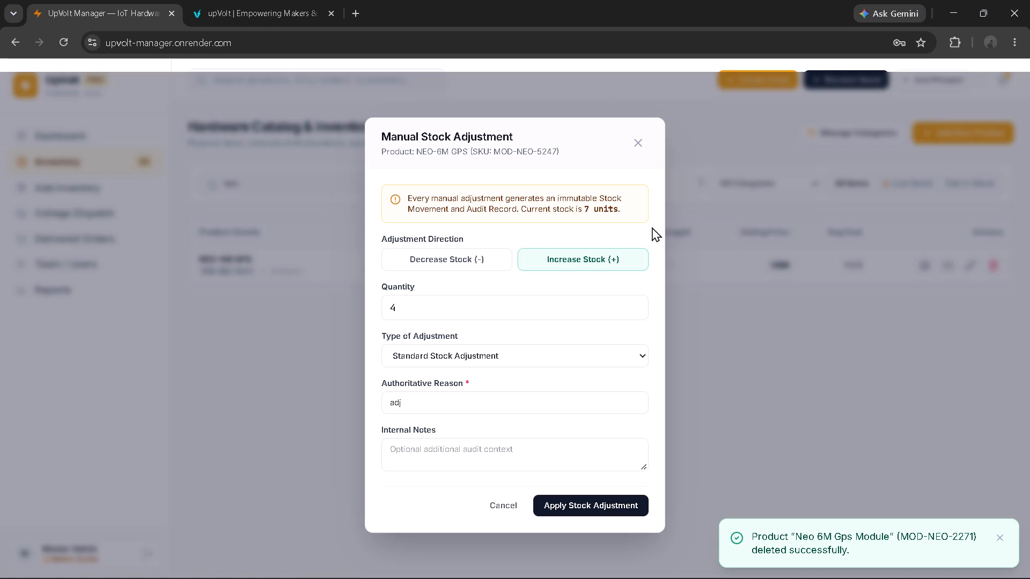
left_click(490, 258)
left_click(395, 305)
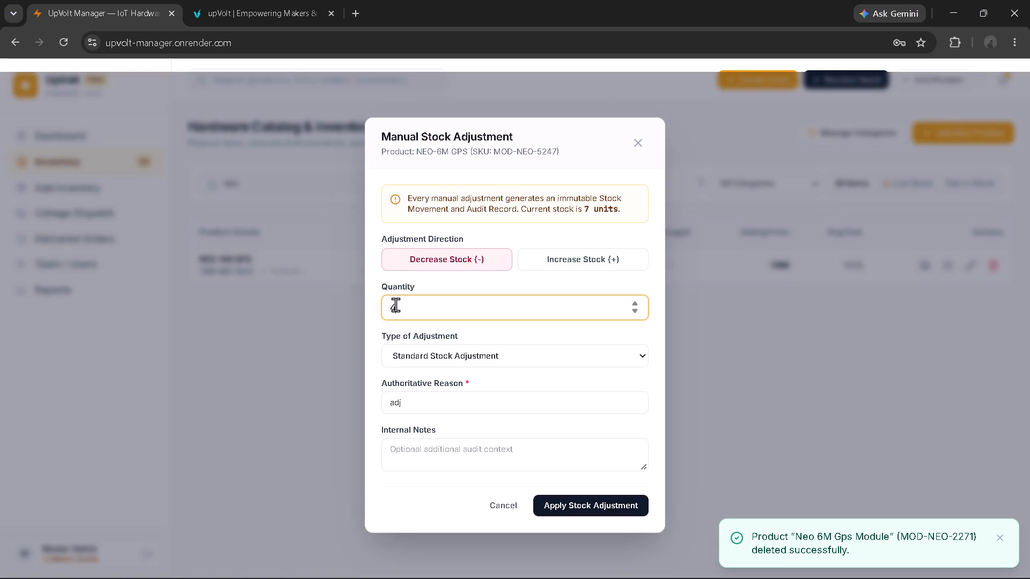
key("BackSpace")
key("Left")
key("5")
key("Right")
key("BackSpace")
left_click(566, 498)
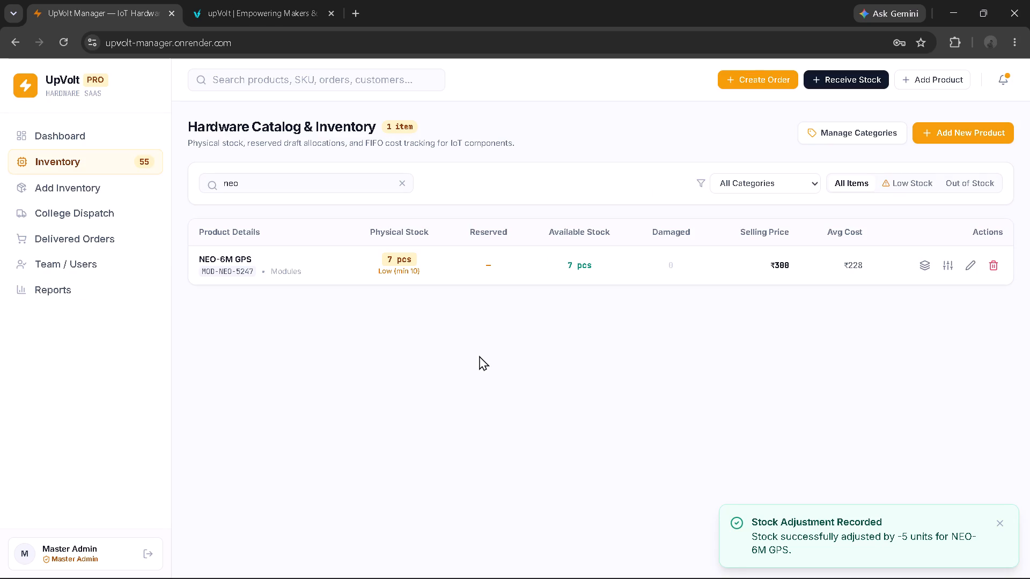
Search the inventory for "hc" and permanently delete the Ultrasonic HC SR04 Sensor with SKU SEN-ULT-6952, confirming with "delete".
left_click(306, 176)
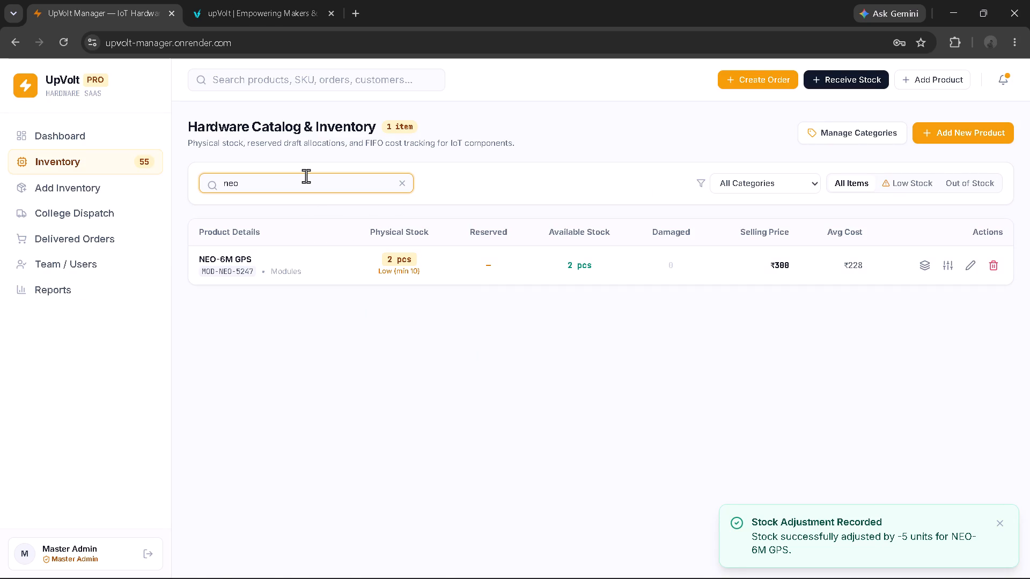
key("BackSpace")
key("BackSpace")
key("BackSpace")
key("BackSpace")
type("hc")
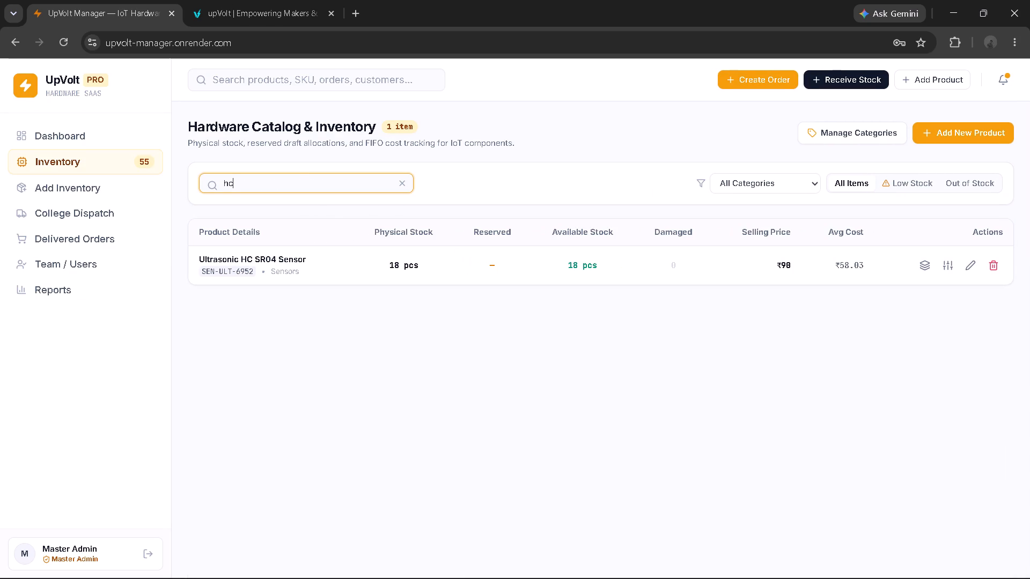
key("BackSpace")
key("BackSpace")
key("BackSpace")
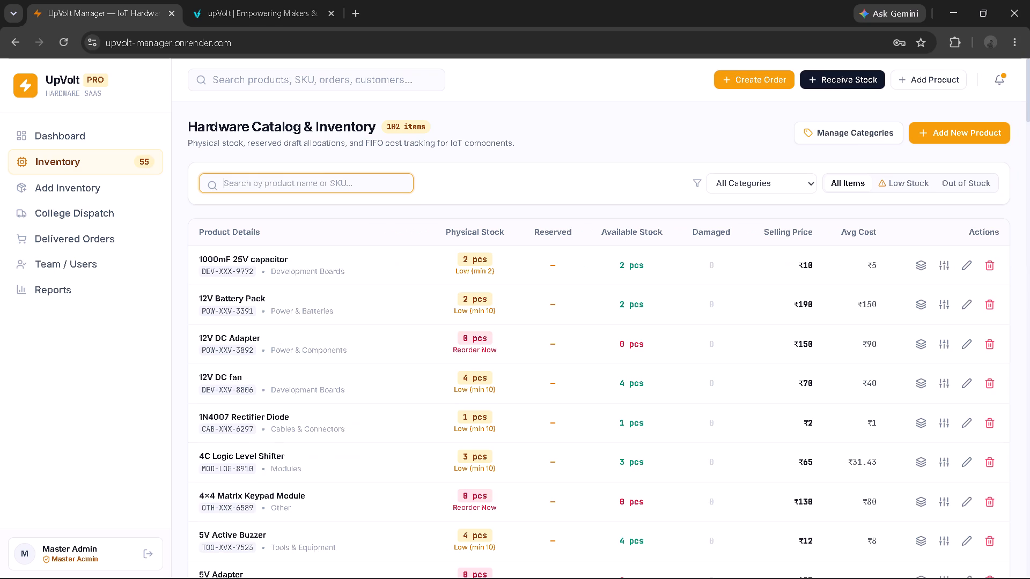
type("hc")
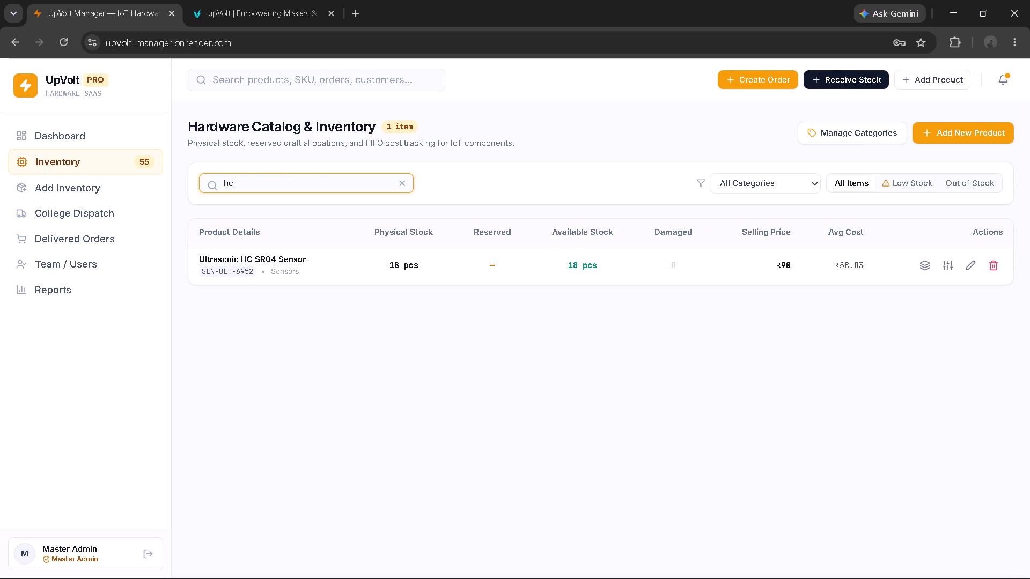
left_click(998, 266)
type("delet")
key("e")
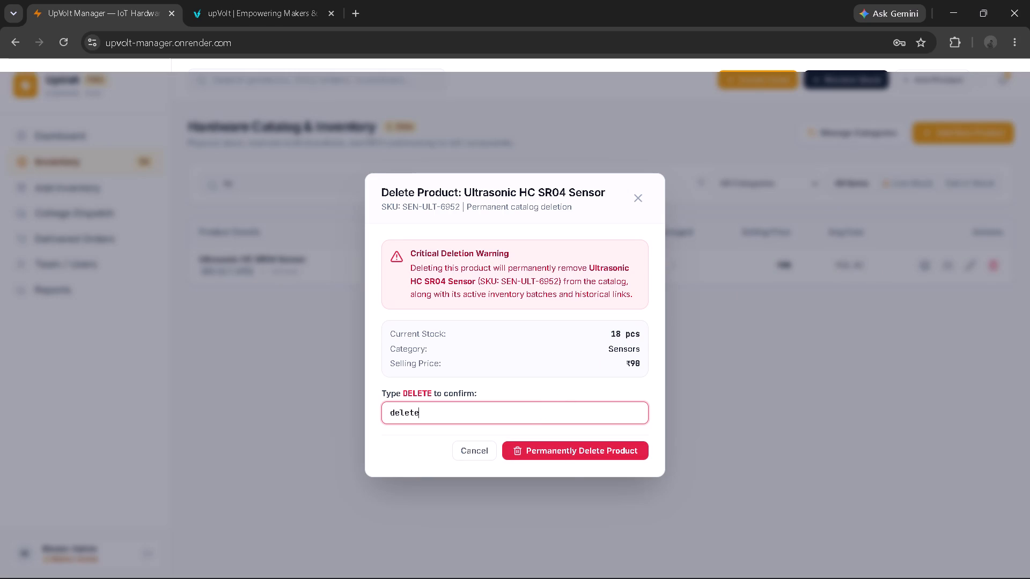
left_click(568, 452)
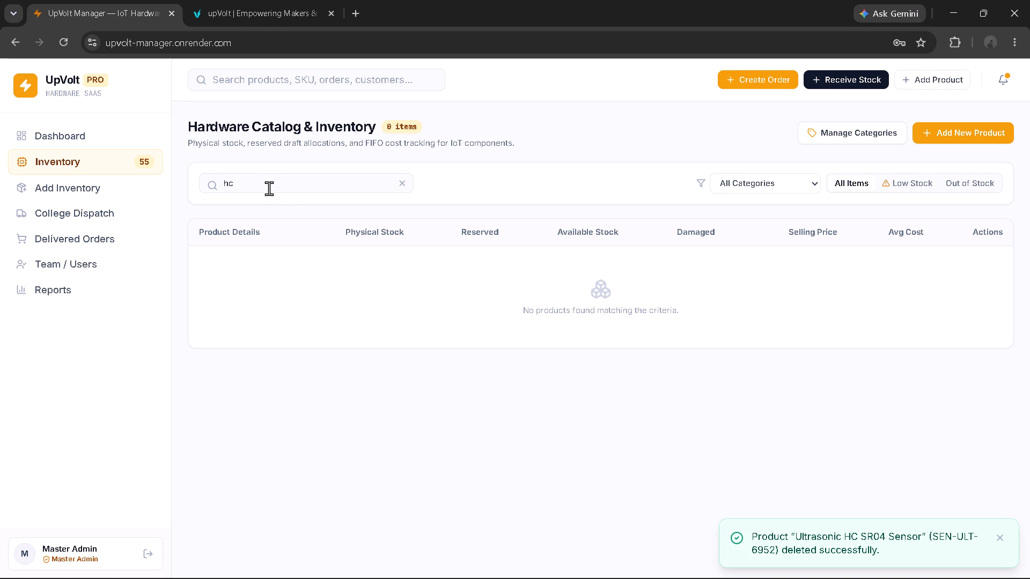
Search the inventory for "blue" and for "hc0", and shorten the last term to "hc".
left_click(267, 185)
key("BackSpace")
key("BackSpace")
key("BackSpace")
type("blu")
key("e")
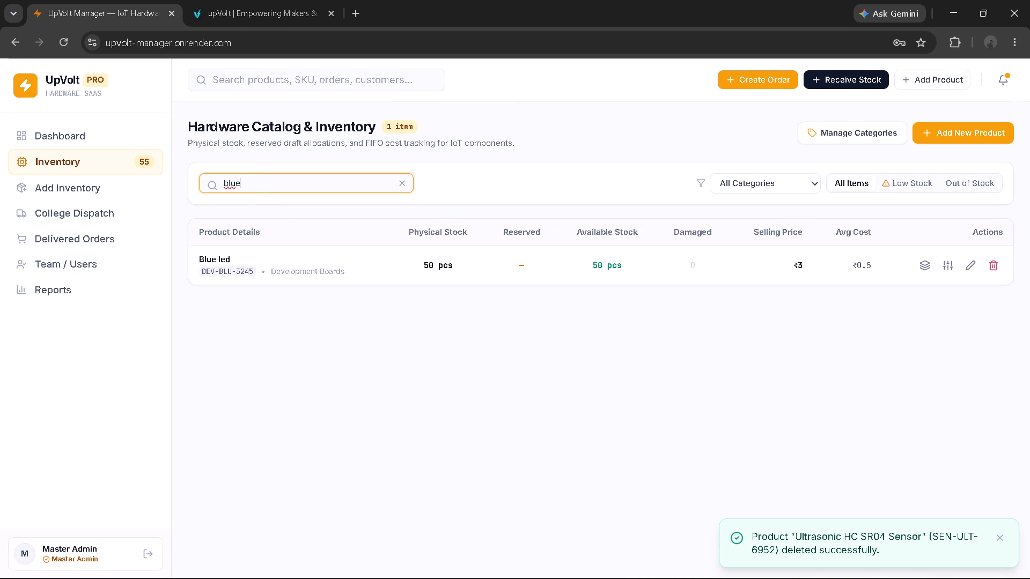
key("BackSpace")
key("BackSpace")
key("BackSpace")
key("BackSpace")
type("hc0")
key("BackSpace")
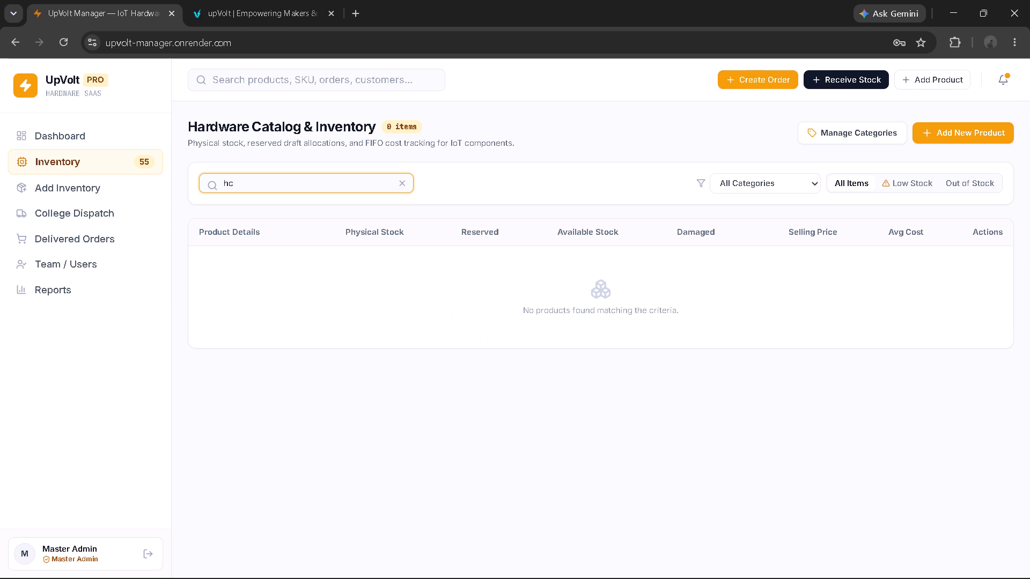
Search the inventory for "tp" and increase the stock of the Touch Sensor(TP223) by 4 units through a manual adjustment.
key("BackSpace")
key("BackSpace")
key("BackSpace")
type("tp")
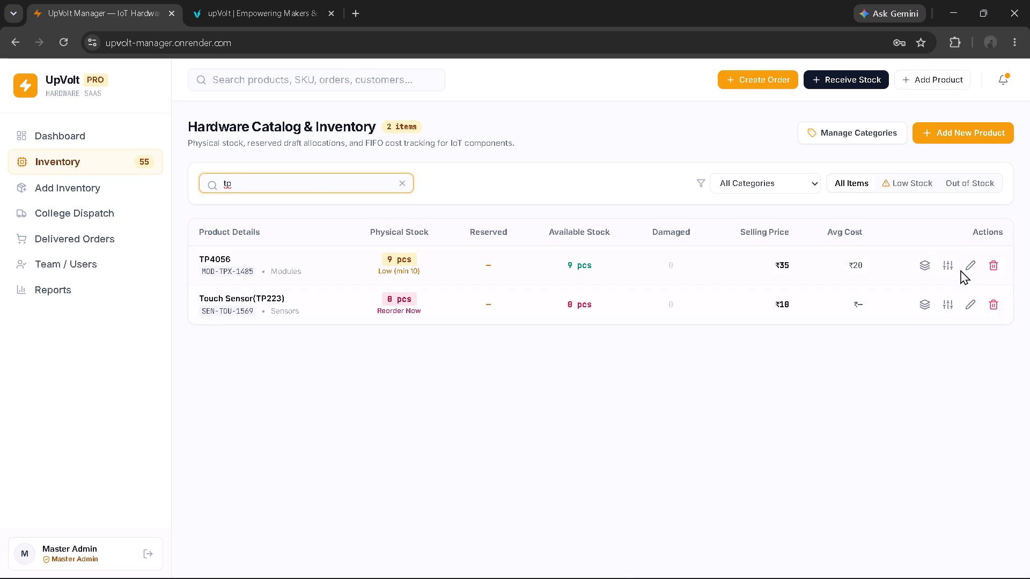
left_click(951, 307)
left_click(420, 316)
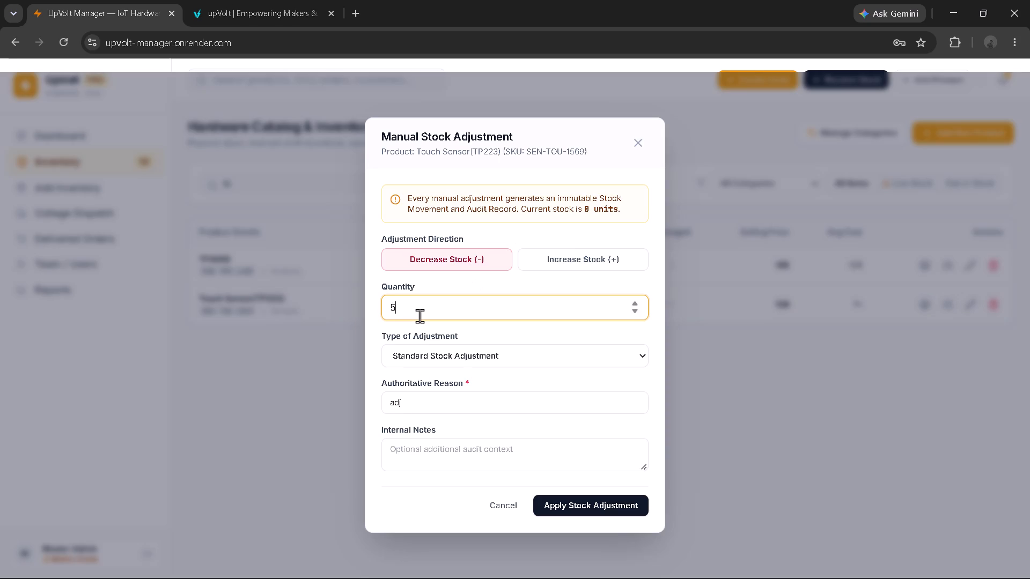
left_click(550, 260)
left_click(387, 303)
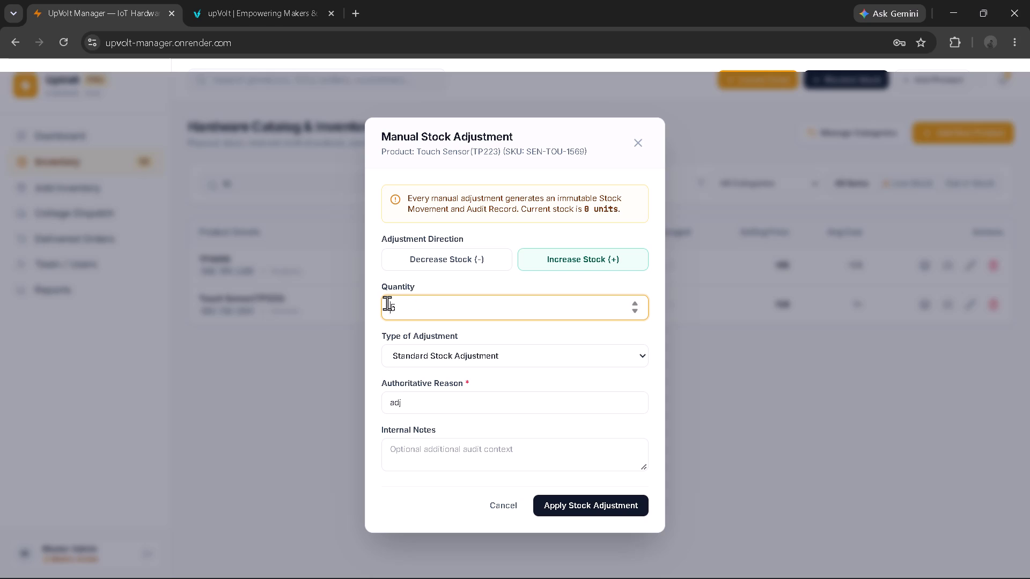
key("4")
key("Right")
key("BackSpace")
left_click(559, 501)
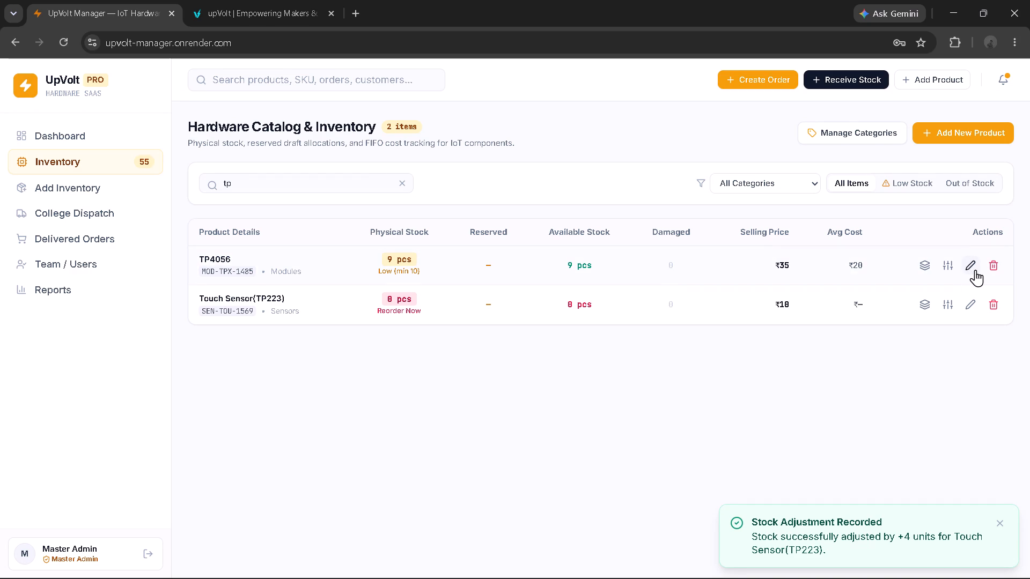
Decrease the stock of the TP4056 module by 7 units through a manual adjustment.
left_click(945, 265)
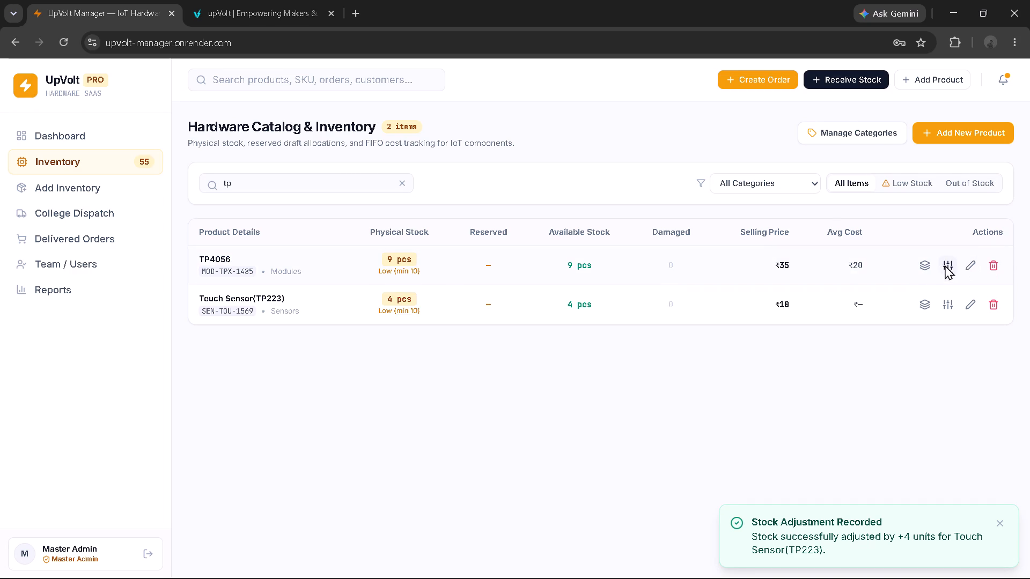
left_click(449, 248)
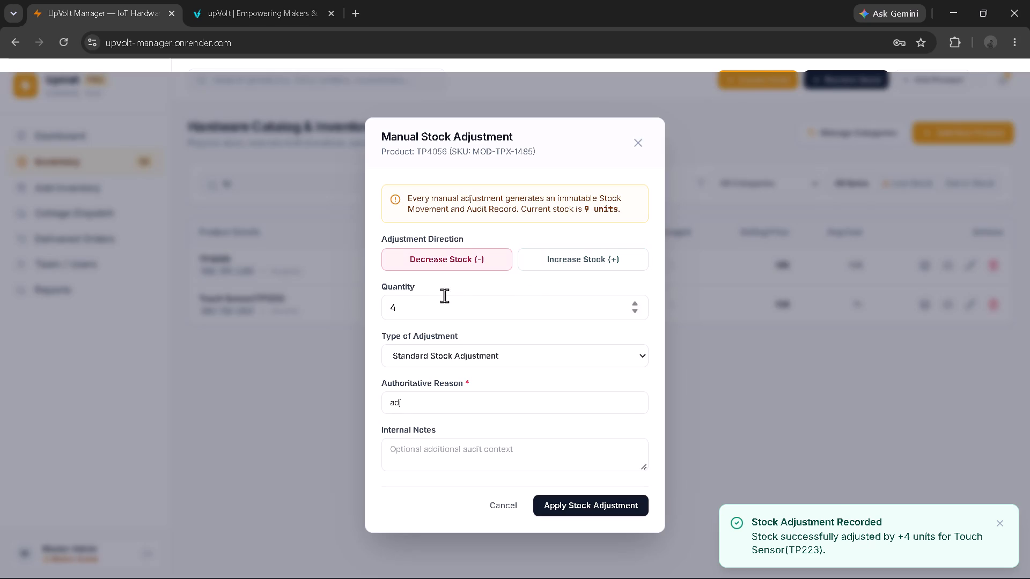
left_click(390, 307)
key("7")
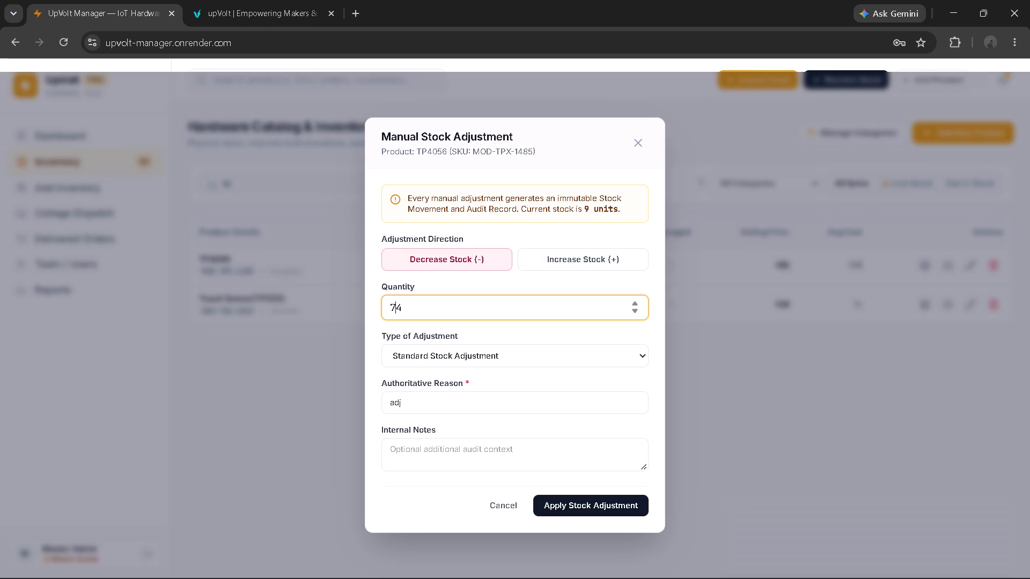
key("Right")
key("BackSpace")
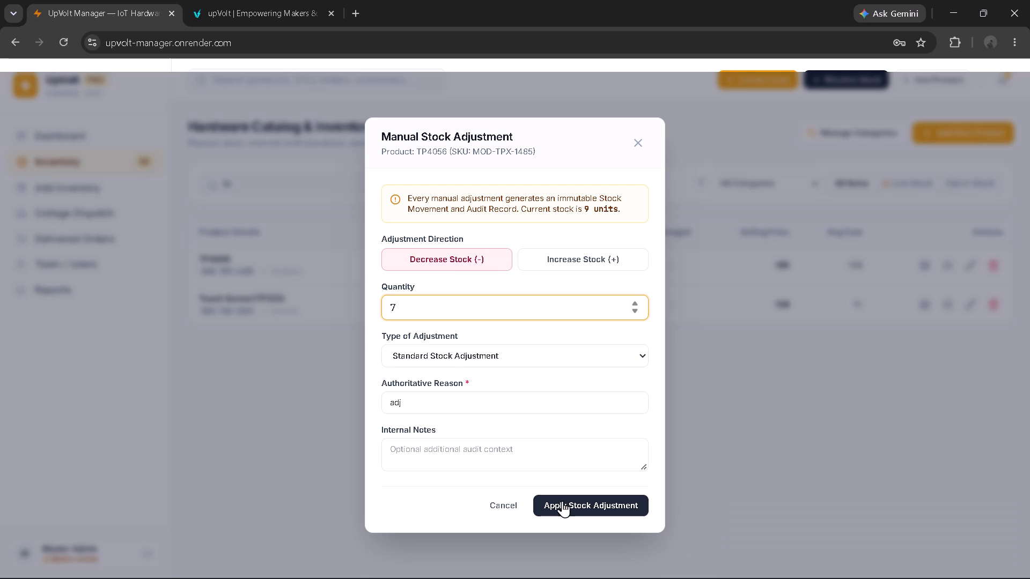
left_click(562, 501)
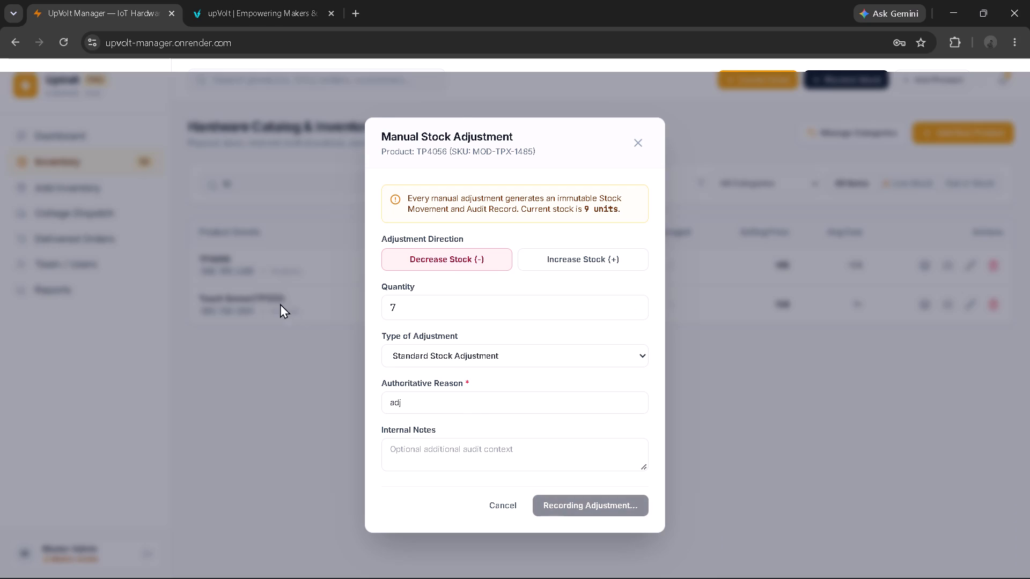
Search the inventory for "esp8" and for "8266", and clear the search.
left_click(350, 185)
key("BackSpace")
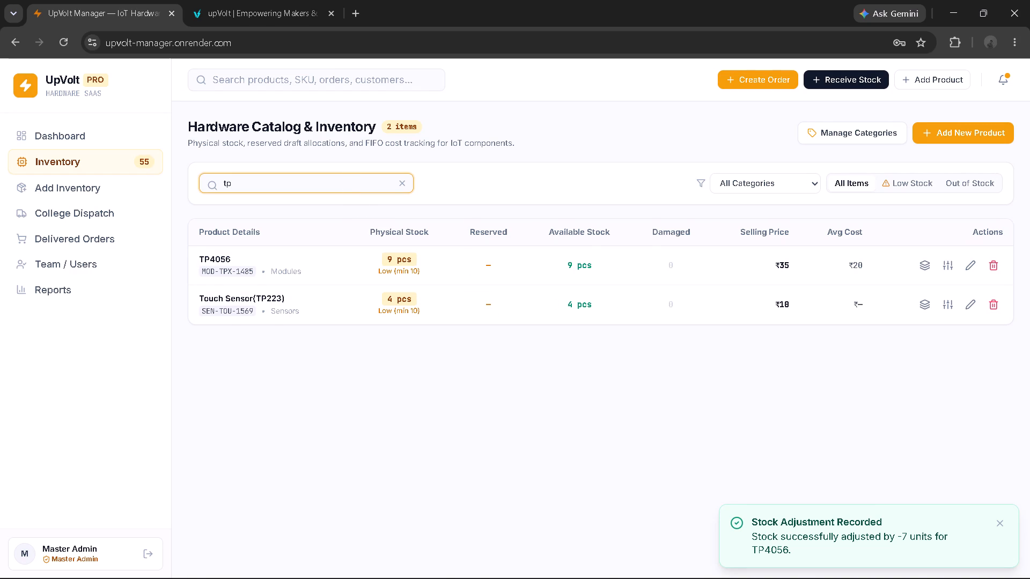
key("BackSpace")
key("BackSpace")
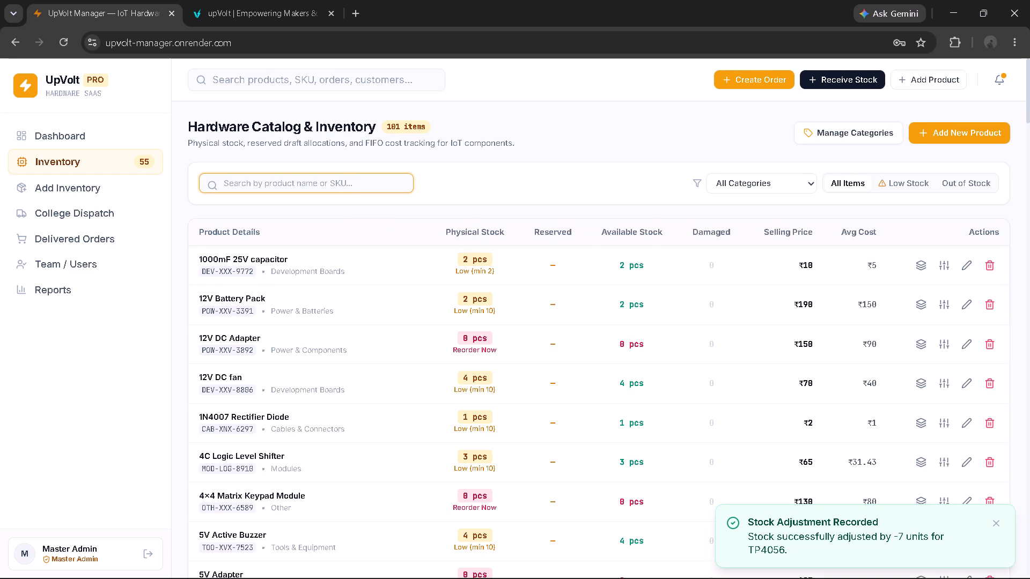
type("es")
type("p8")
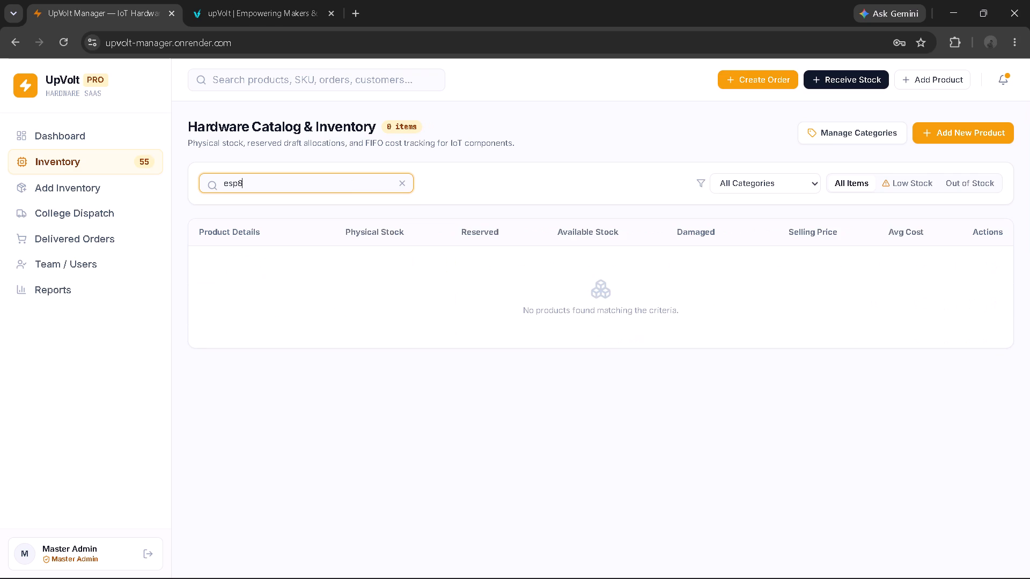
key("BackSpace")
key("BackSpace")
key("BackSpace")
key("BackSpace")
type("82")
type("66")
key("BackSpace")
key("BackSpace")
key("BackSpace")
key("BackSpace")
key("BackSpace")
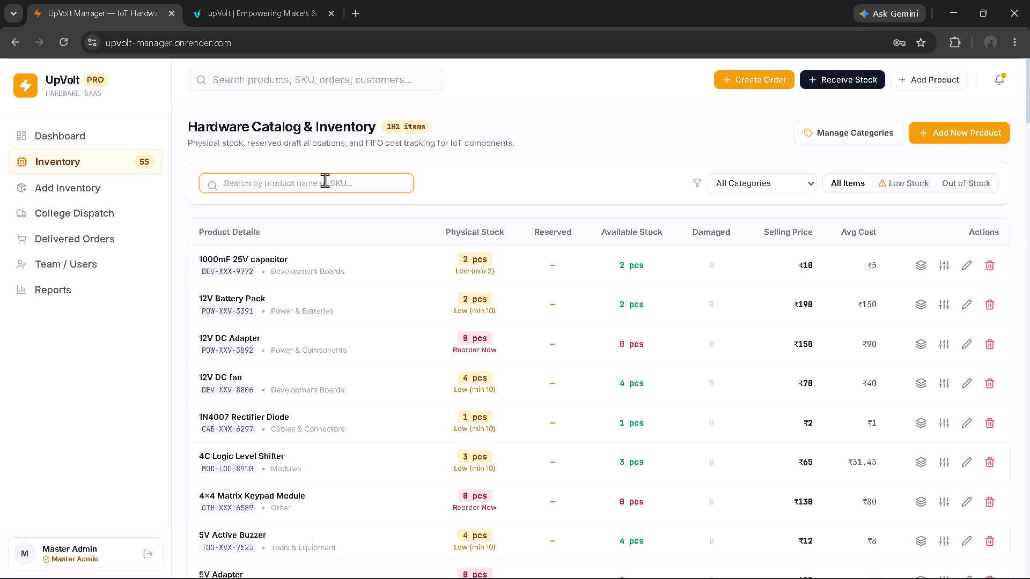
Search the inventory for "ldr" and decrease the stock of the LDR Light Sensor Module by 13 units through a manual adjustment.
type("ldr")
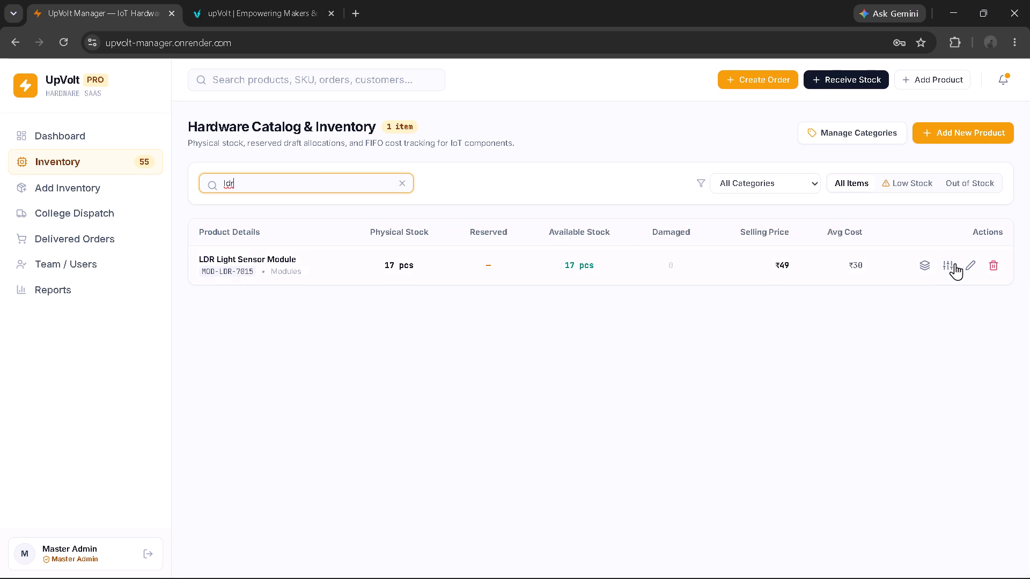
left_click(948, 264)
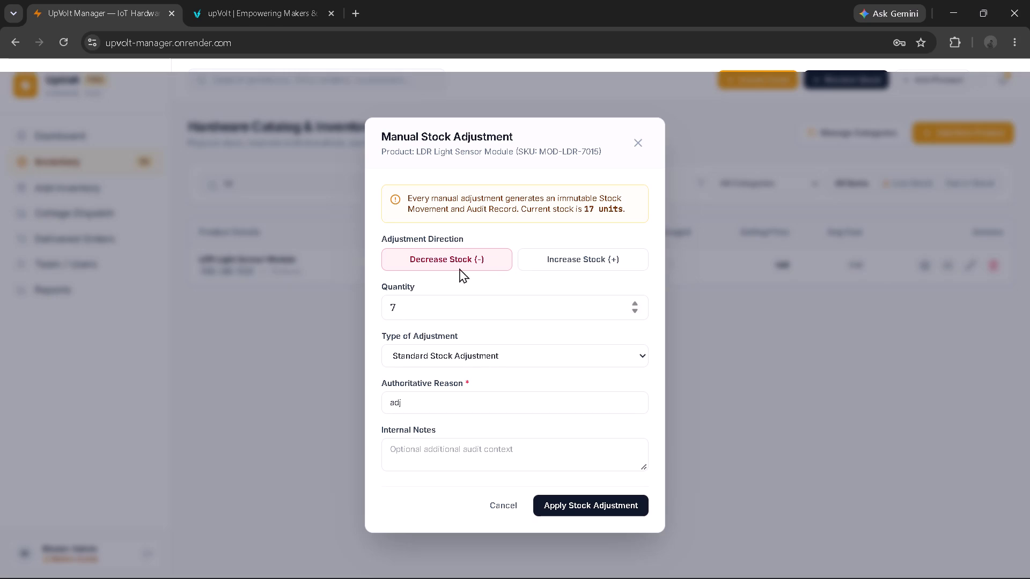
left_click(423, 297)
key("BackSpace")
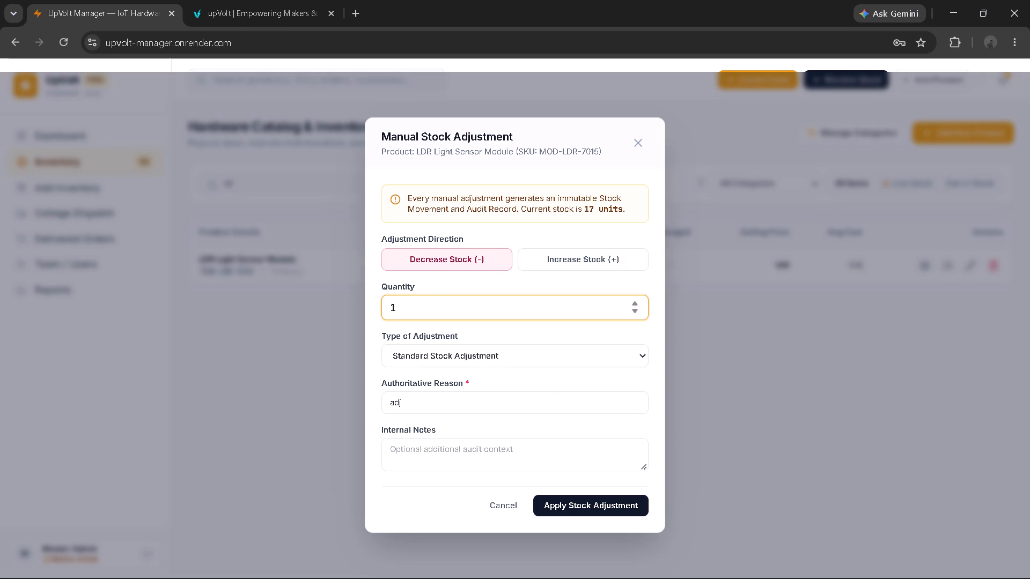
key("3")
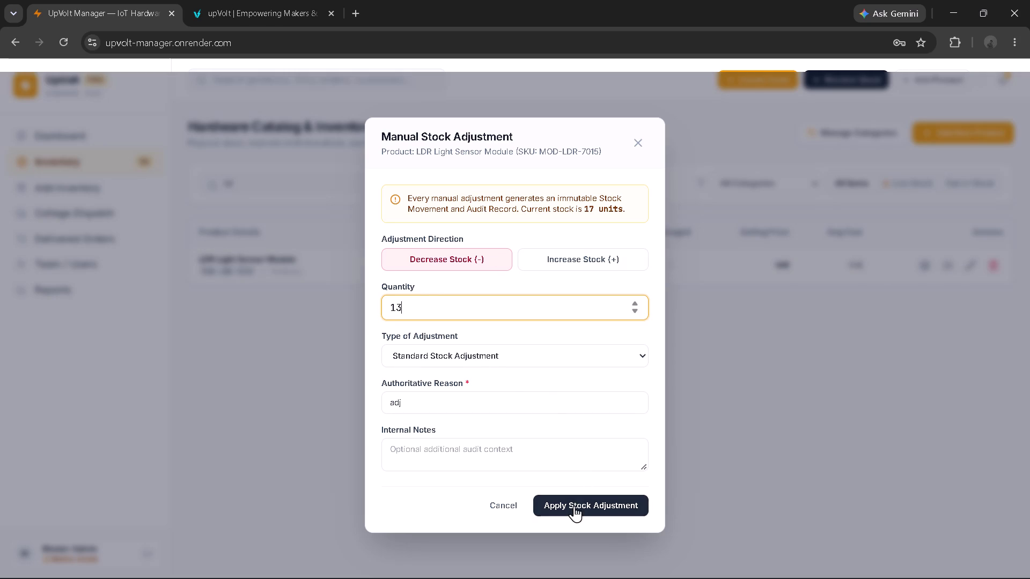
left_click(574, 506)
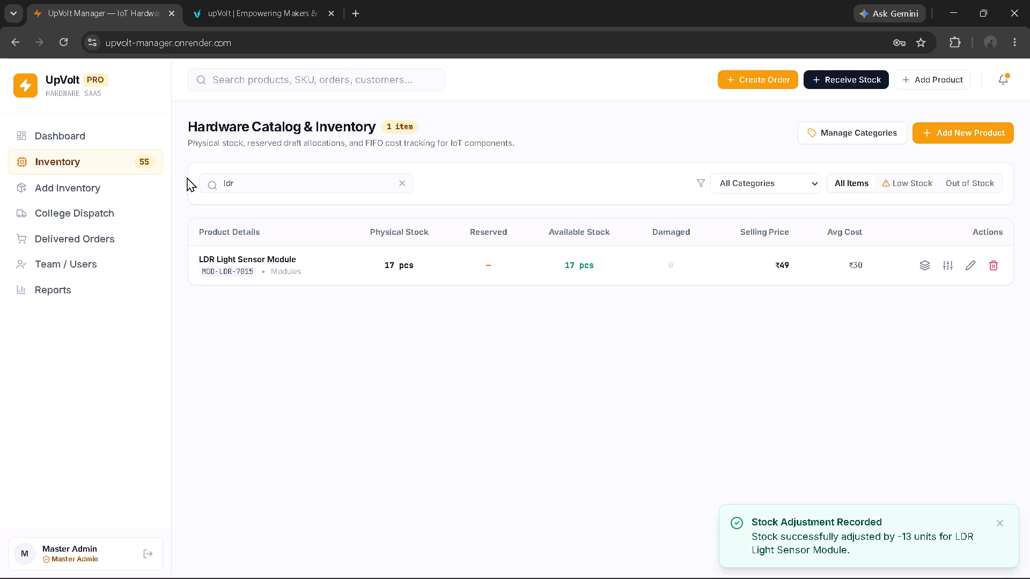
Search the inventory for "ir" and decrease the stock of the IR Sensor with SKU SEN-IRX-9893 by 3 units.
left_click(245, 183)
key("BackSpace")
key("BackSpace")
key("BackSpace")
key("BackSpace")
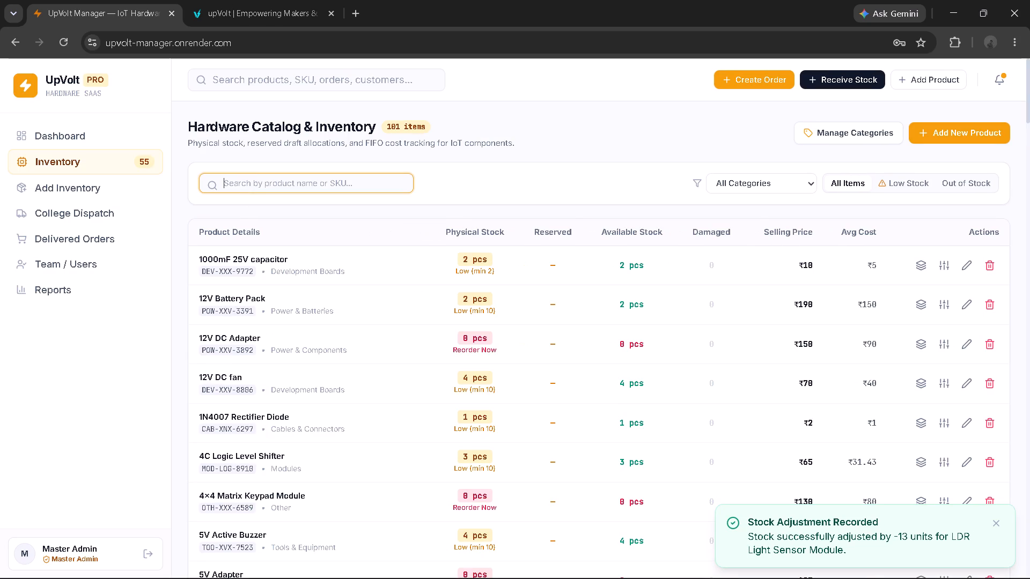
type("ir")
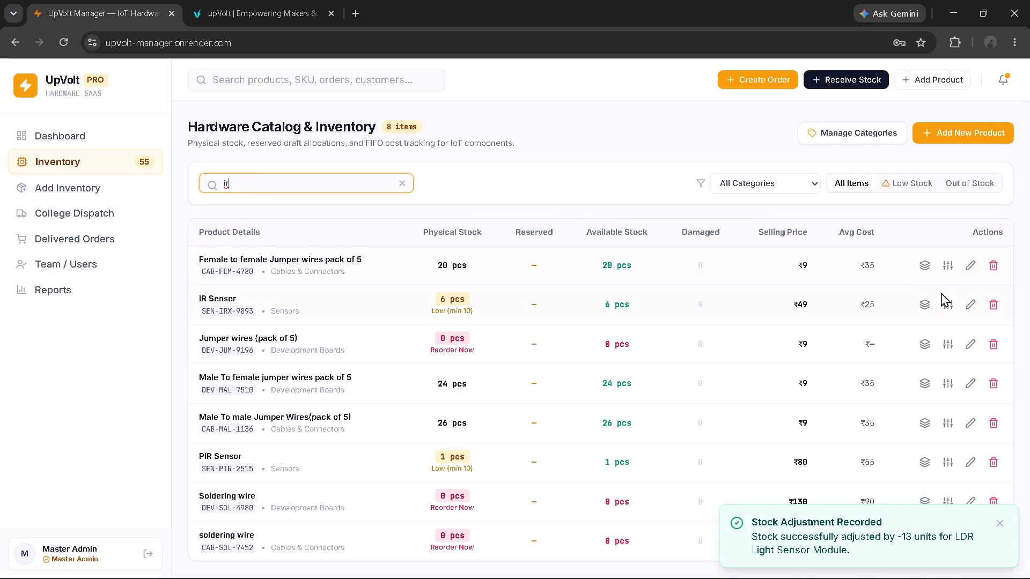
left_click(950, 308)
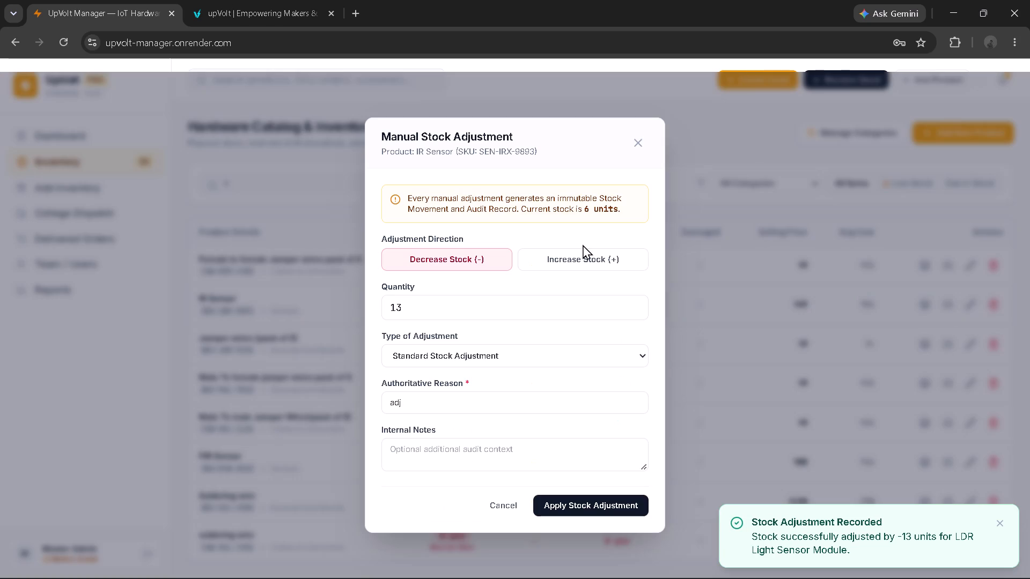
left_click(399, 308)
key("Left")
key("BackSpace")
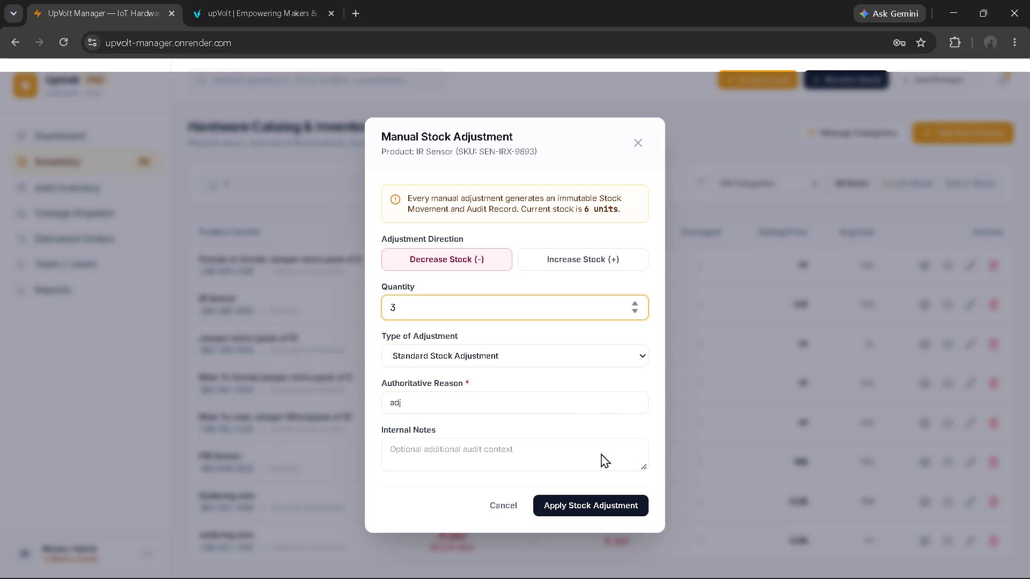
left_click(620, 501)
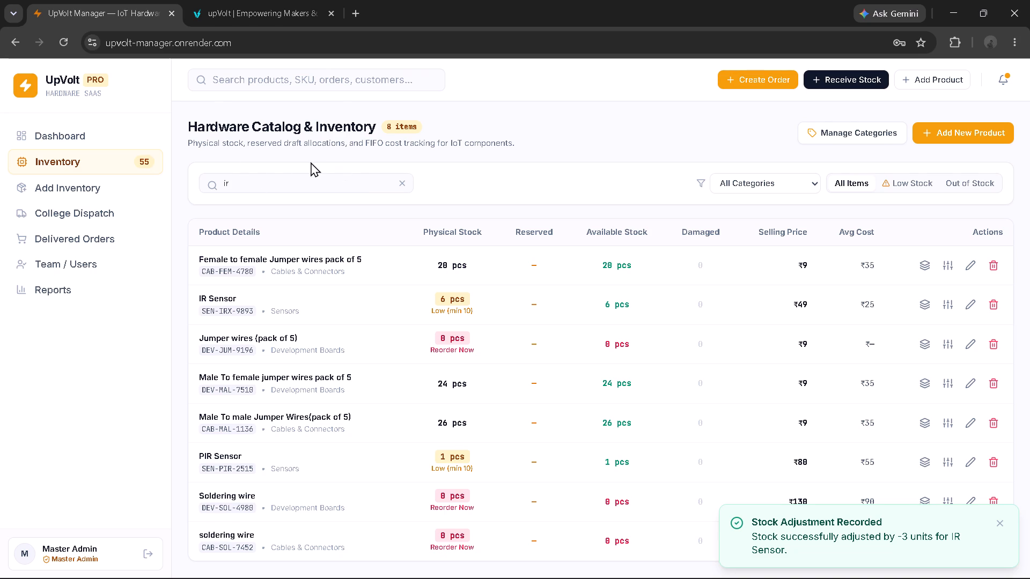
Search the inventory for "fl" and permanently delete the duplicate Flame Sensor with SKU SEN-FLA-7308, confirming with "delete".
left_click(288, 176)
key("BackSpace")
key("BackSpace")
key("BackSpace")
type("fl")
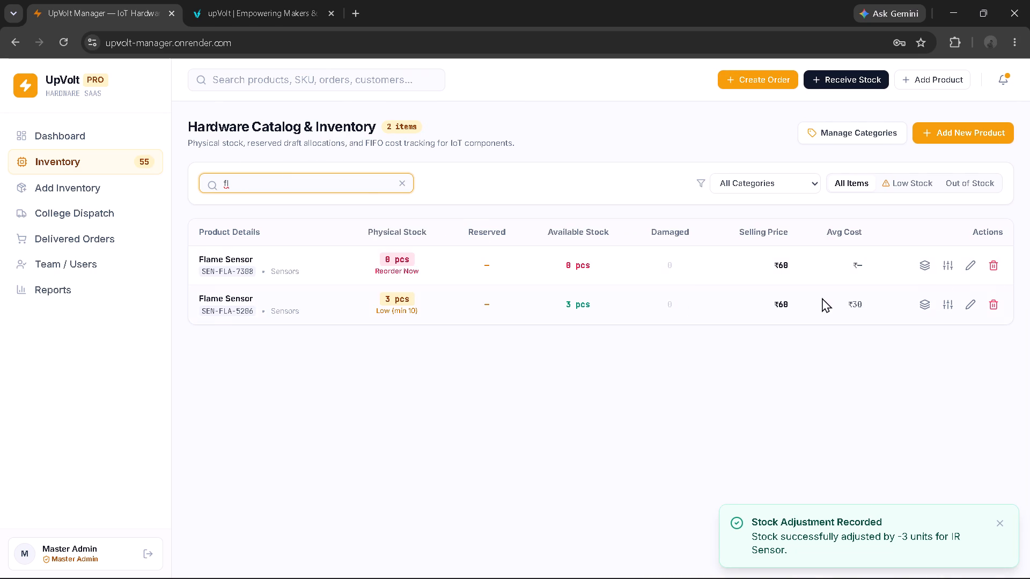
left_click(994, 266)
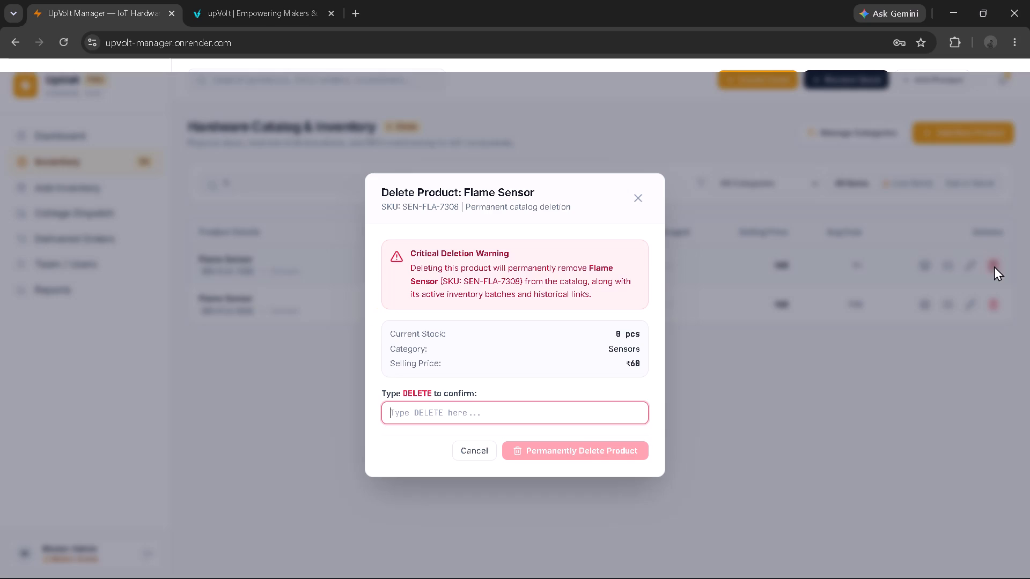
type("delete")
left_click(602, 453)
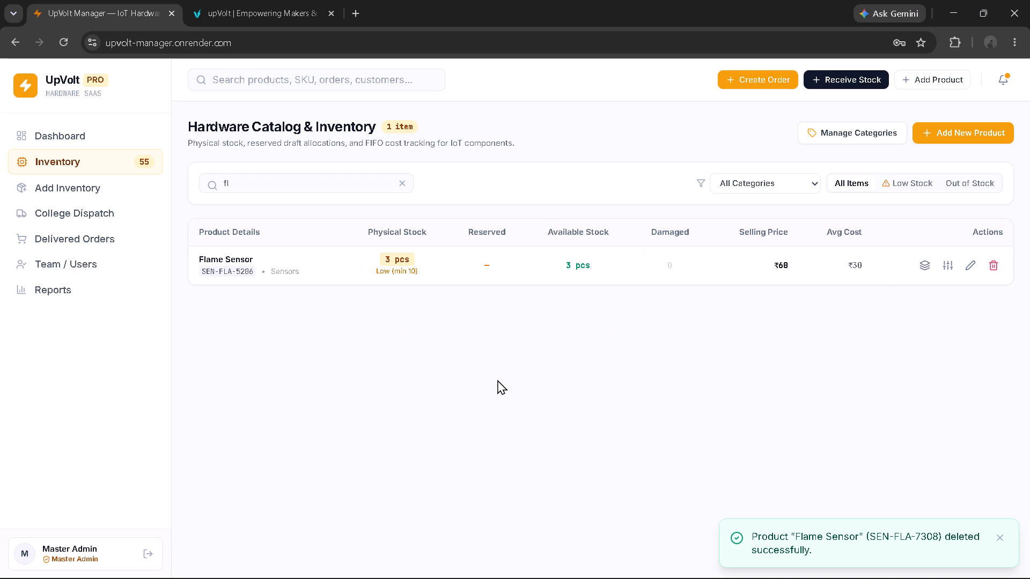
Increase the stock of the Flame Sensor with SKU SEN-FLA-5206 by 1 unit through a manual adjustment.
left_click(949, 264)
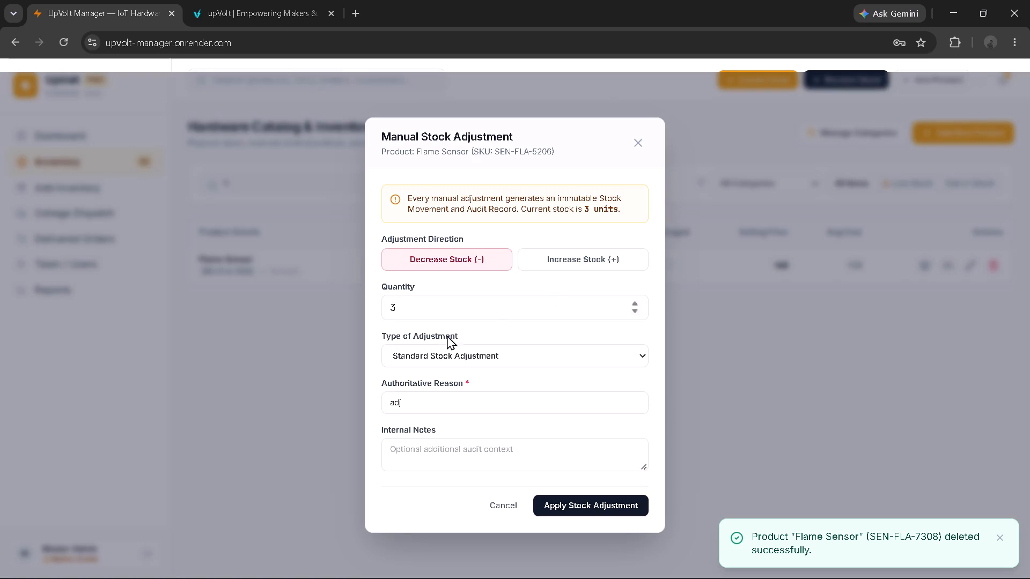
left_click(392, 305)
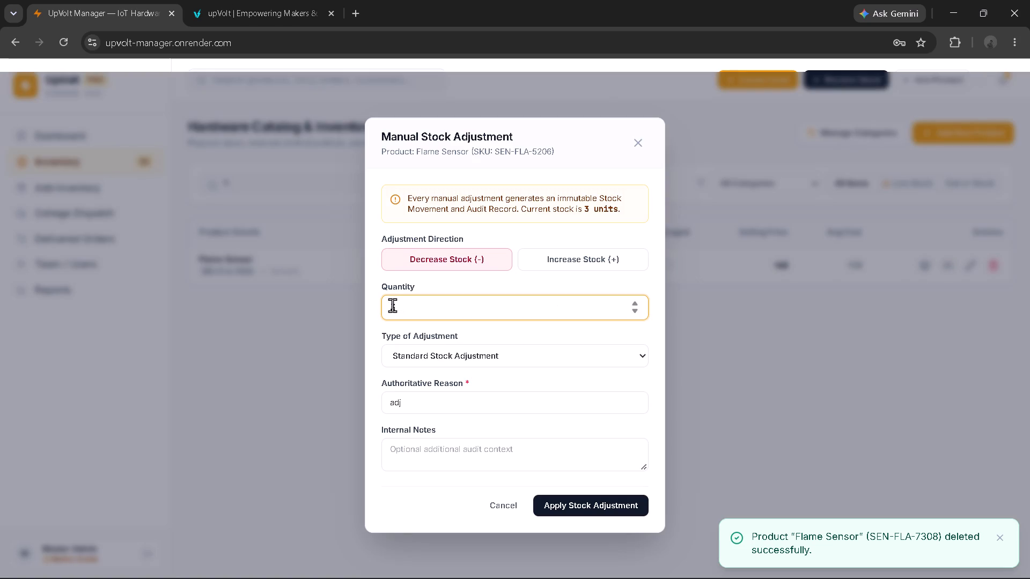
key("1")
key("Right")
key("BackSpace")
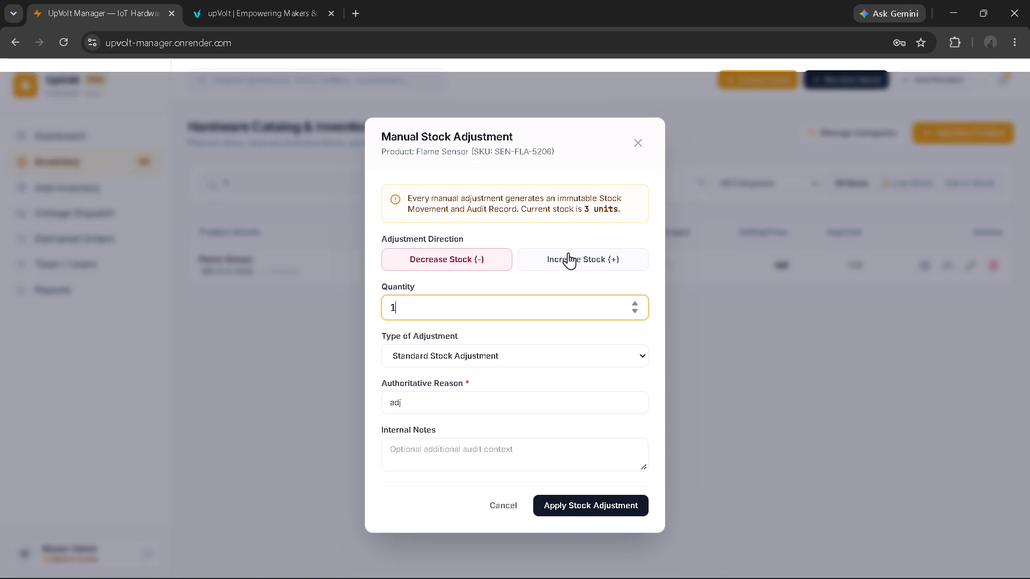
left_click(568, 253)
left_click(578, 502)
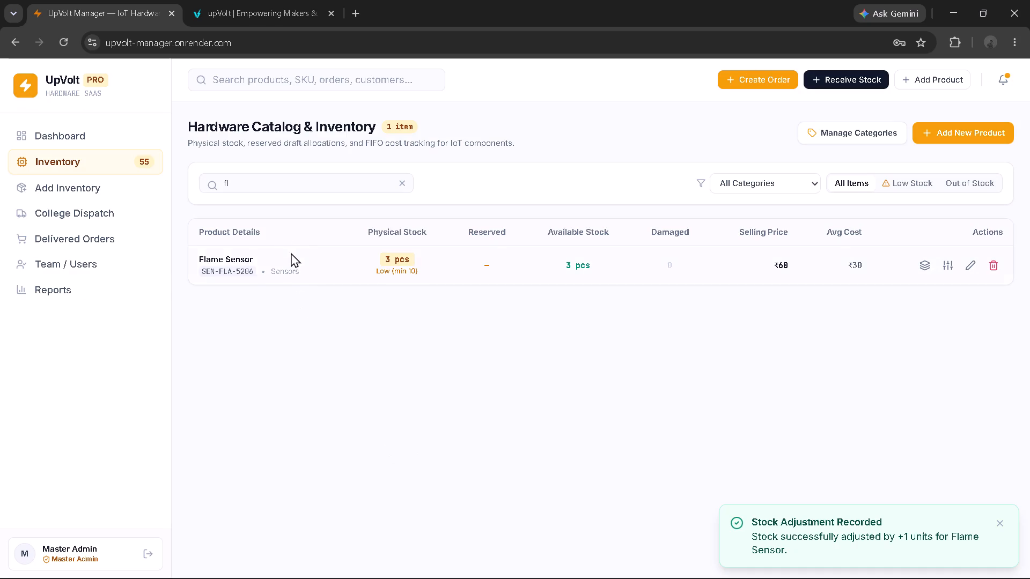
Search the inventory for "mal" and decrease the stock of Male To male Jumper Wires (pack of 5) by 12 units through a manual adjustment.
left_click(282, 179)
key("BackSpace")
key("BackSpace")
key("BackSpace")
type("mal")
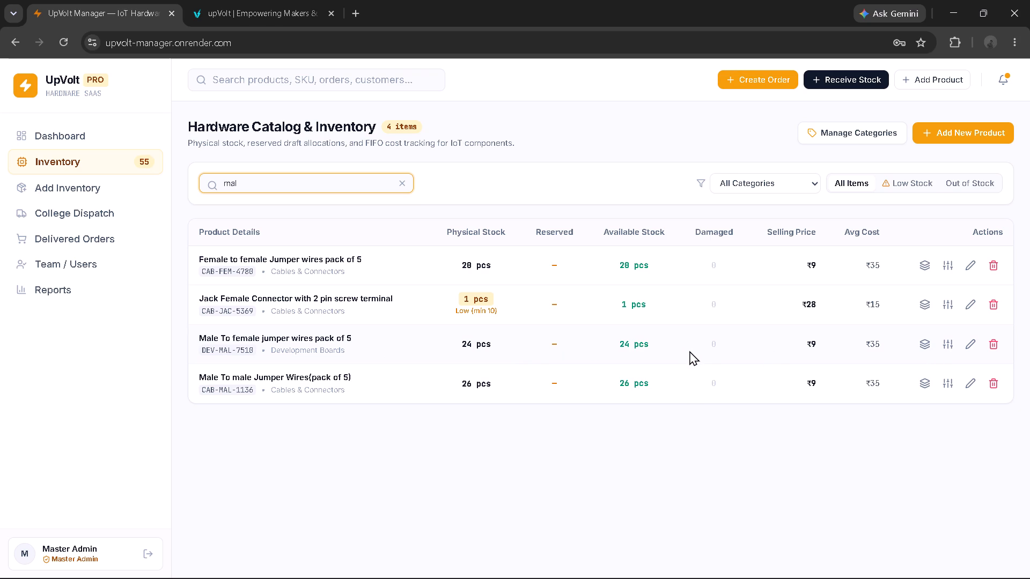
left_click(943, 383)
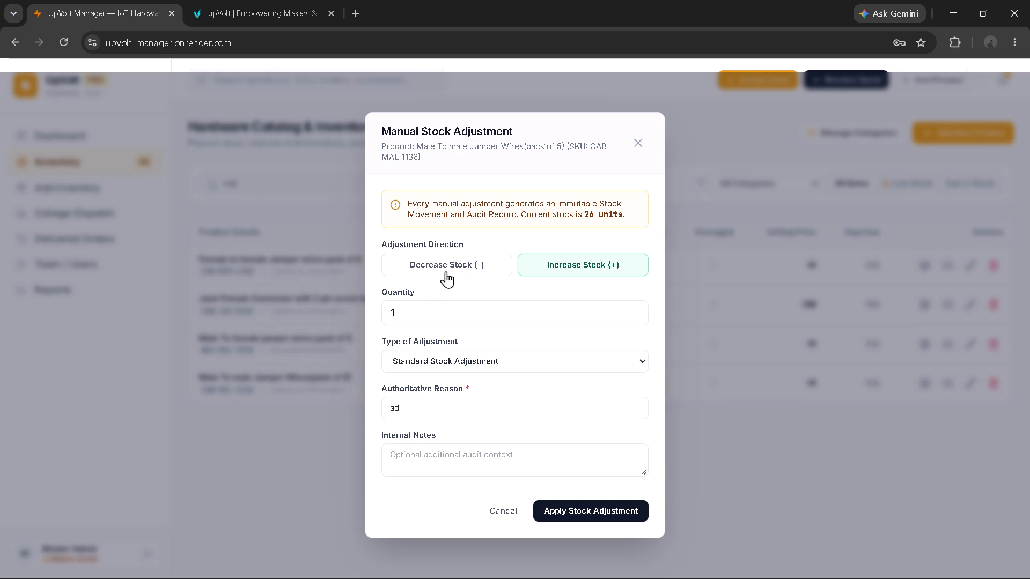
left_click(447, 269)
left_click(399, 311)
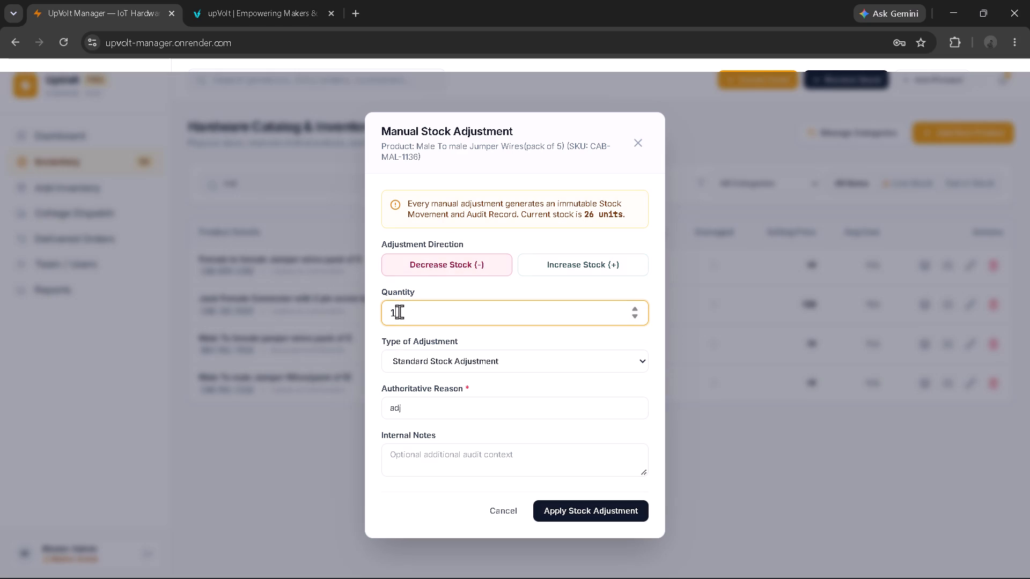
key("4")
key("BackSpace")
key("2")
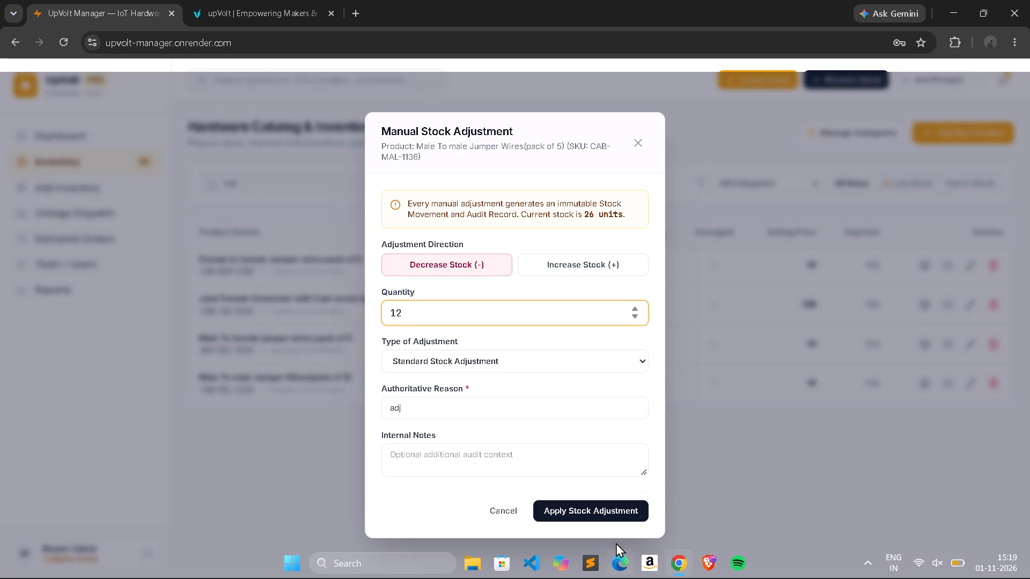
left_click(602, 506)
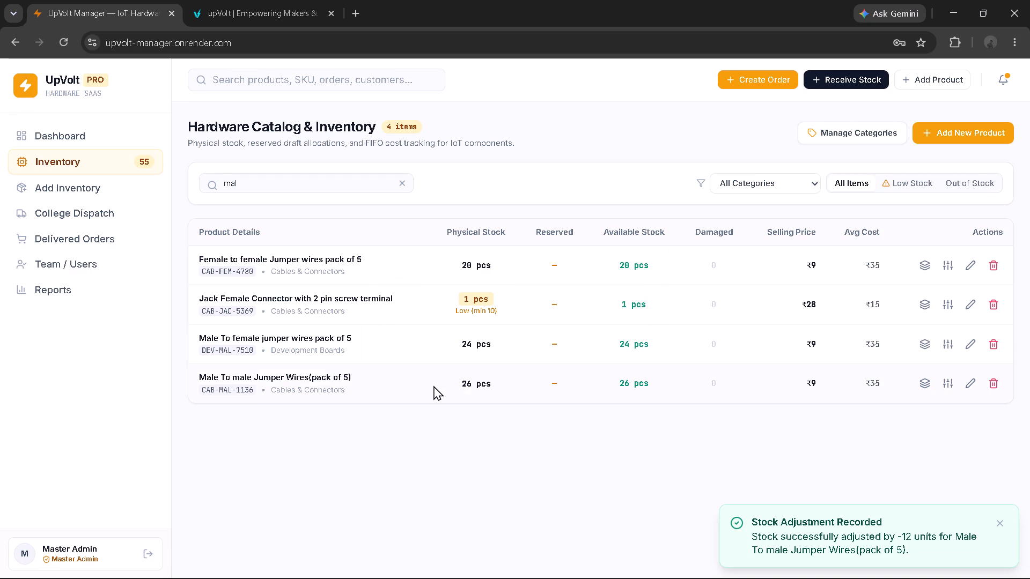
Decrease the stock of the Jack Female Connector with 2 pin screw terminal by 1 unit through a manual adjustment.
left_click(951, 306)
left_click(415, 309)
key("BackSpace")
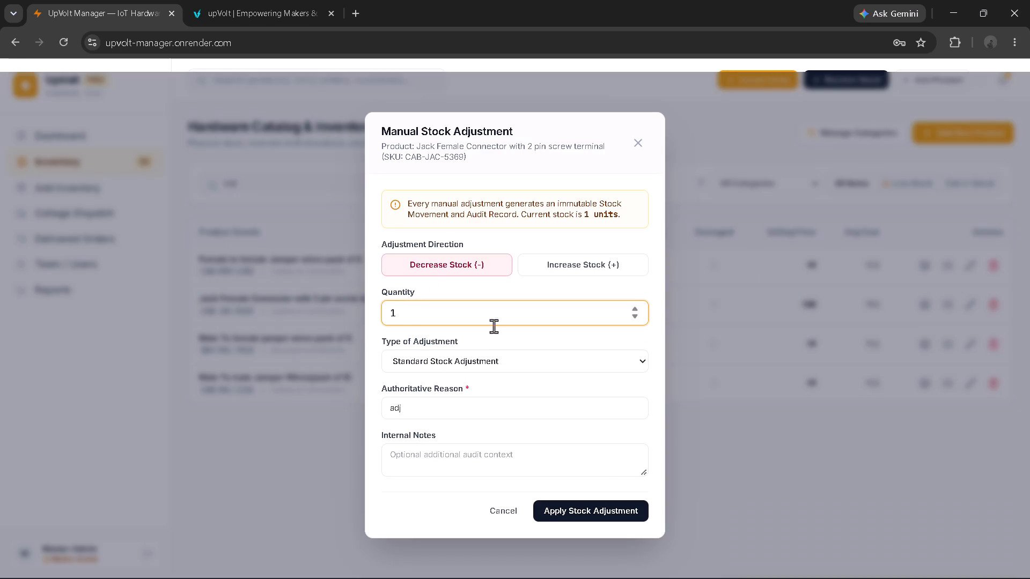
left_click(604, 511)
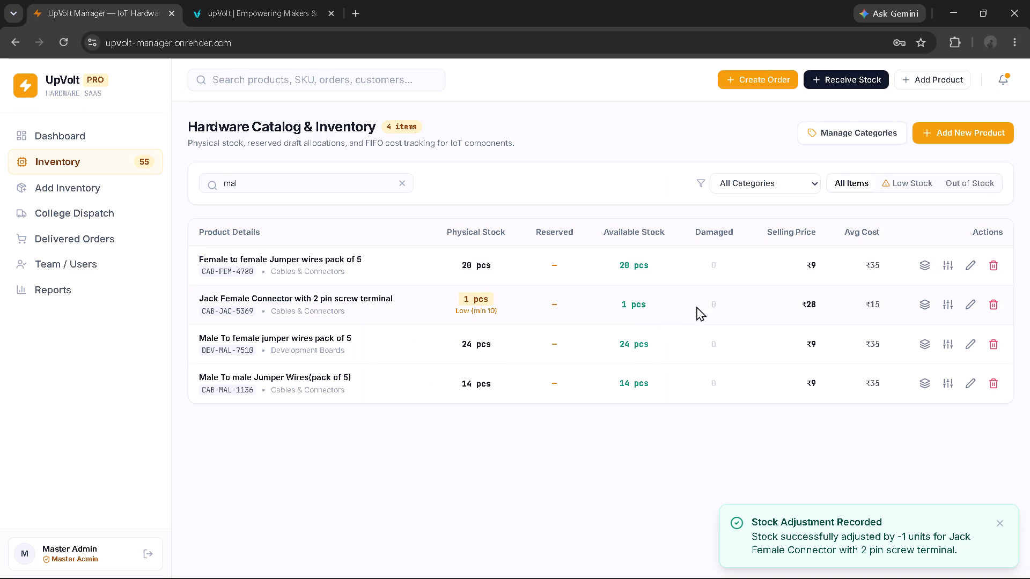
Increase the stock of Female to female Jumper wires pack of 5 by 28 units through a manual adjustment.
left_click(946, 271)
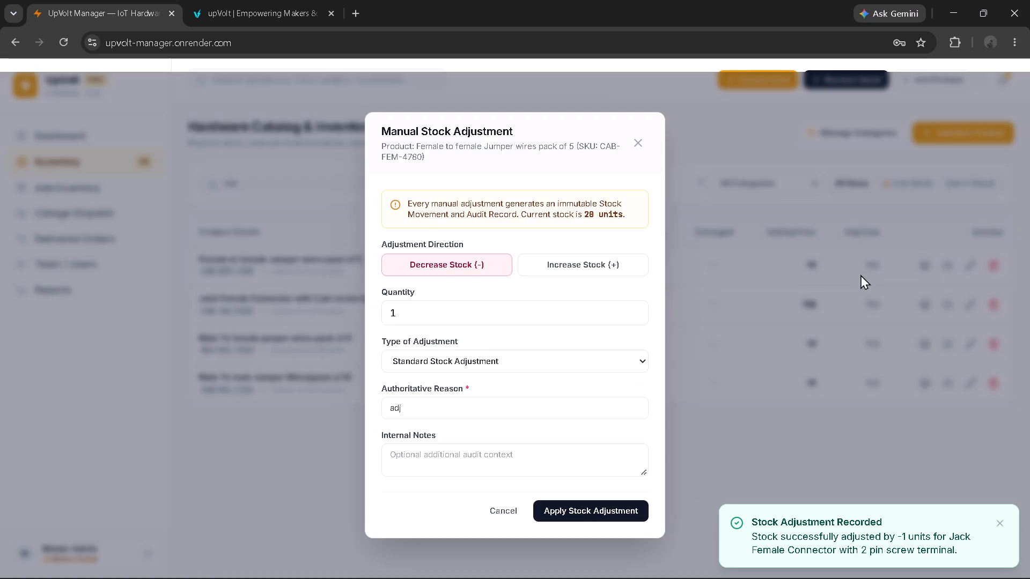
left_click(409, 316)
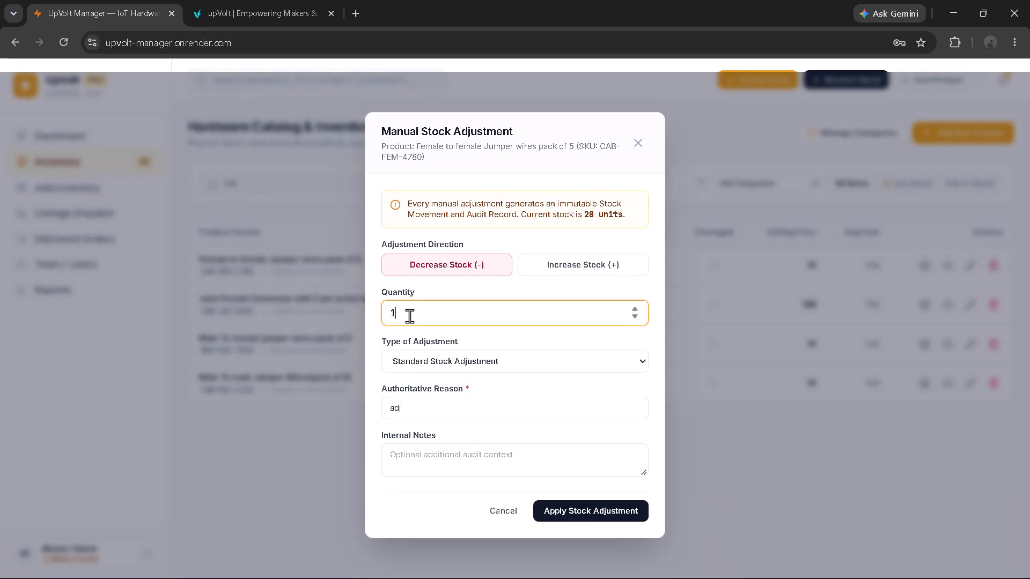
key("Left")
type("28")
key("Down")
key("Right")
key("BackSpace")
left_click(560, 507)
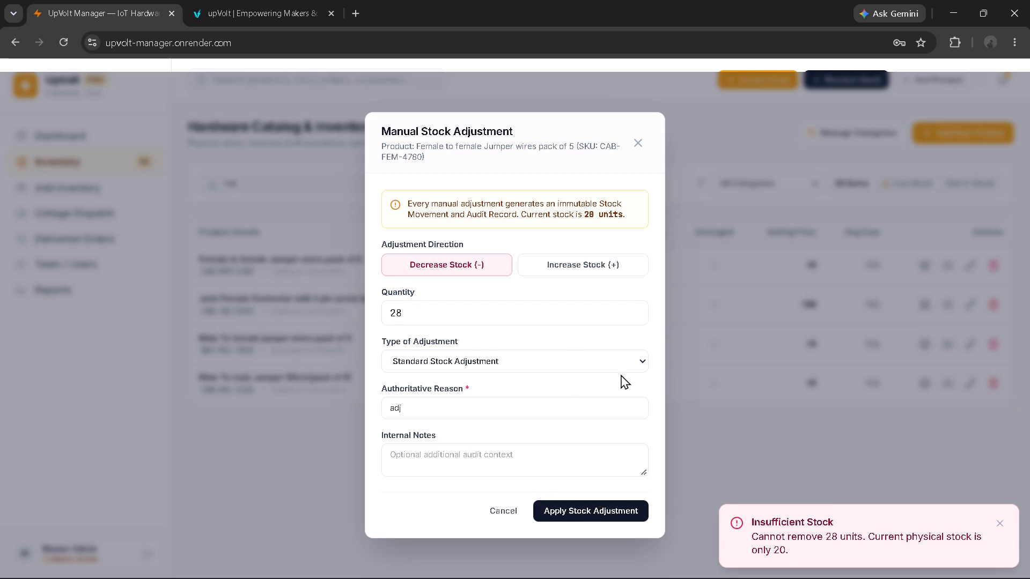
left_click(534, 267)
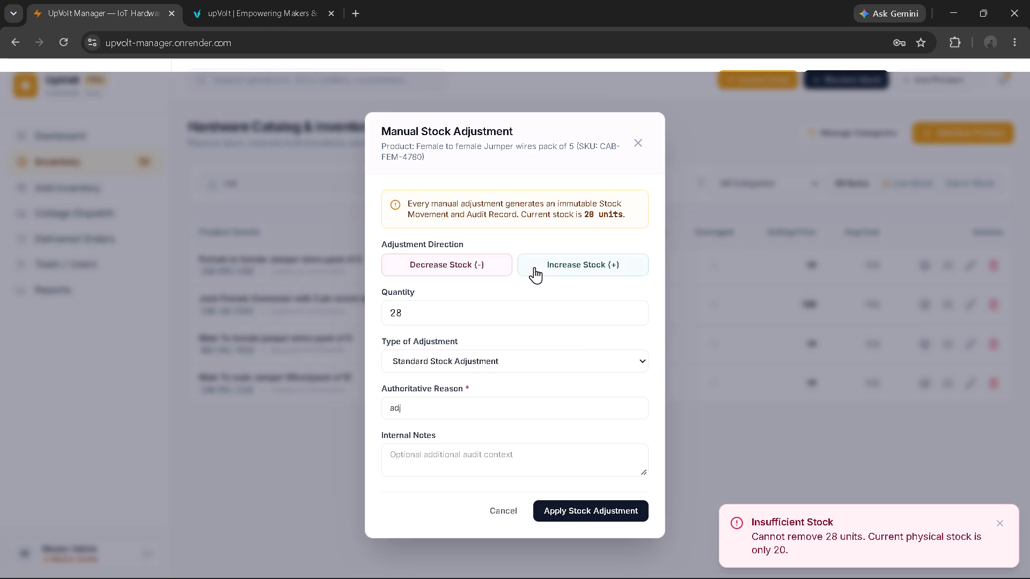
left_click(562, 507)
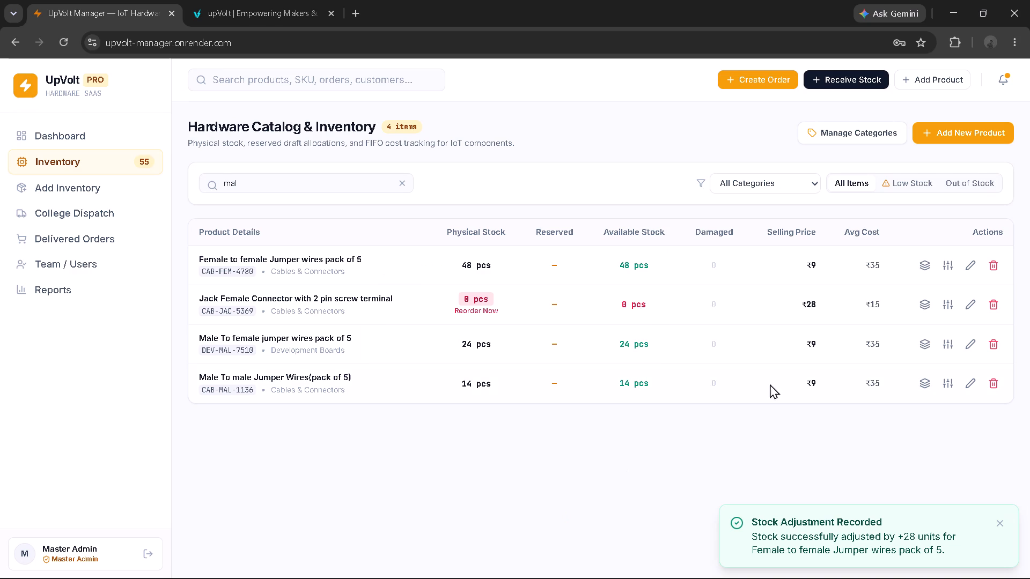
Increase the stock of Male To female jumper wires pack of 5 by 21 units through a manual adjustment.
left_click(952, 340)
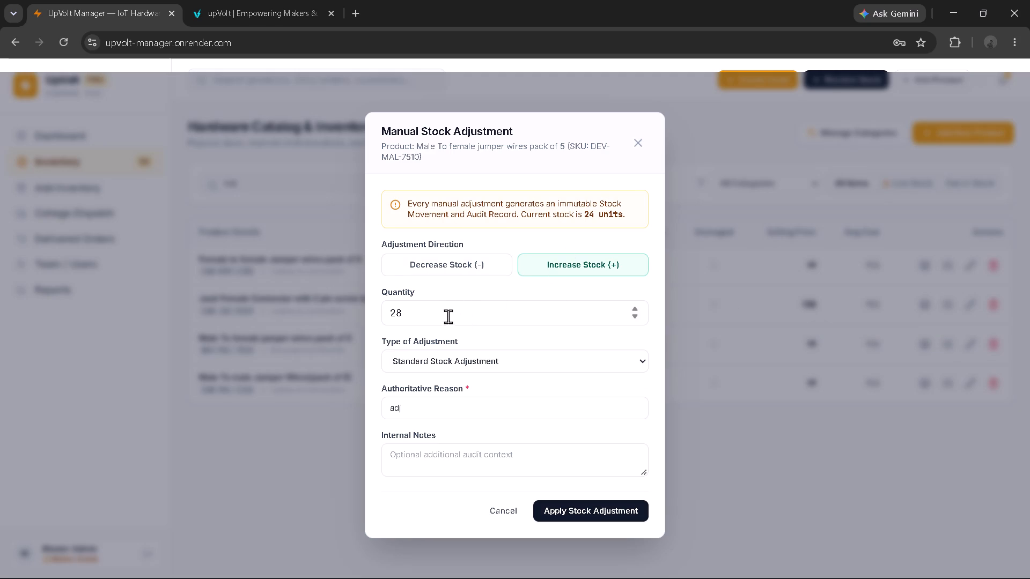
left_click(406, 312)
key("BackSpace")
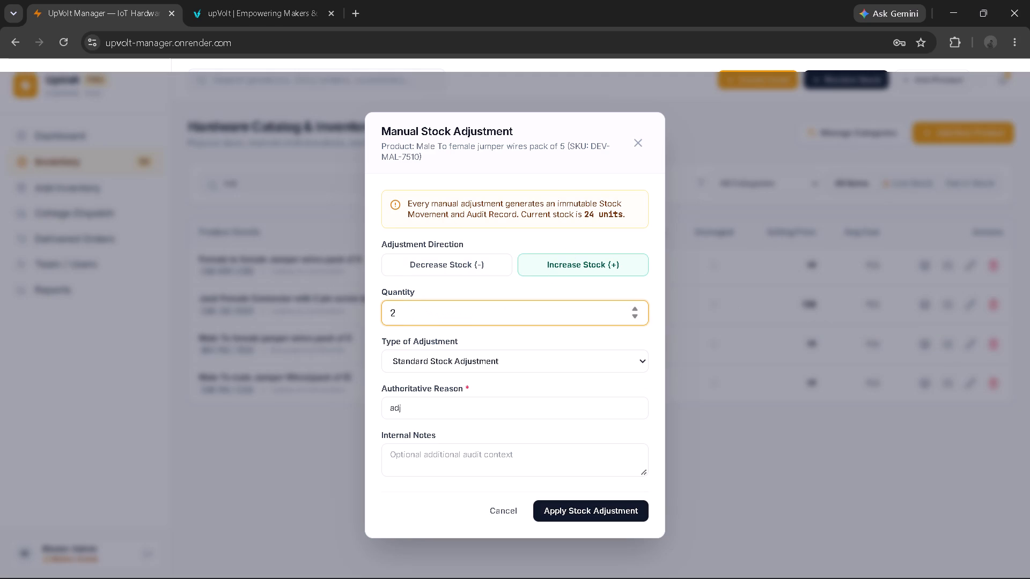
key("1")
left_click(557, 510)
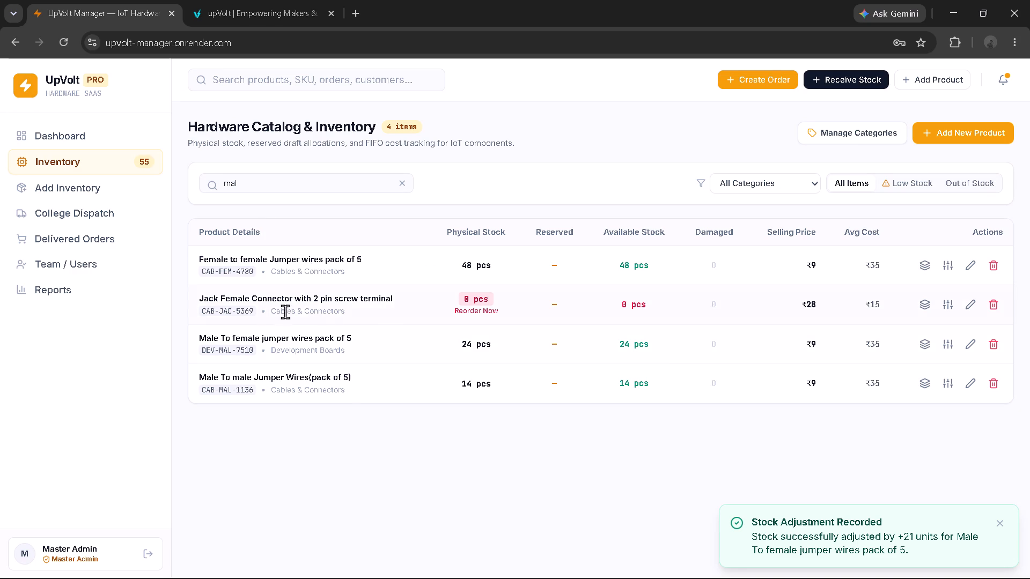
Search the inventory for "white" and increase the stock of White LED (Pack of 5) by 20 units through a manual adjustment.
left_click(251, 179)
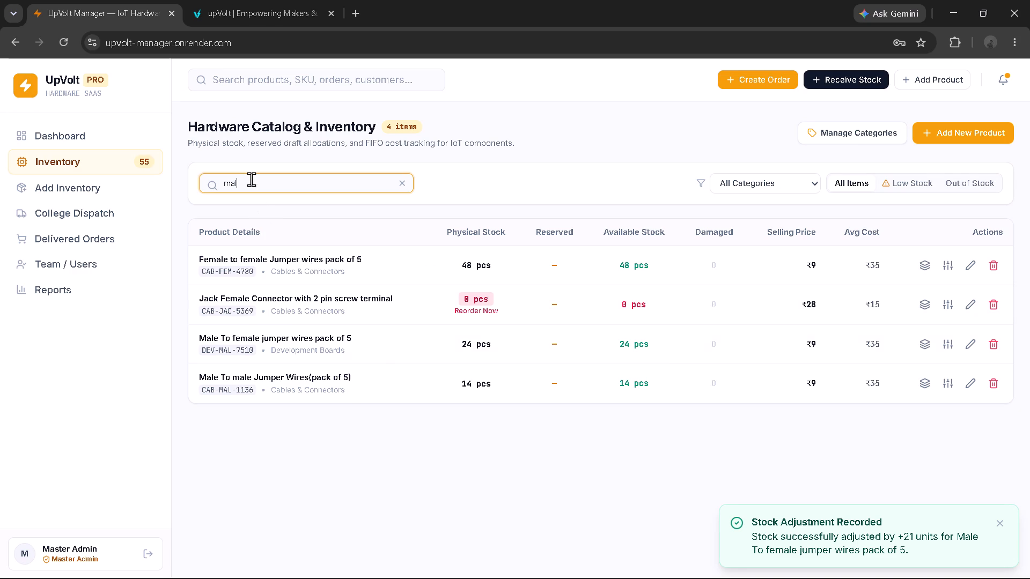
key("BackSpace")
key("BackSpace")
key("BackSpace")
key("BackSpace")
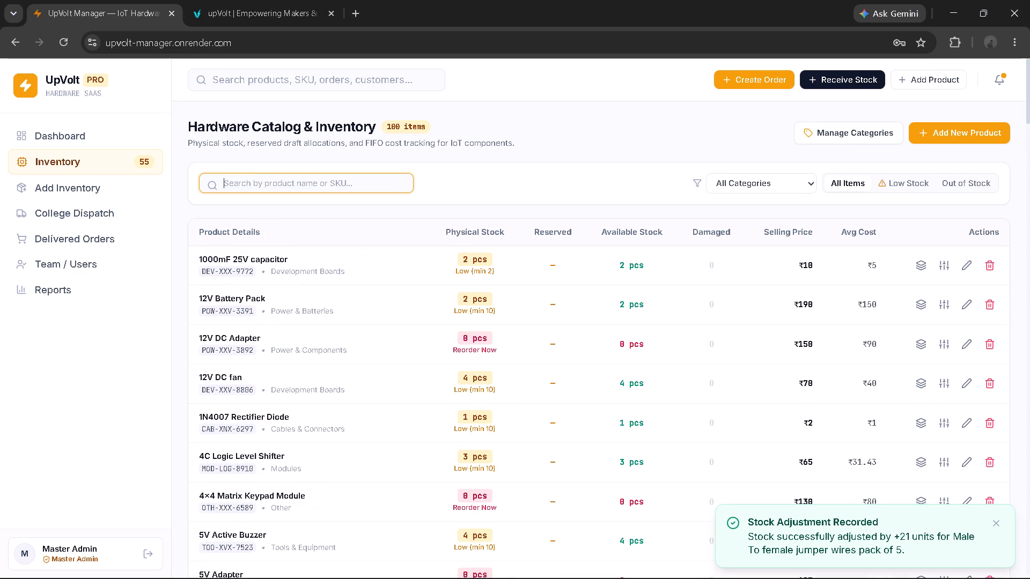
type("white")
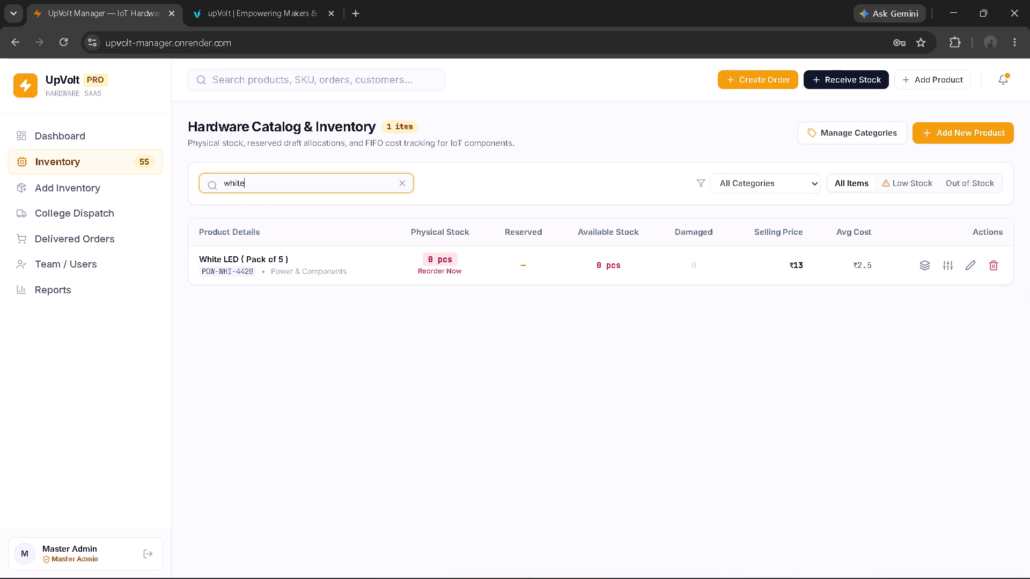
left_click(952, 263)
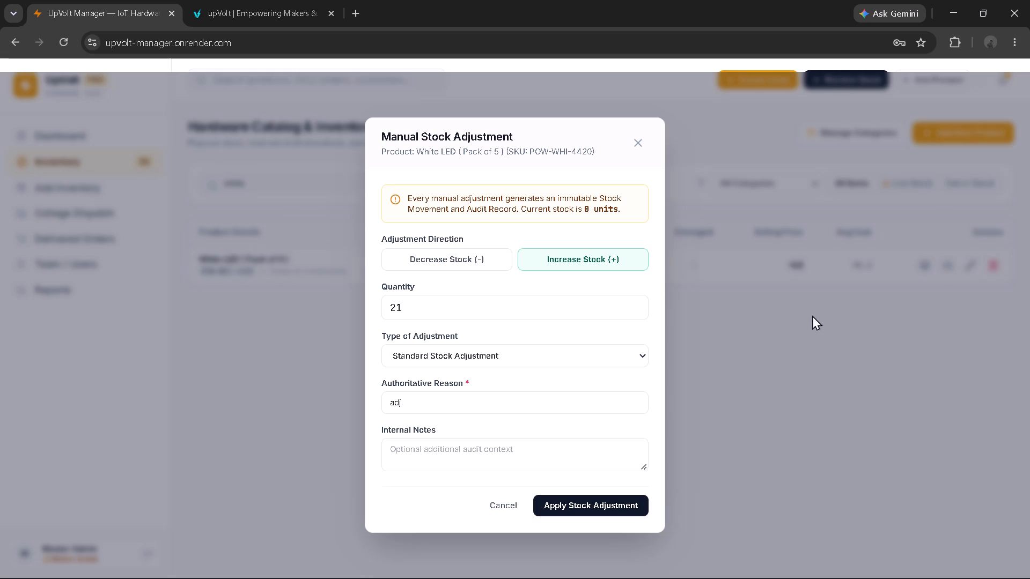
left_click(638, 141)
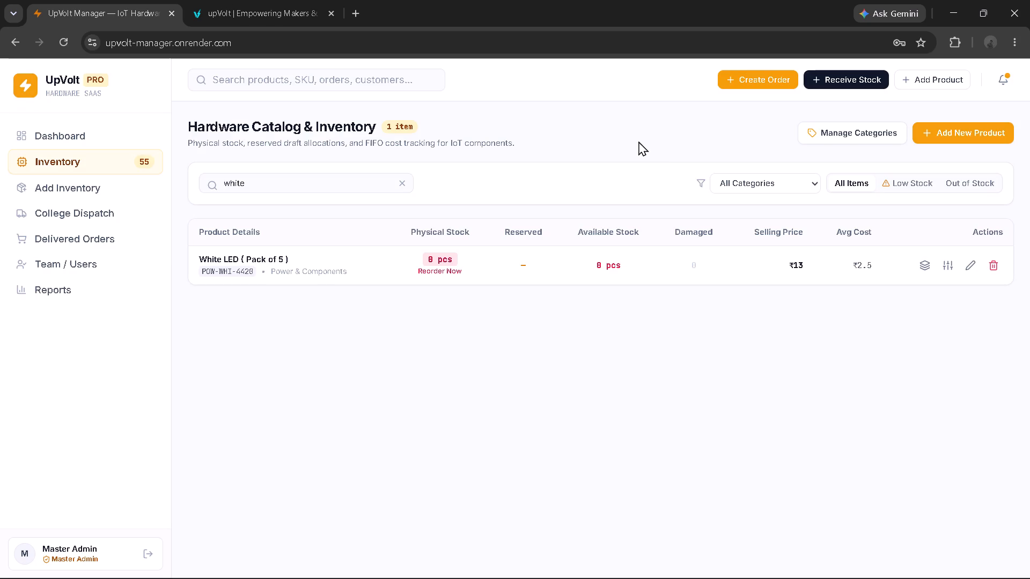
left_click(953, 261)
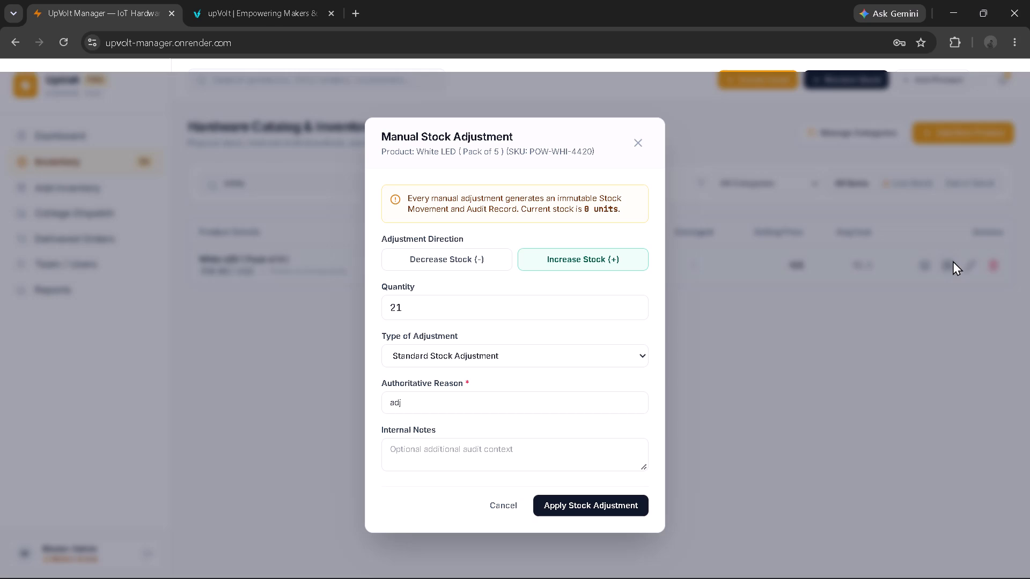
left_click(401, 305)
key("BackSpace")
key("0")
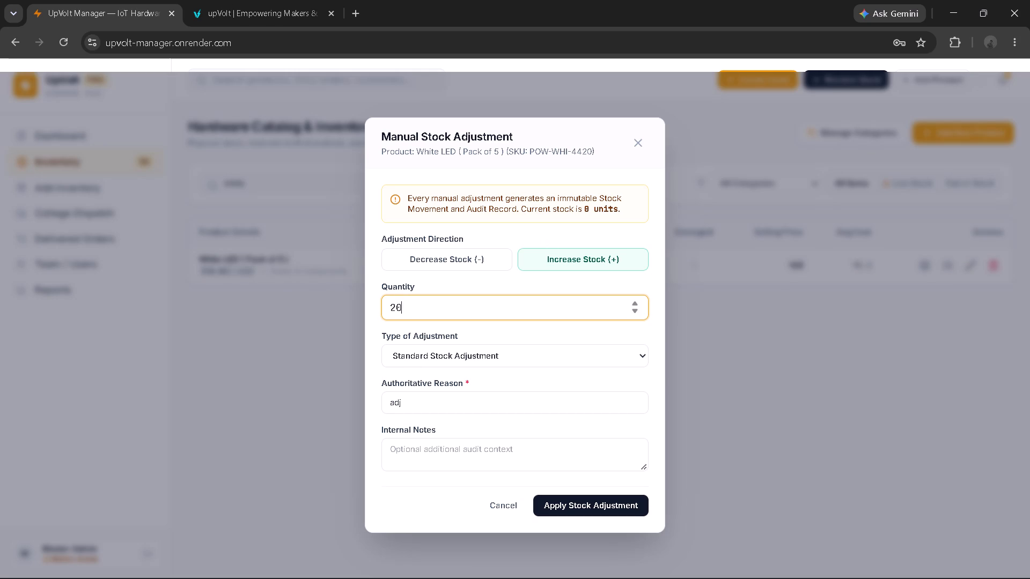
left_click(618, 506)
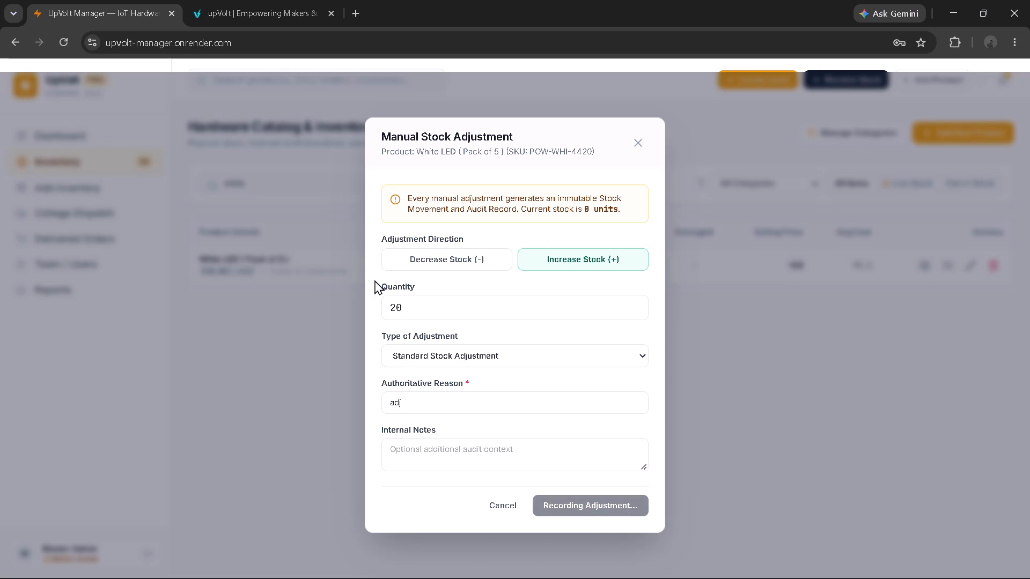
Search the inventory for "red" to check the stock of the red LEDs.
left_click(254, 179)
key("BackSpace")
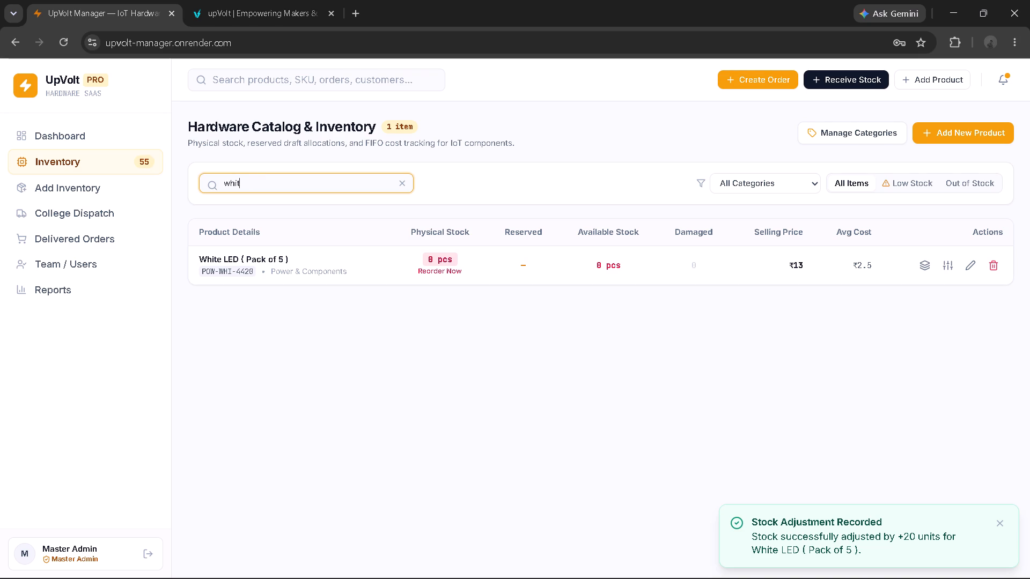
key("BackSpace")
key("BackSpace")
key("BackSpace")
key("BackSpace")
type("red")
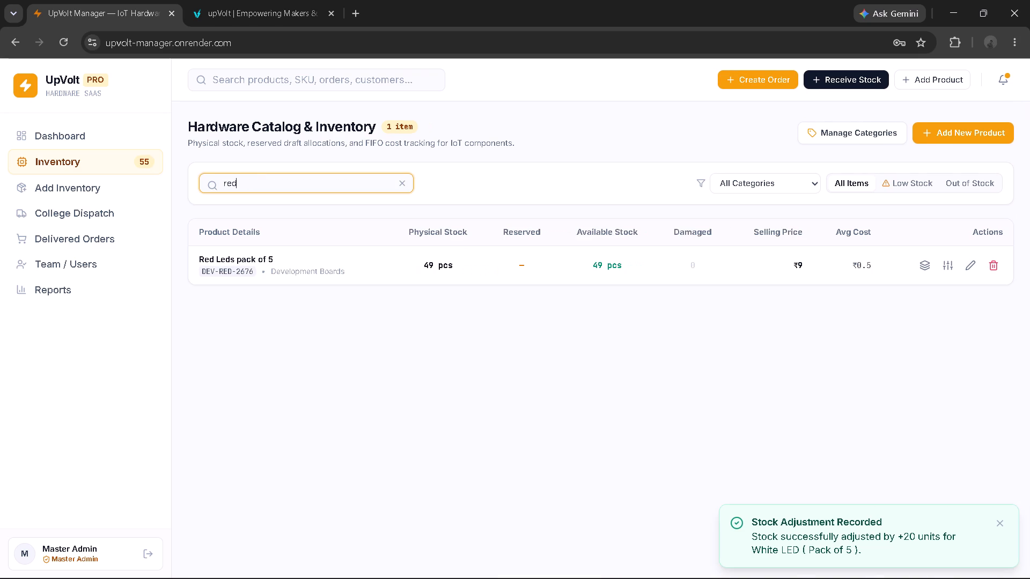
Search the inventory for "in4" and permanently delete the duplicate IN4007 with SKU SEN-INX-8260, confirming with "delete".
key("BackSpace")
key("BackSpace")
key("BackSpace")
key("BackSpace")
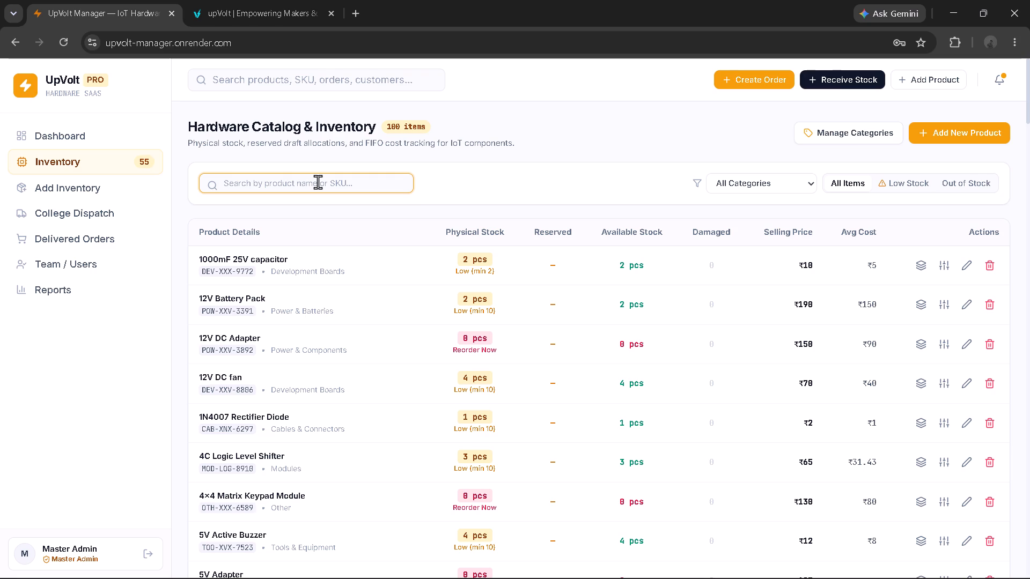
type("in4")
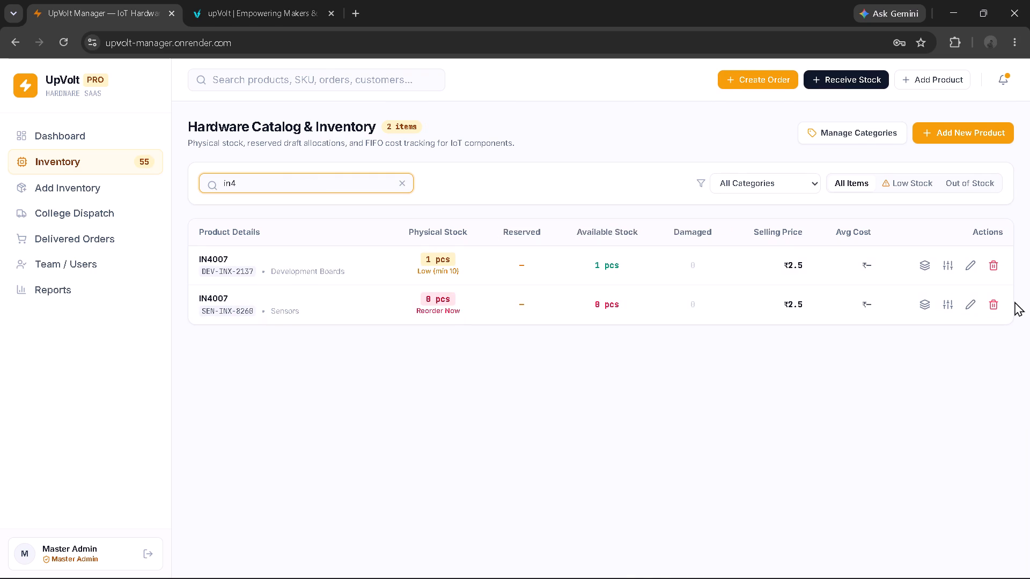
left_click(999, 308)
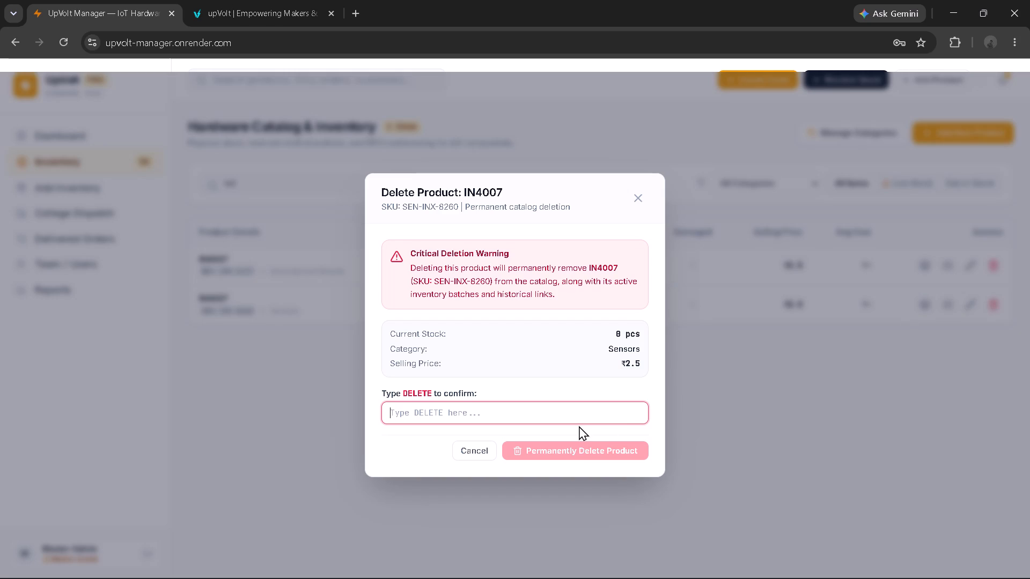
type("delete")
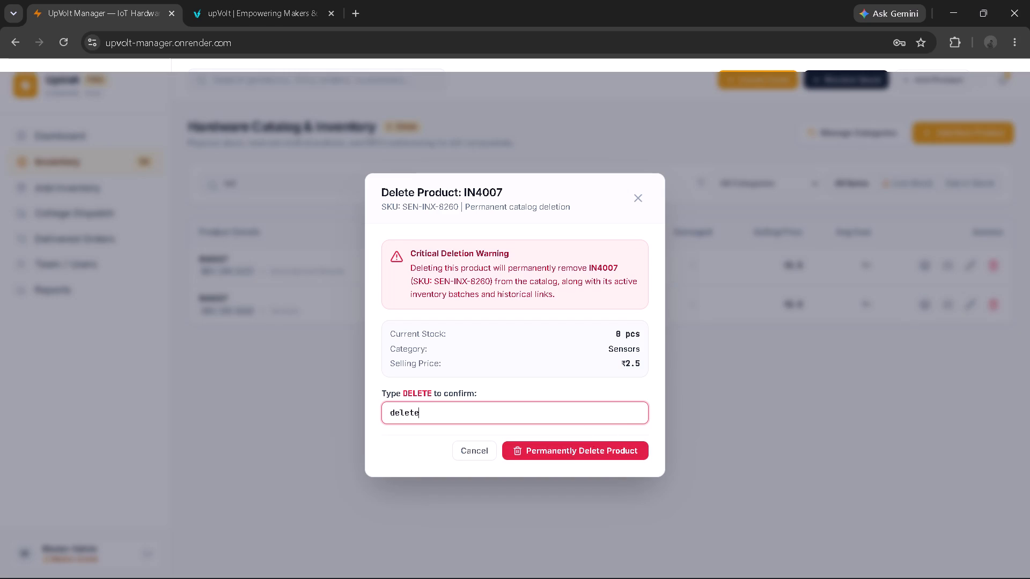
left_click(609, 453)
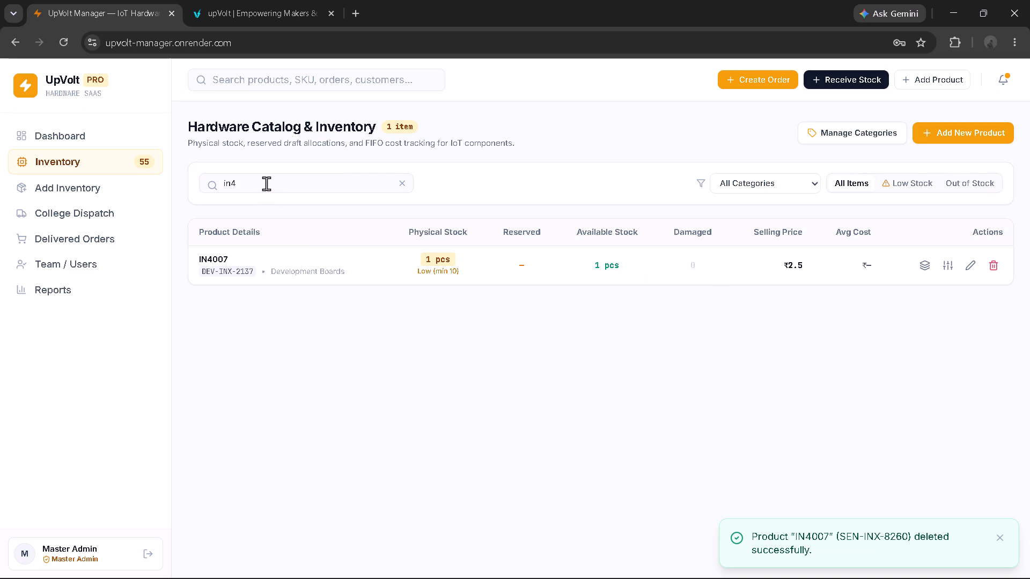
Increase the stock of the remaining IN4007 by 7 units through a manual adjustment.
left_click(945, 263)
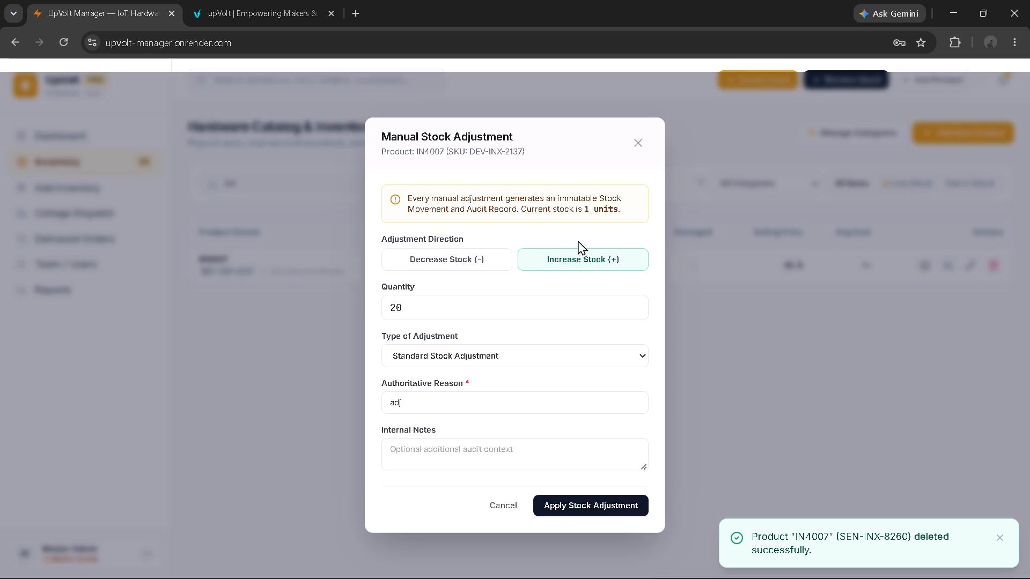
left_click(473, 308)
key("BackSpace")
key("BackSpace")
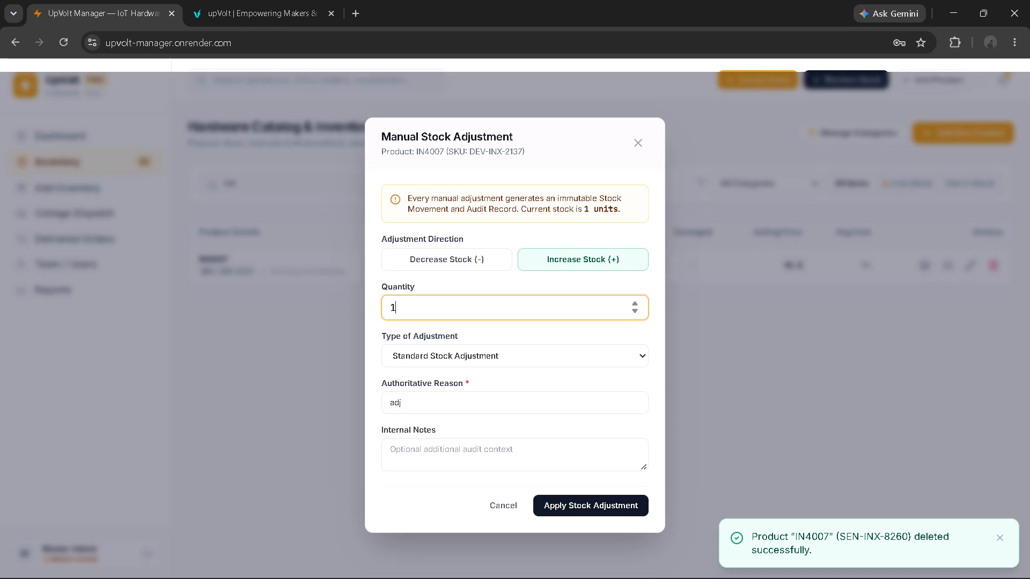
key("Left")
key("7")
key("Right")
key("BackSpace")
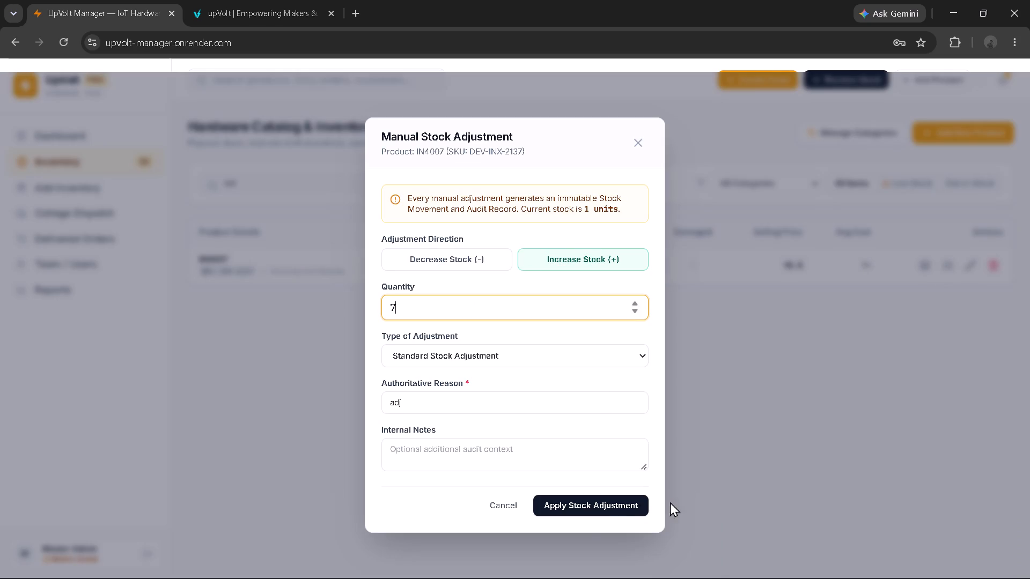
left_click(594, 511)
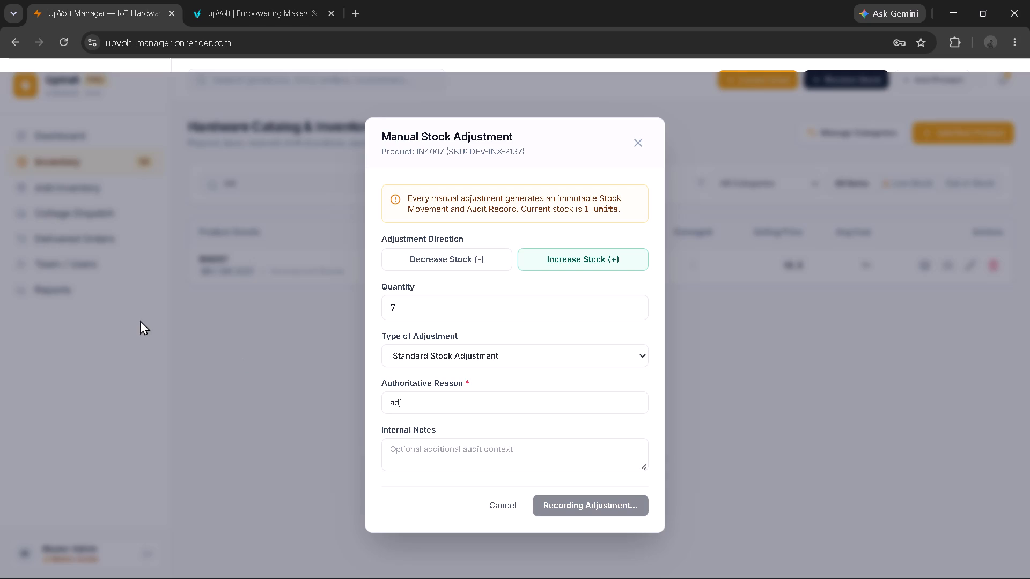
Search the inventory for "swi" and permanently delete the On Off Switch with SKU DEV-ONX-2496, confirming with "delete".
left_click(254, 190)
key("BackSpace")
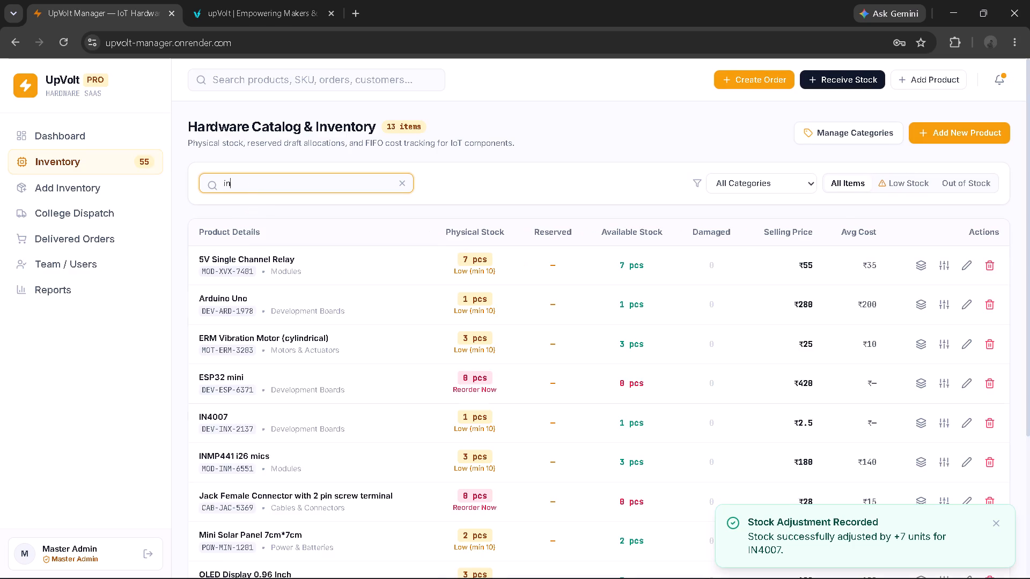
key("BackSpace")
key("BackSpace")
key("BackSpace")
key("BackSpace")
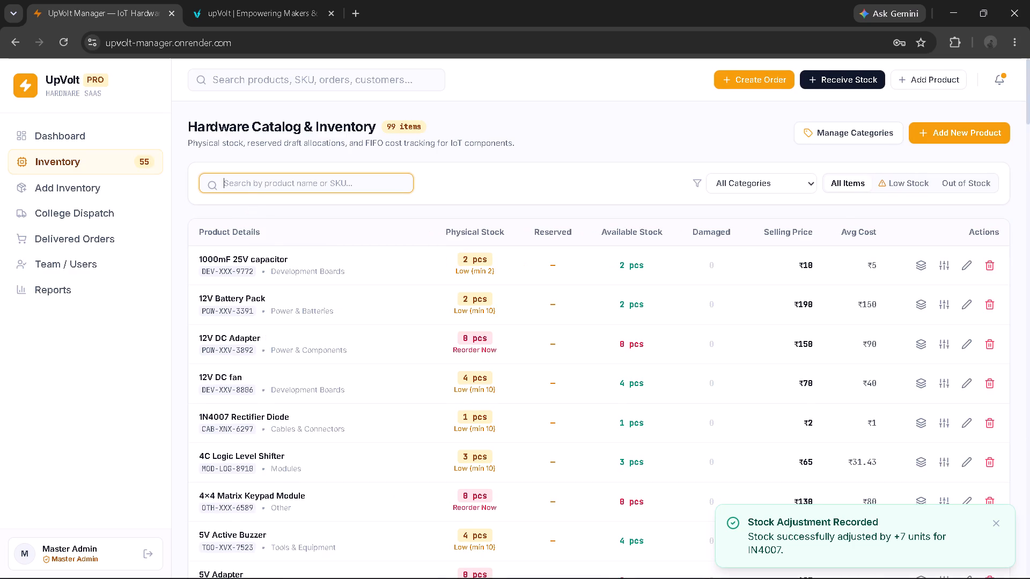
type("swi")
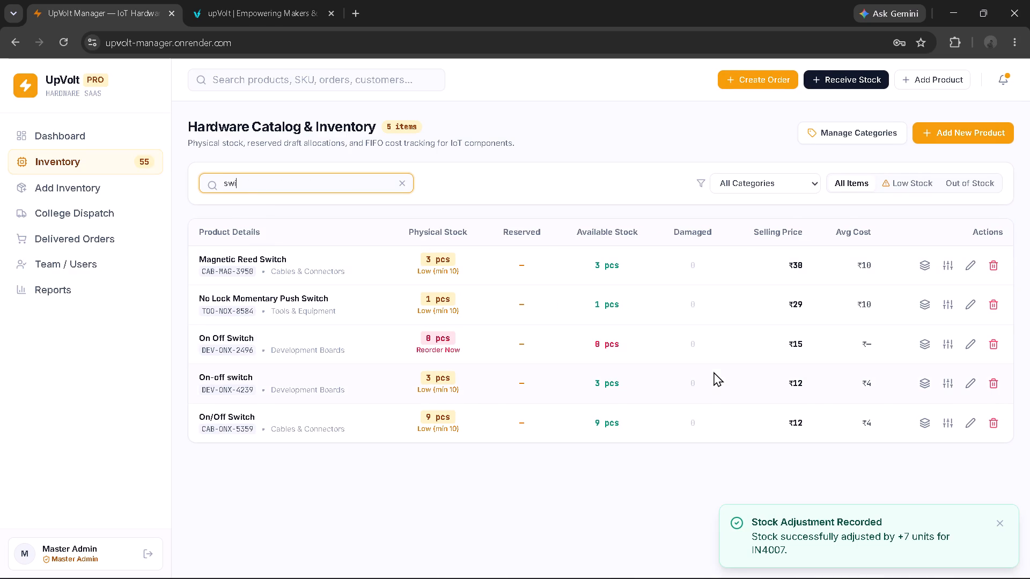
left_click(994, 345)
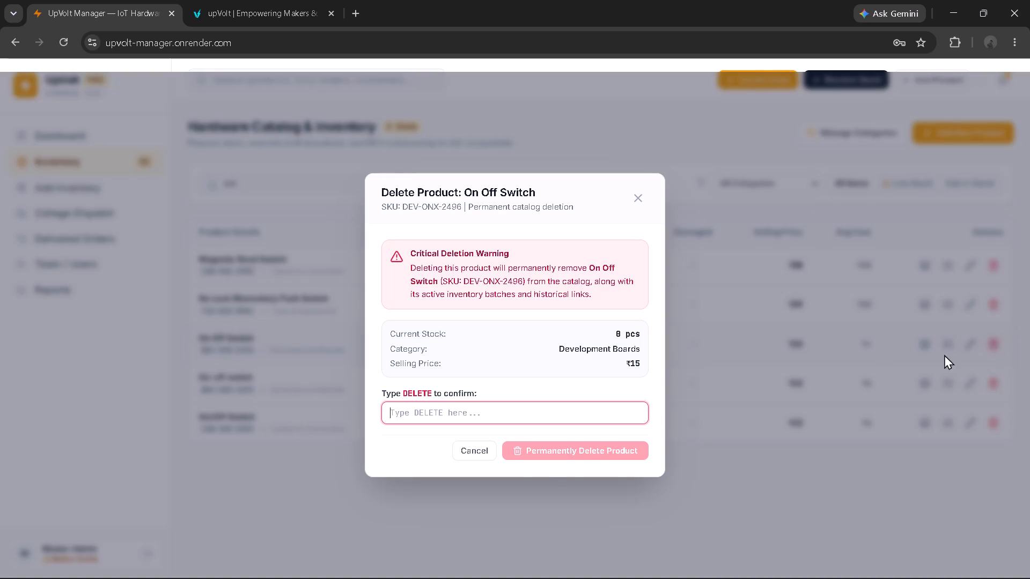
type("delete")
left_click(558, 448)
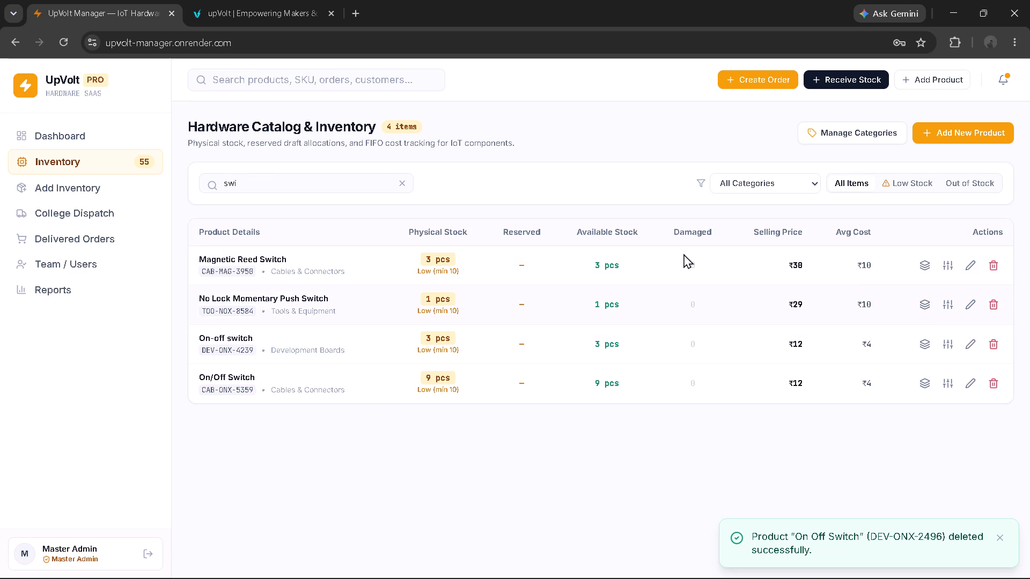
Decrease the stock of Magnetic Reed Switch by 3 units through a manual adjustment.
left_click(948, 264)
left_click(446, 261)
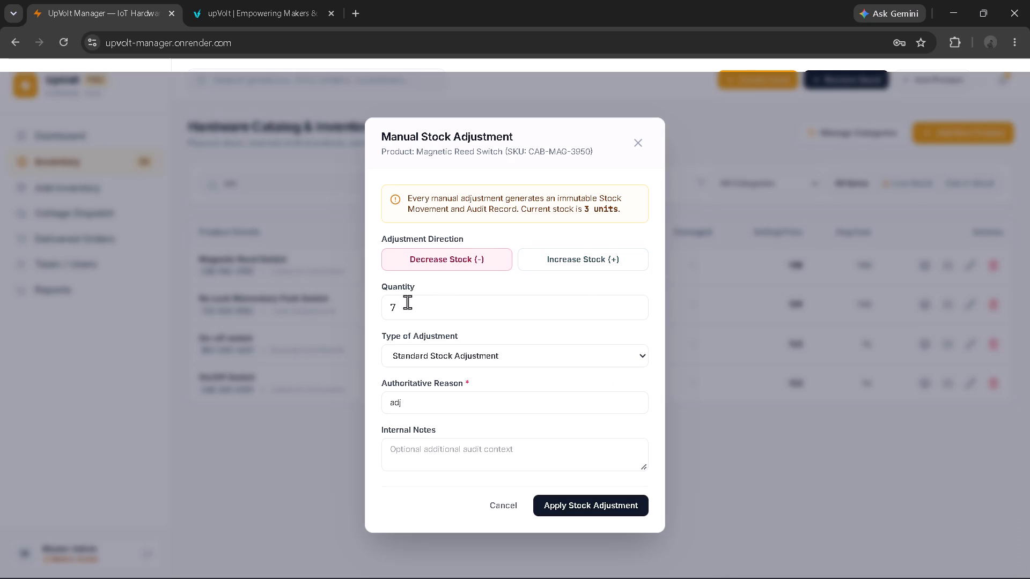
left_click(403, 307)
key("BackSpace")
key("Left")
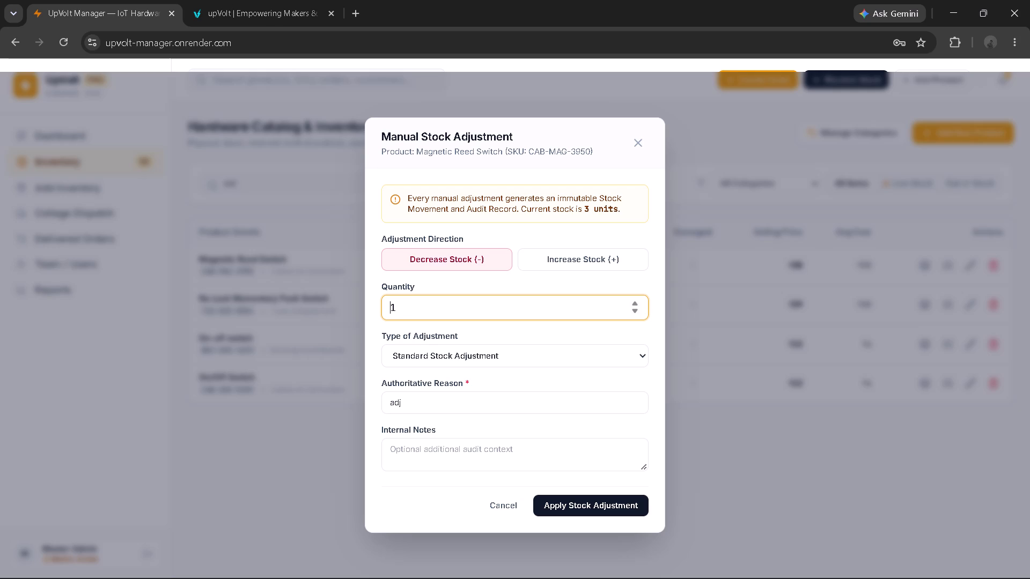
key("3")
key("Right")
key("BackSpace")
left_click(579, 508)
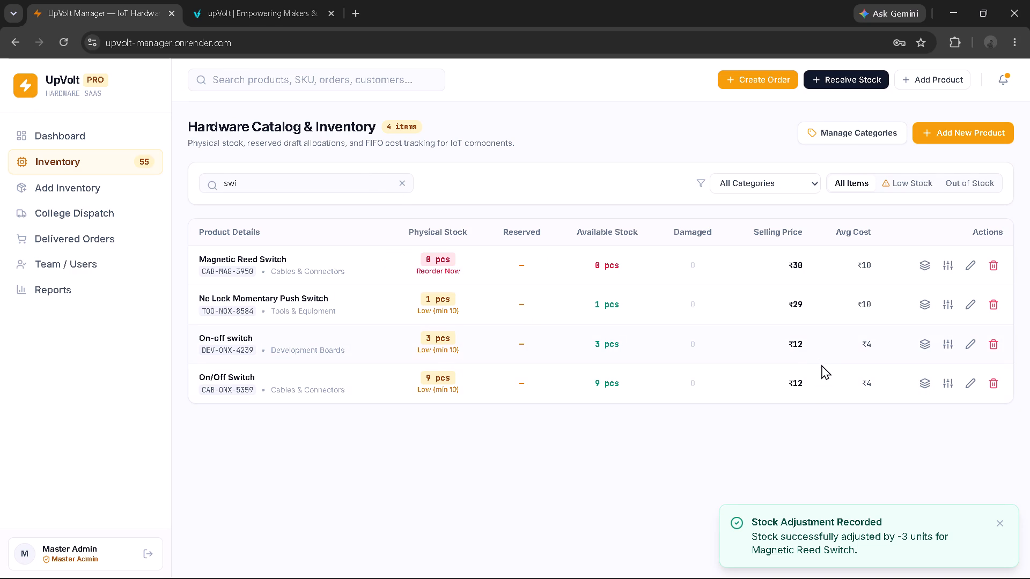
Increase the stock of the On-off switch with SKU DEV-ONX-4239 by 2 units through a manual adjustment.
left_click(949, 343)
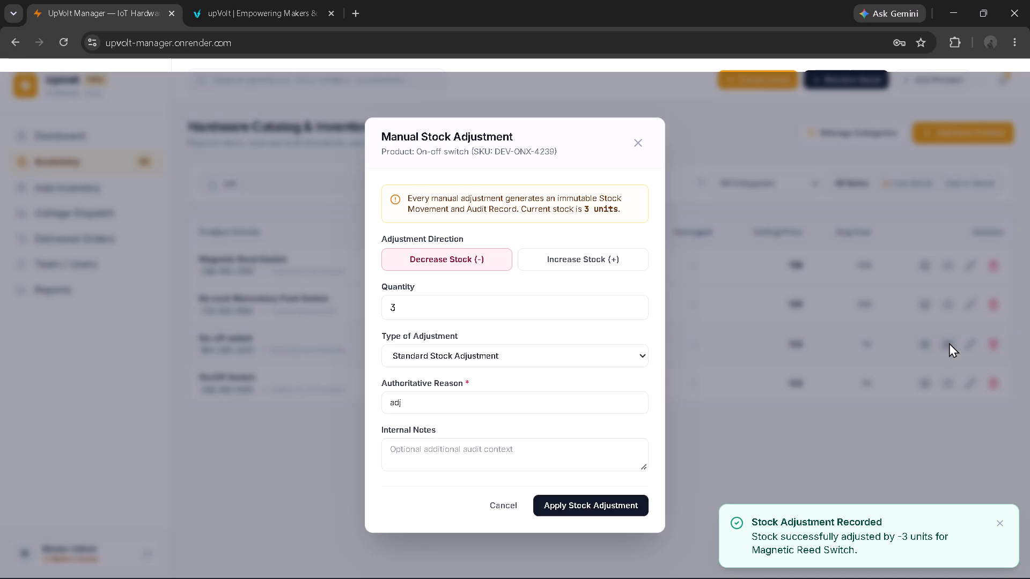
left_click(571, 256)
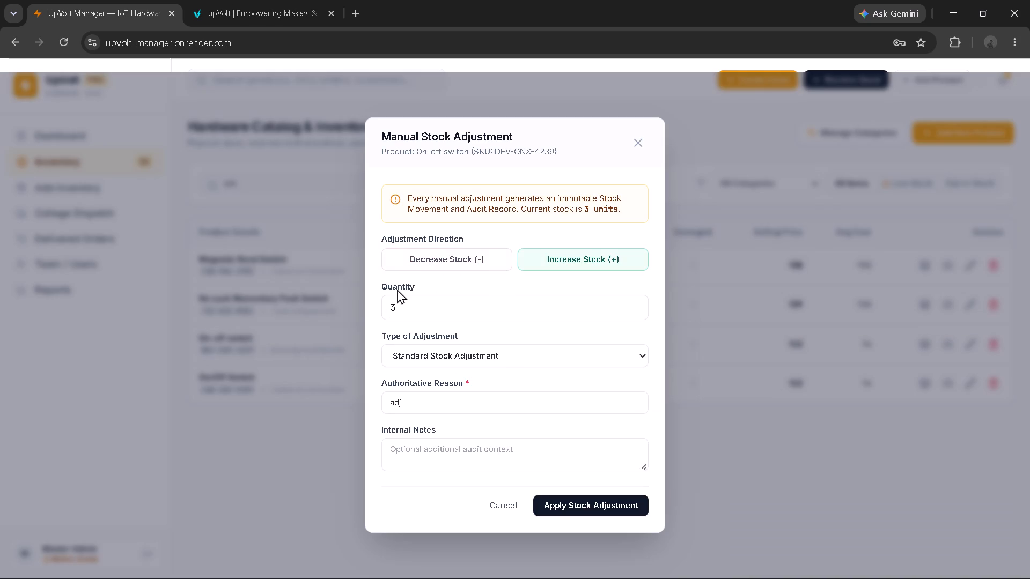
left_click(391, 305)
key("2")
key("Right")
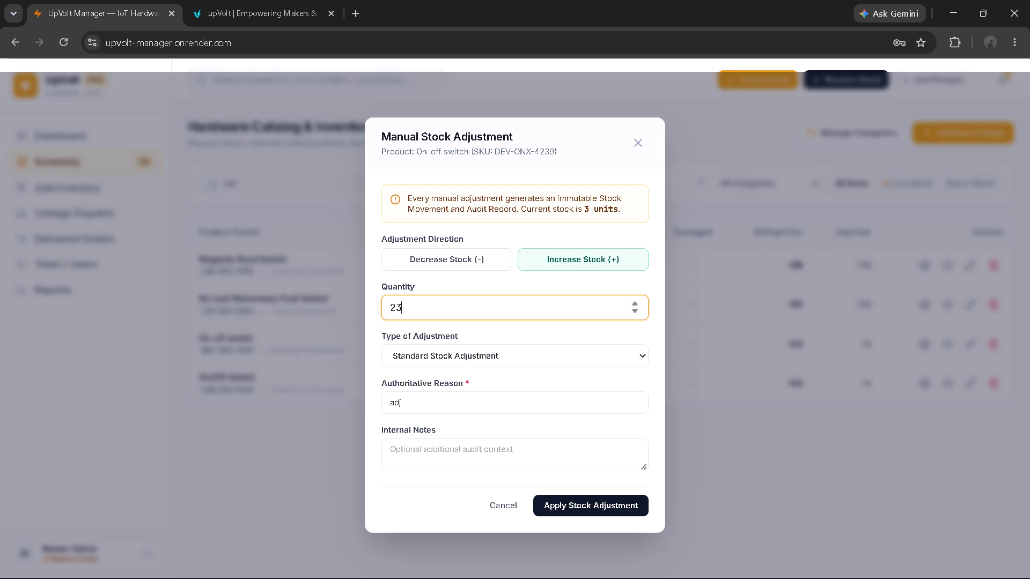
key("BackSpace")
left_click(586, 503)
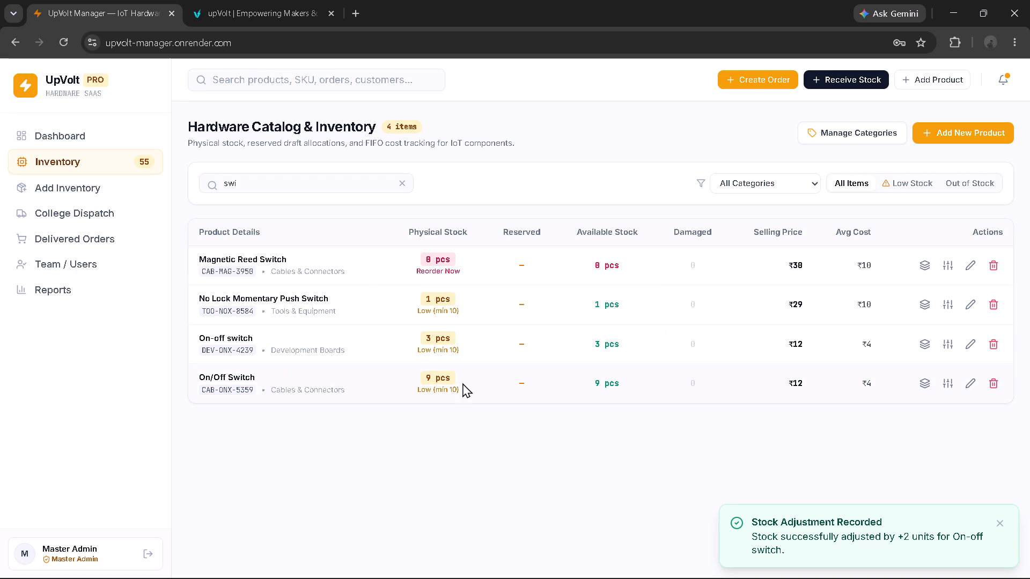
Permanently delete the duplicate On/Off Switch with SKU CAB-ONX-5359, confirming with "delete".
left_click(992, 386)
type("delete")
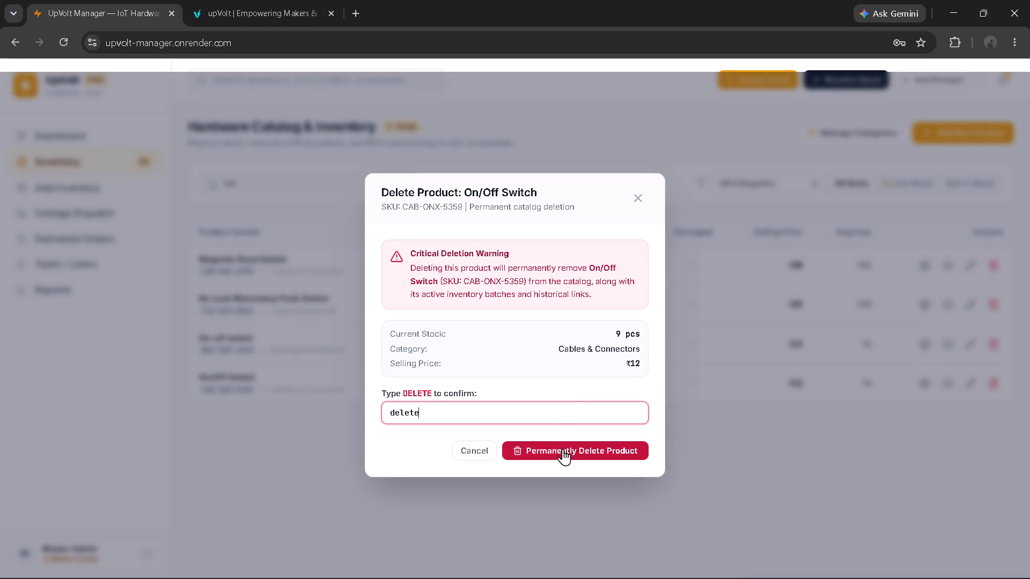
left_click(563, 449)
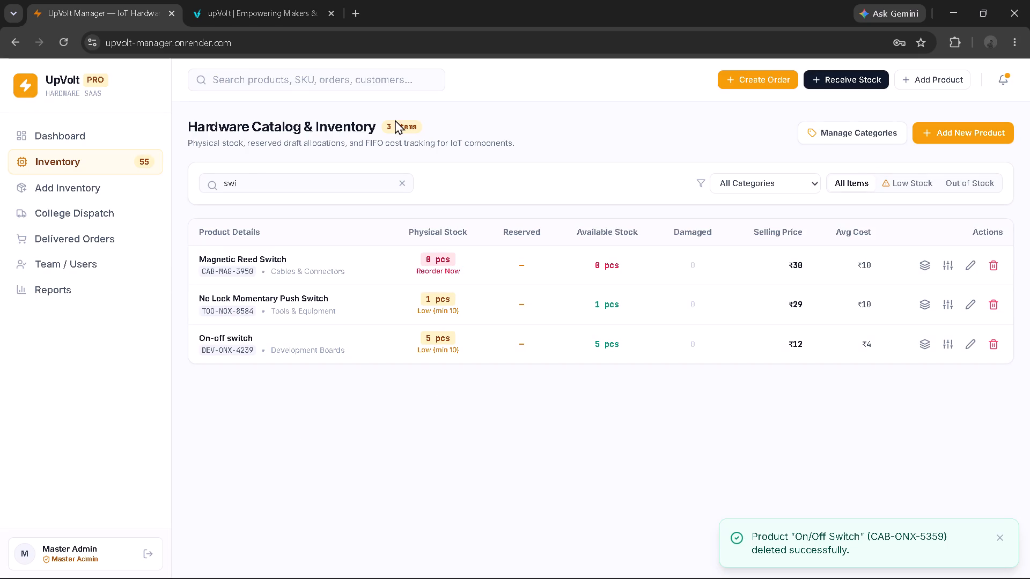
Search the inventory for "buzzer" and permanently delete the Piezoelectric buzzer, confirming with "delete".
left_click(257, 180)
key("BackSpace")
key("BackSpace")
key("BackSpace")
key("BackSpace")
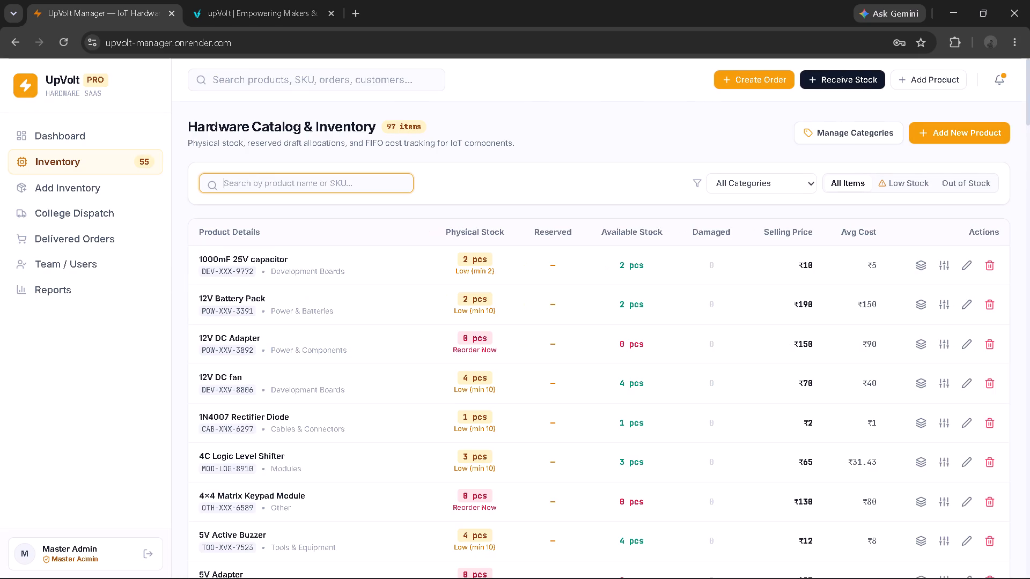
type("buzzer")
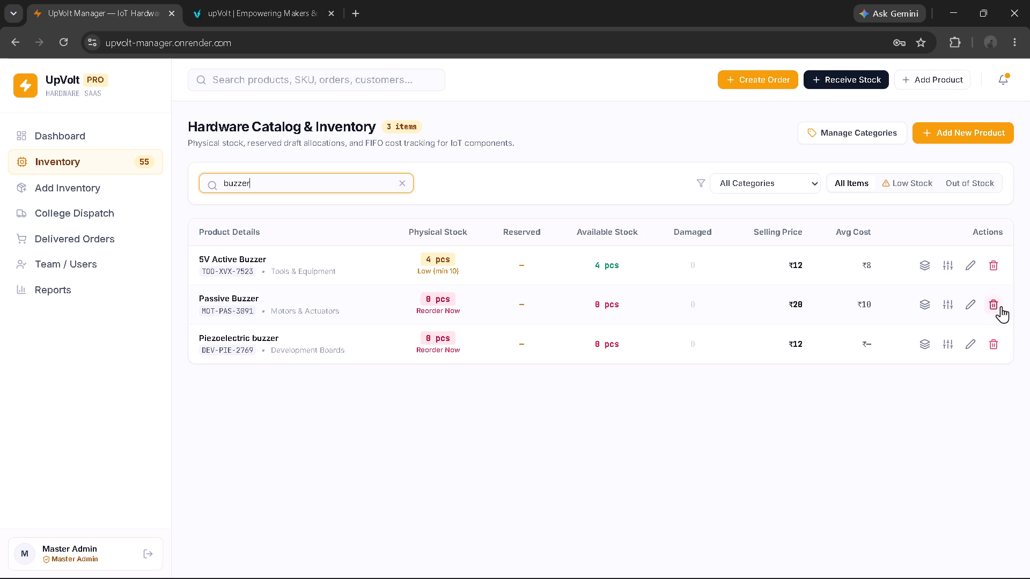
left_click(990, 337)
type("delete")
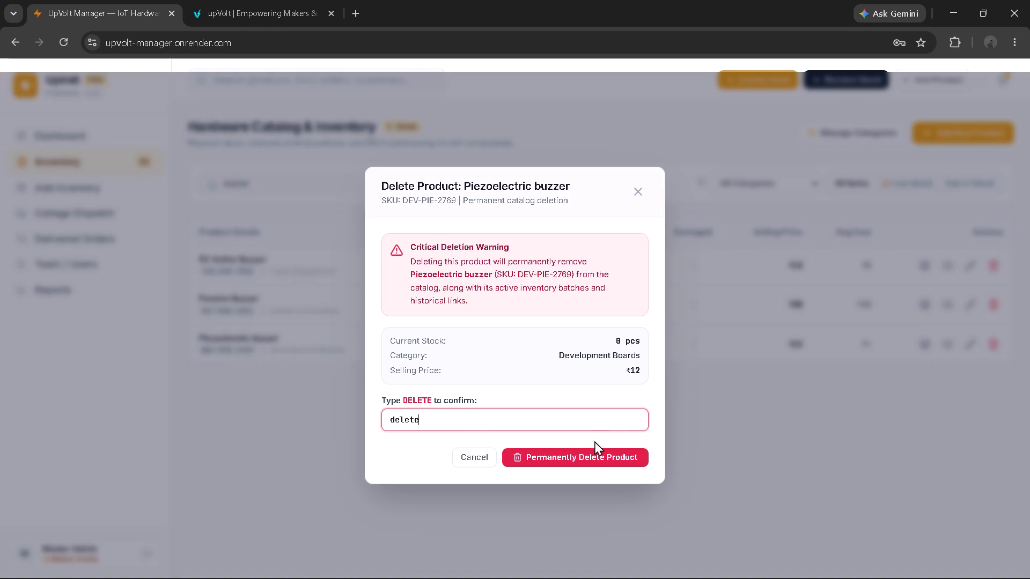
left_click(595, 453)
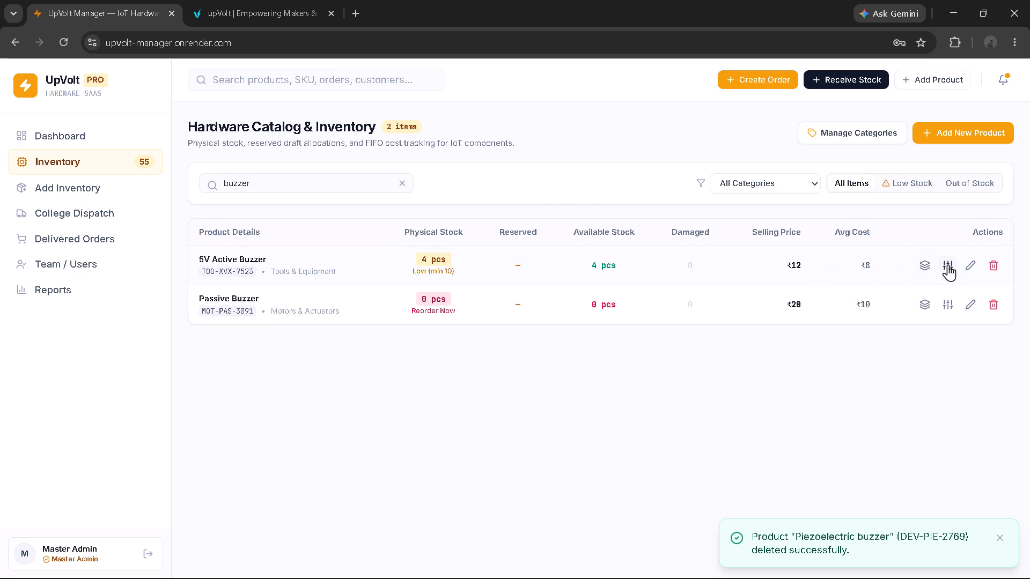
Increase the stock of 5V Active Buzzer by 1 unit through a manual adjustment.
left_click(948, 264)
left_click(455, 300)
key("BackSpace")
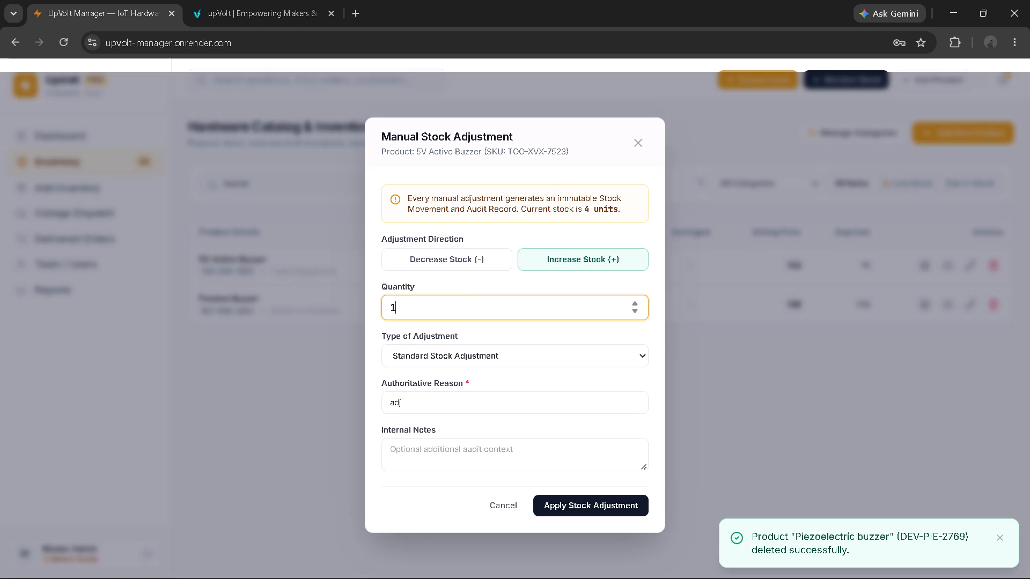
left_click(606, 502)
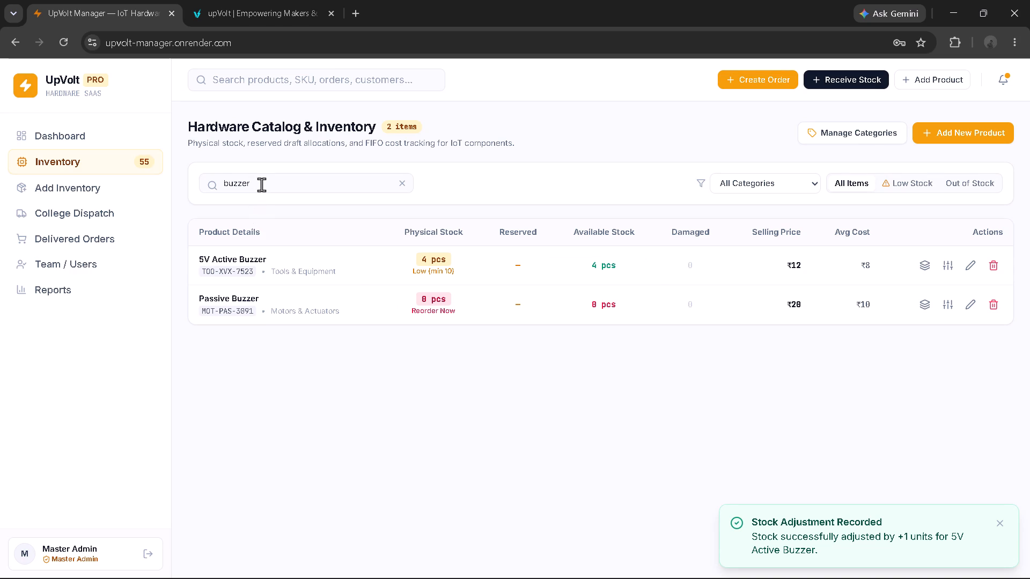
Search the inventory for "capacitor" and increase the stock of 1000mF 25V capacitor by 2 units through a manual adjustment.
left_click(261, 182)
key("BackSpace")
key("BackSpace")
key("BackSpace")
key("BackSpace")
key("BackSpace")
key("BackSpace")
type("capacitor")
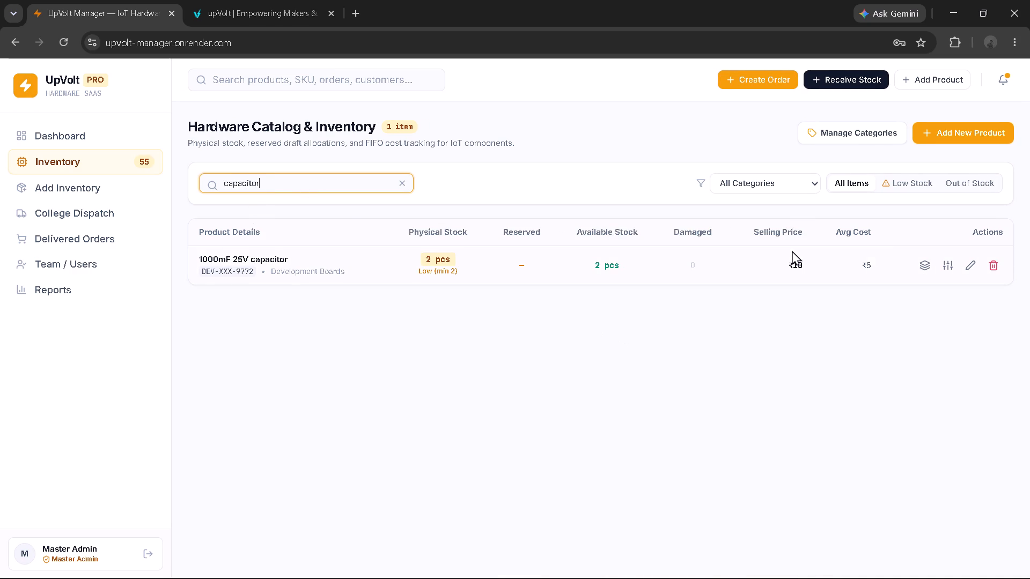
left_click(949, 268)
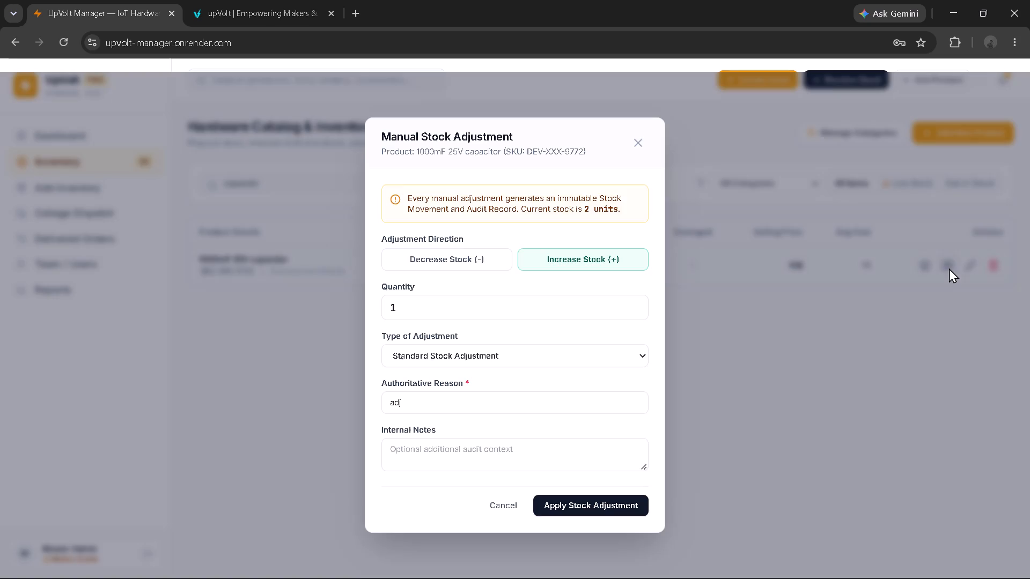
left_click(402, 306)
key("BackSpace")
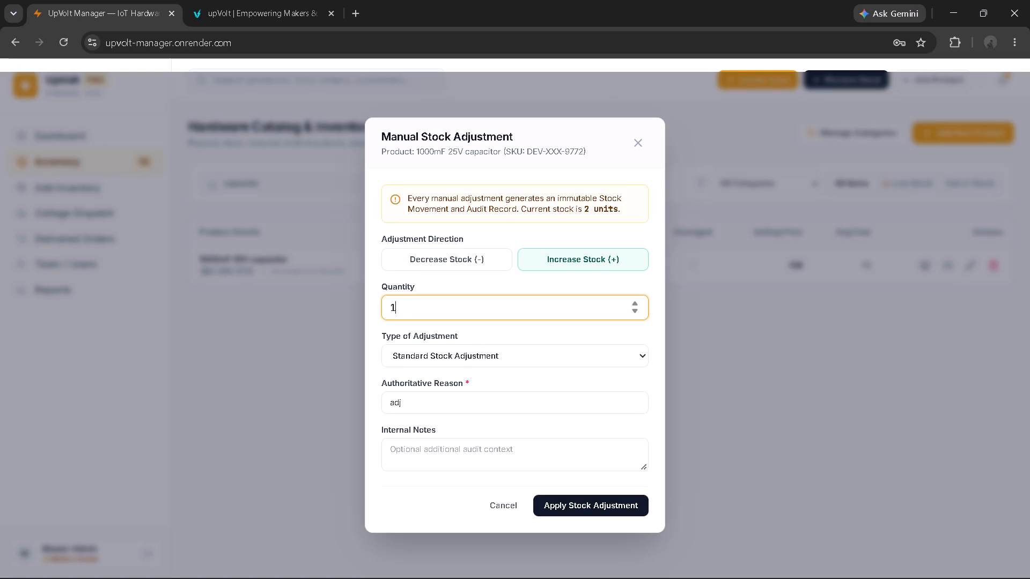
key("Left")
key("2")
key("Right")
key("BackSpace")
left_click(584, 502)
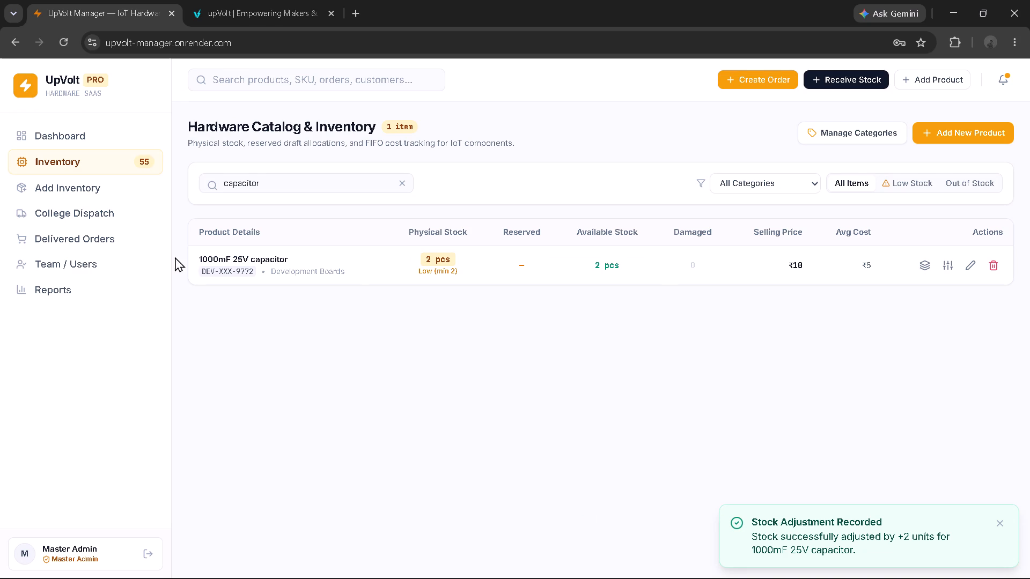
Review the executive dashboard's inventory valuation, stock reorder alerts and recent commercial orders.
left_click(129, 133)
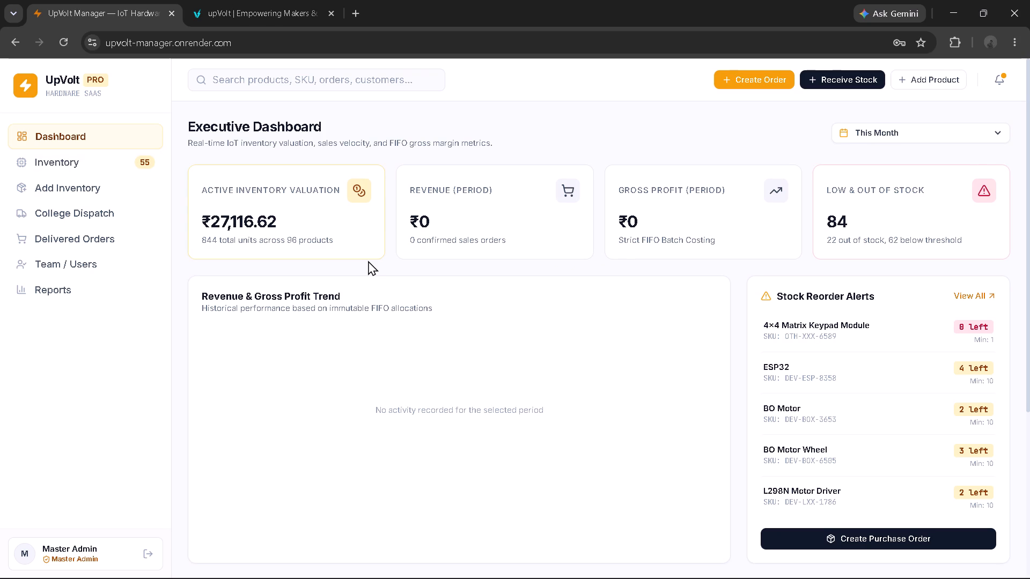
scroll(368, 261, "down", 1)
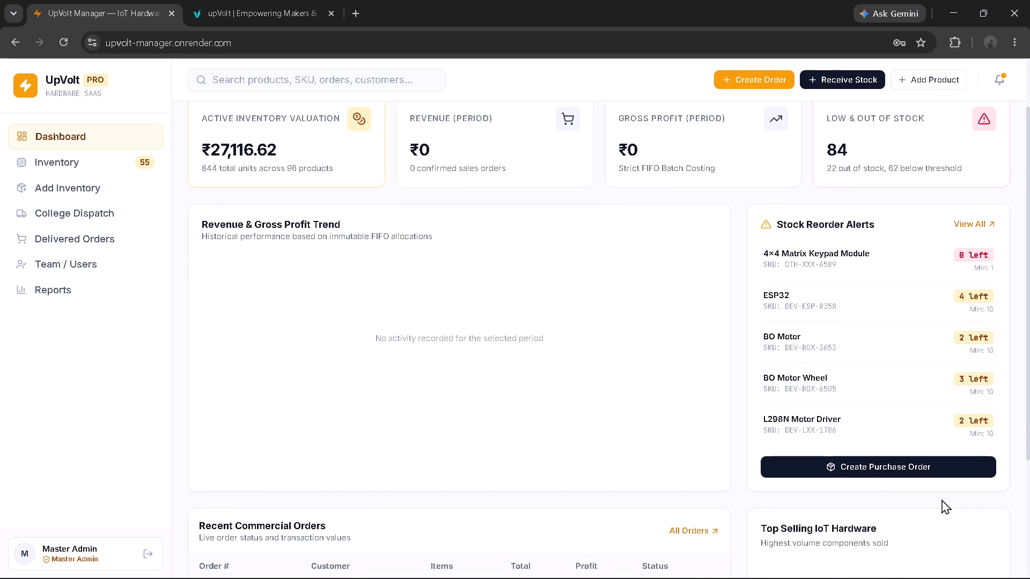
scroll(972, 376, "down", 1)
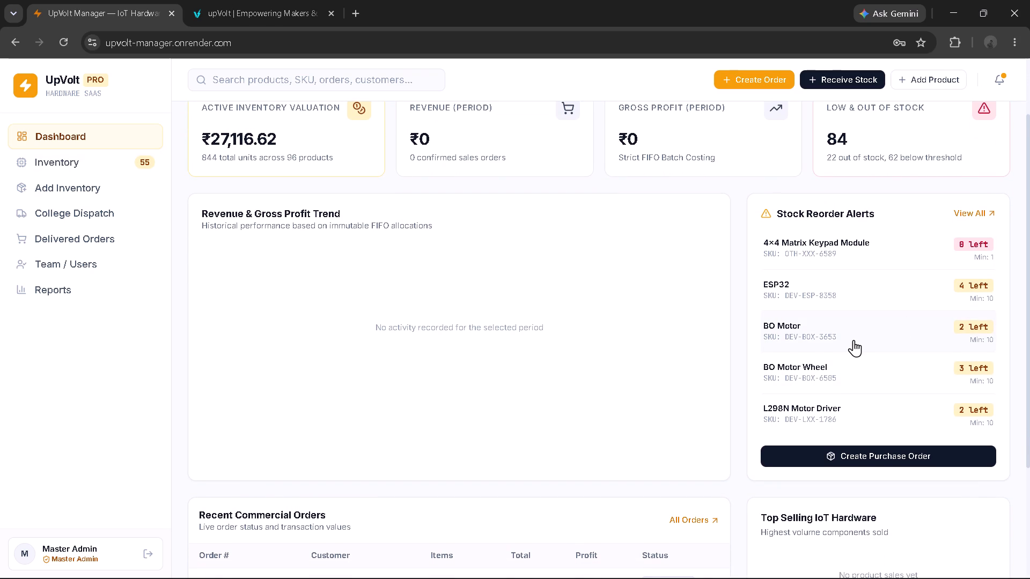
scroll(854, 340, "down", 4)
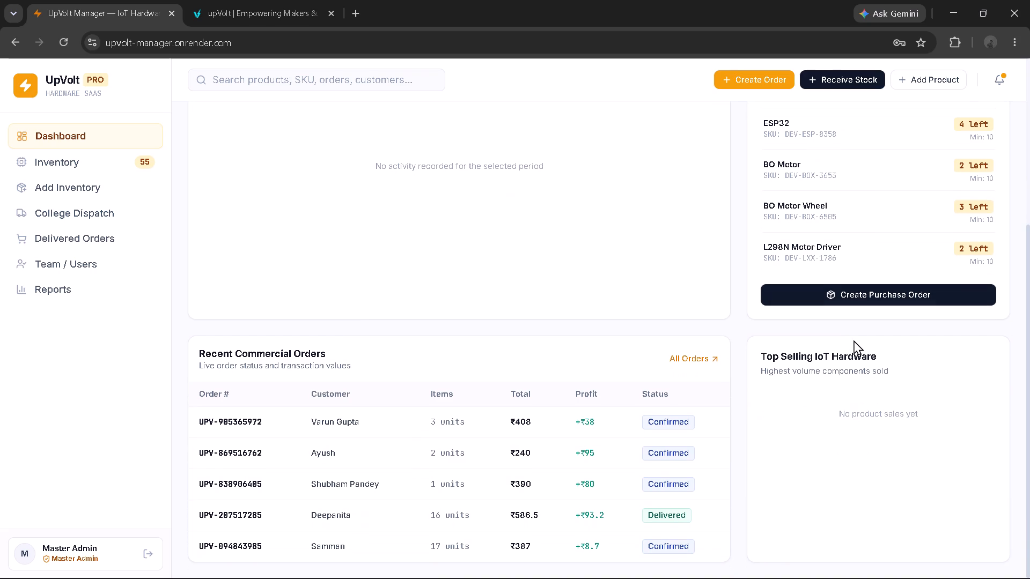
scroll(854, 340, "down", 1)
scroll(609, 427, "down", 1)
Switch to the upVolt store site, clear its search, open the admin area and examine the product list's stock levels.
left_click(247, 1)
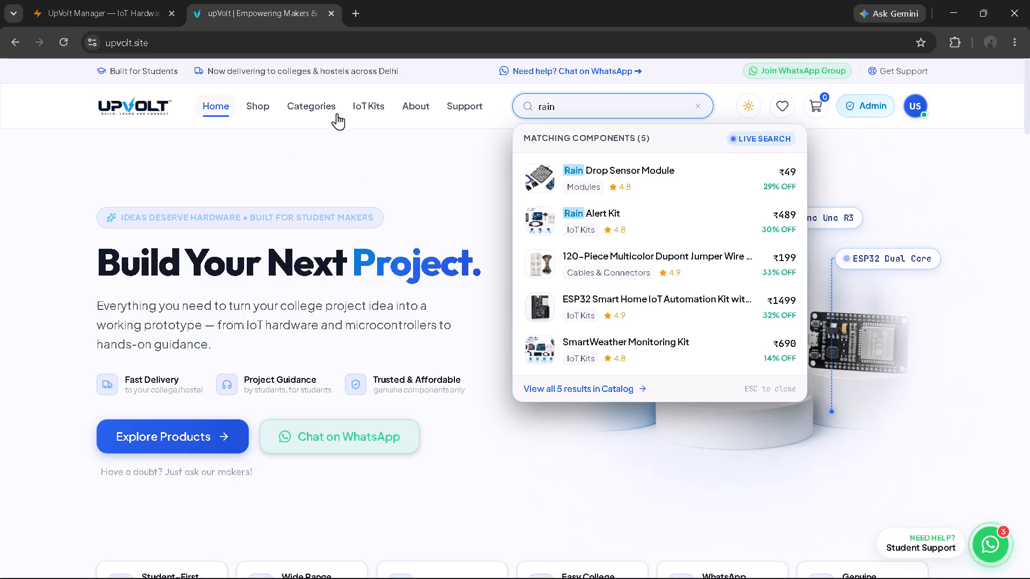
left_click(699, 110)
left_click(870, 109)
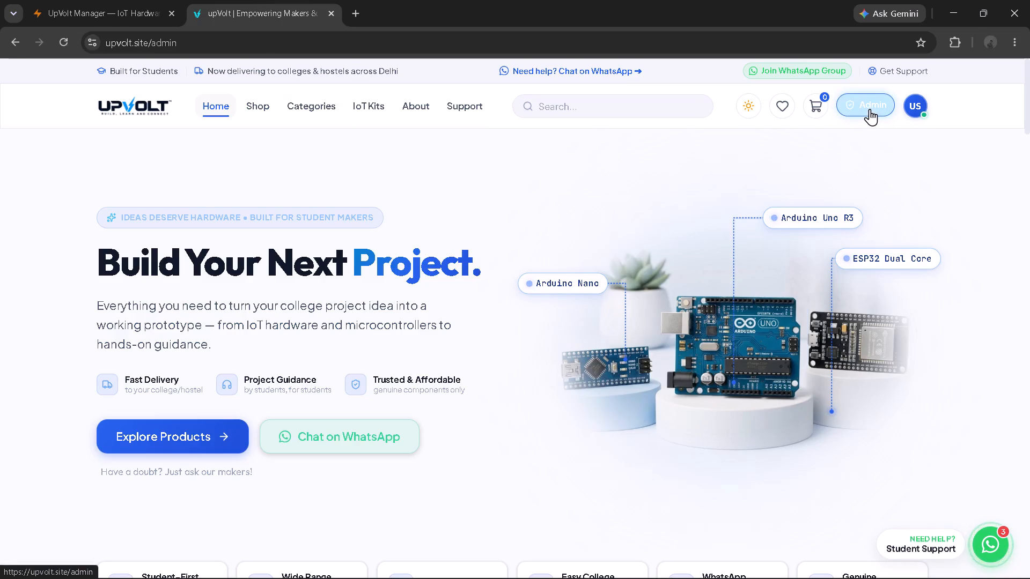
scroll(284, 206, "down", 2)
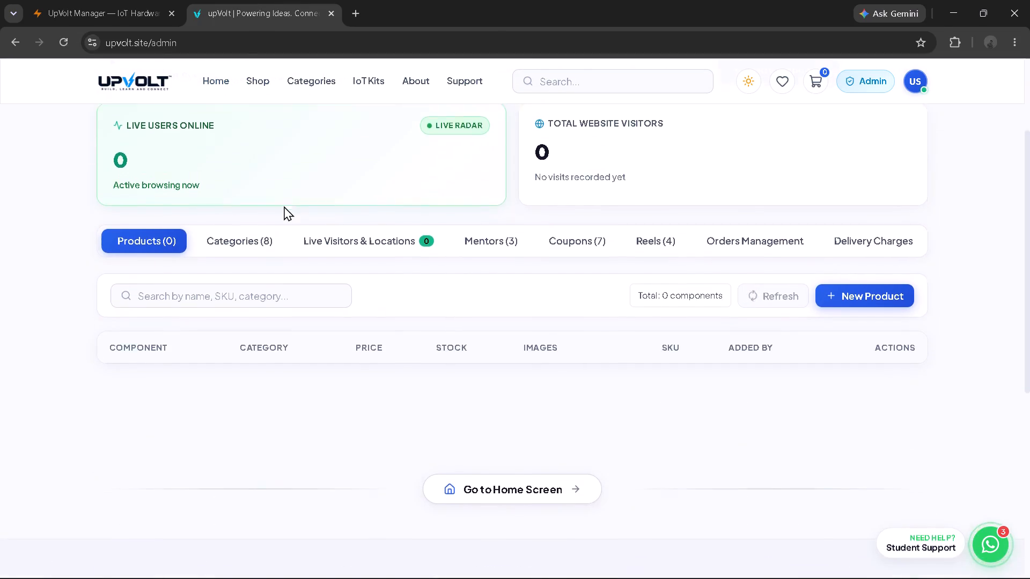
scroll(284, 206, "down", 1)
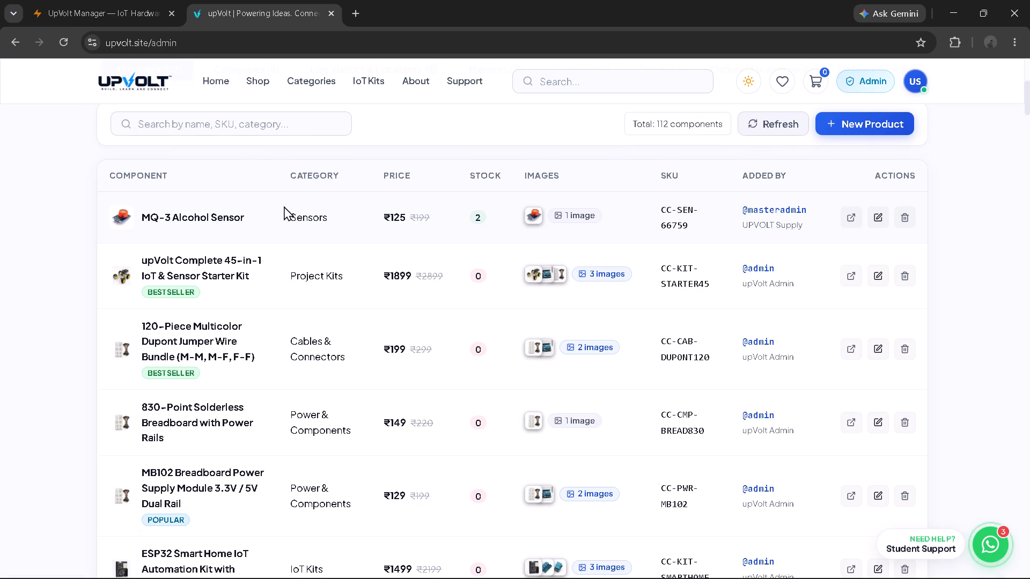
scroll(190, 184, "down", 1)
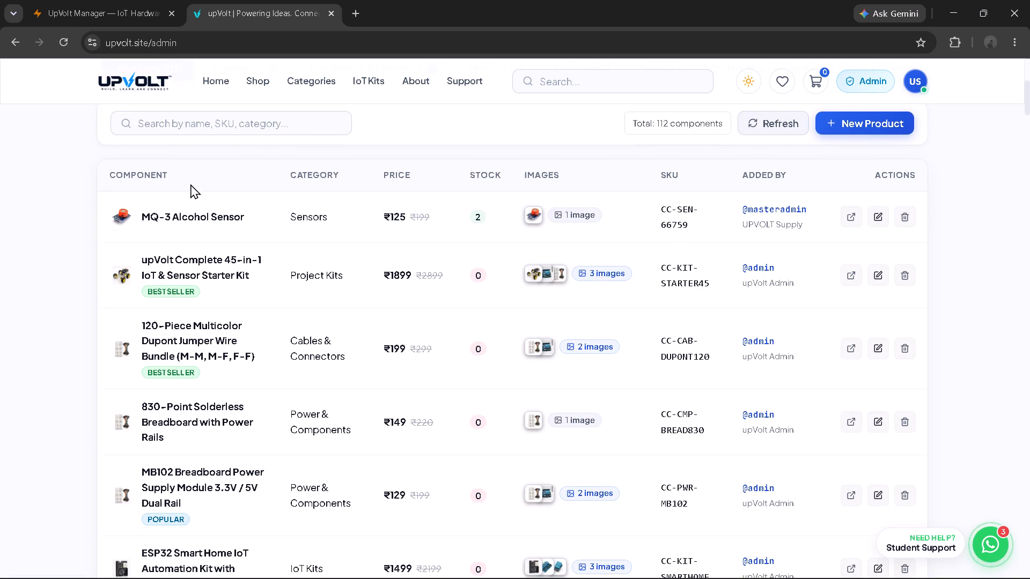
scroll(190, 184, "down", 4)
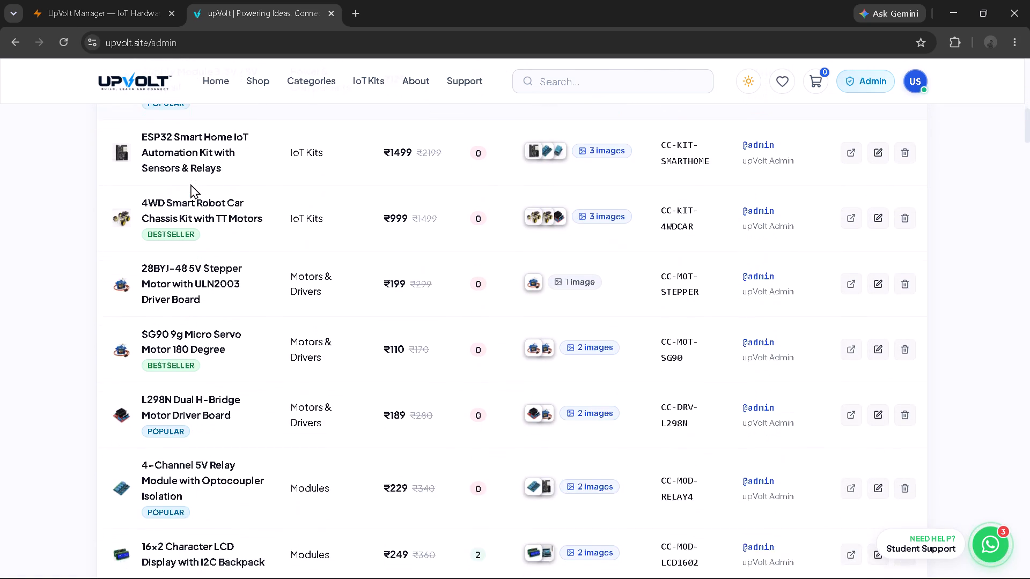
scroll(190, 184, "down", 2)
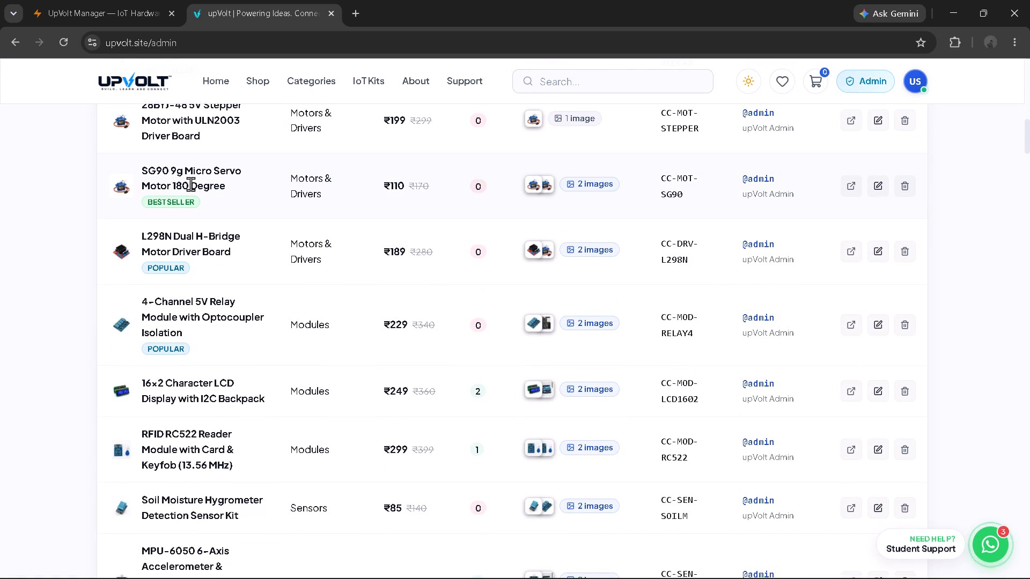
scroll(190, 184, "down", 2)
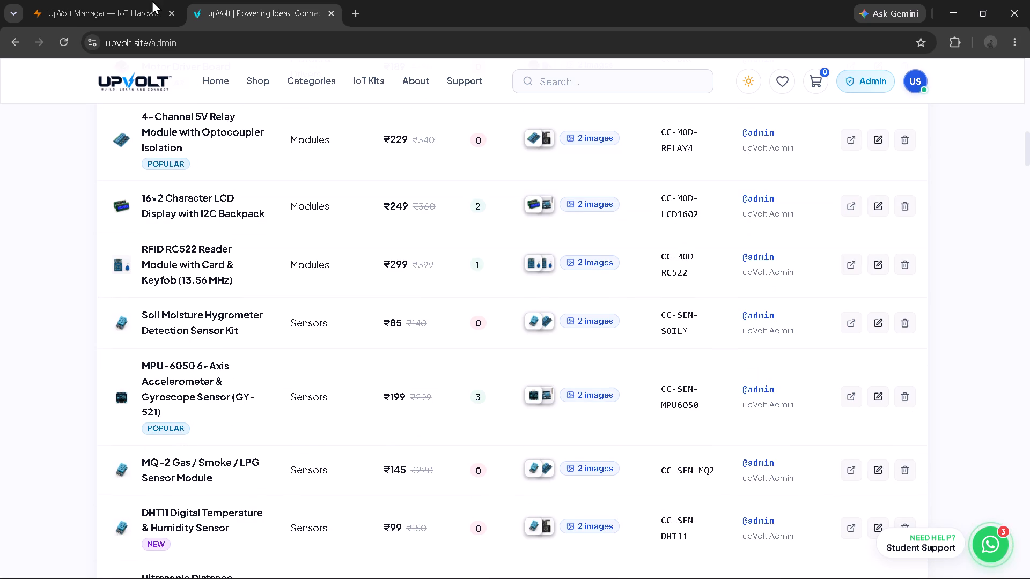
left_click(149, 0)
left_click(265, 5)
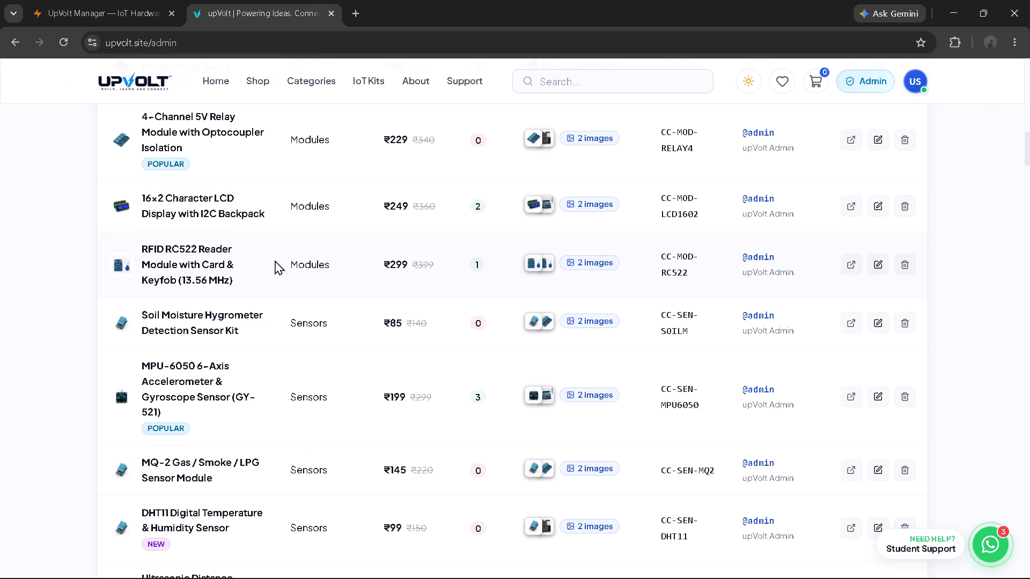
scroll(275, 260, "down", 2)
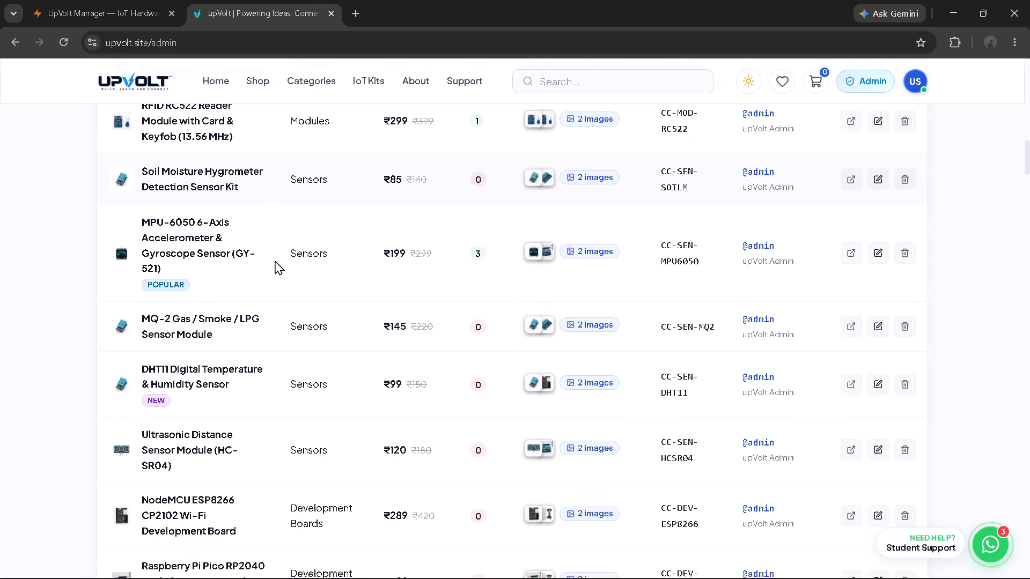
scroll(275, 260, "down", 3)
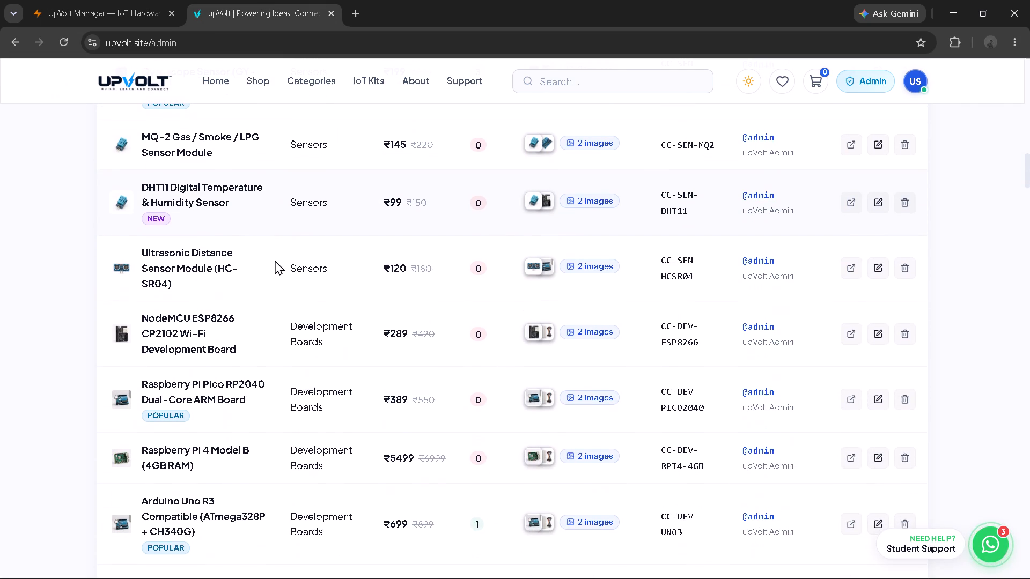
scroll(275, 260, "down", 2)
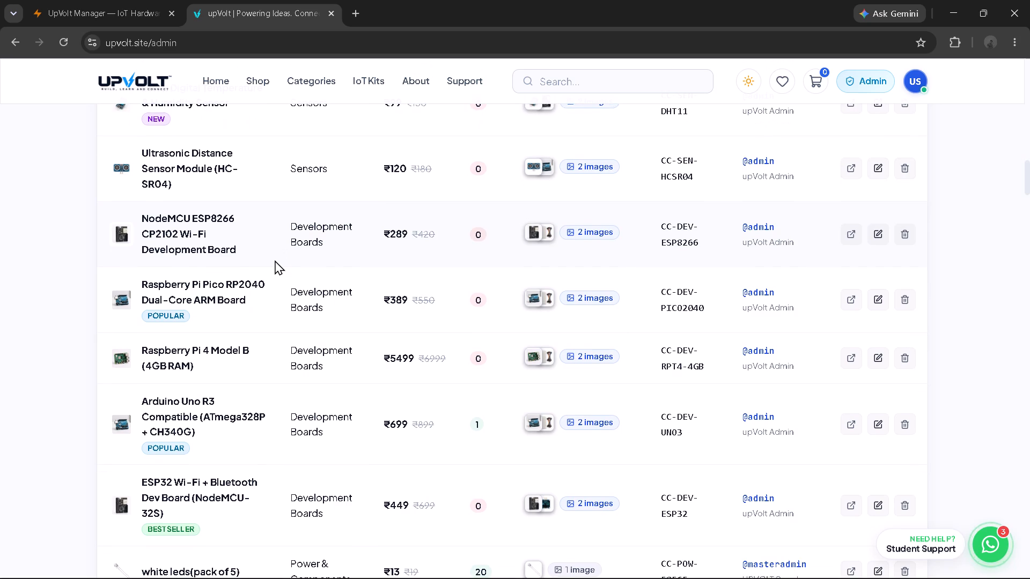
scroll(275, 260, "down", 2)
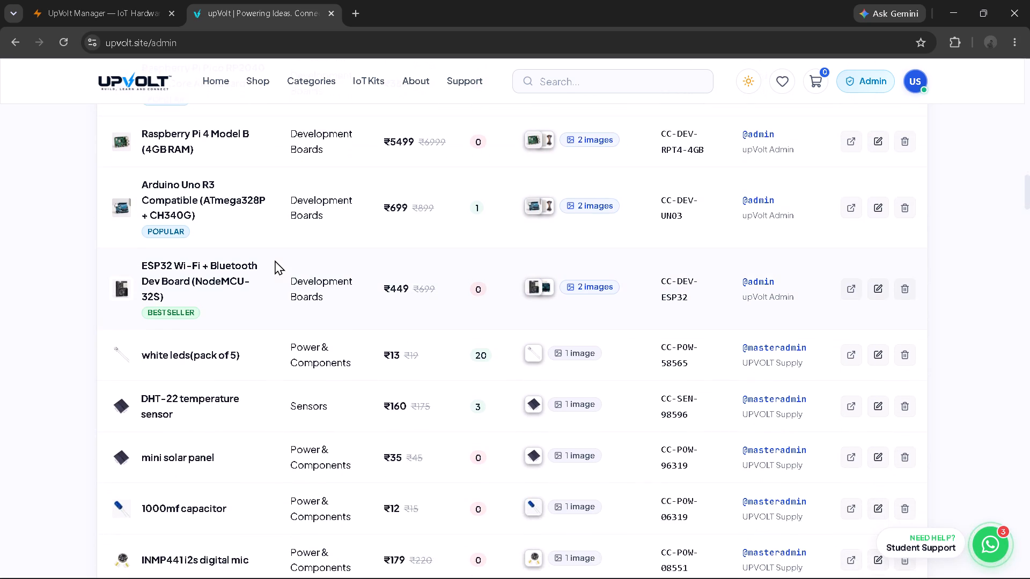
scroll(275, 260, "down", 2)
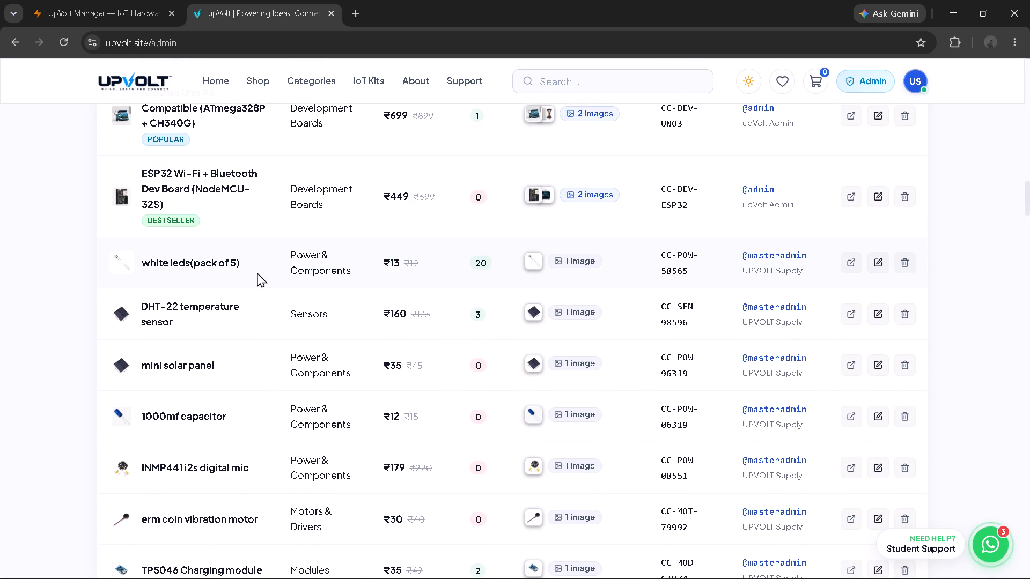
scroll(257, 272, "down", 1)
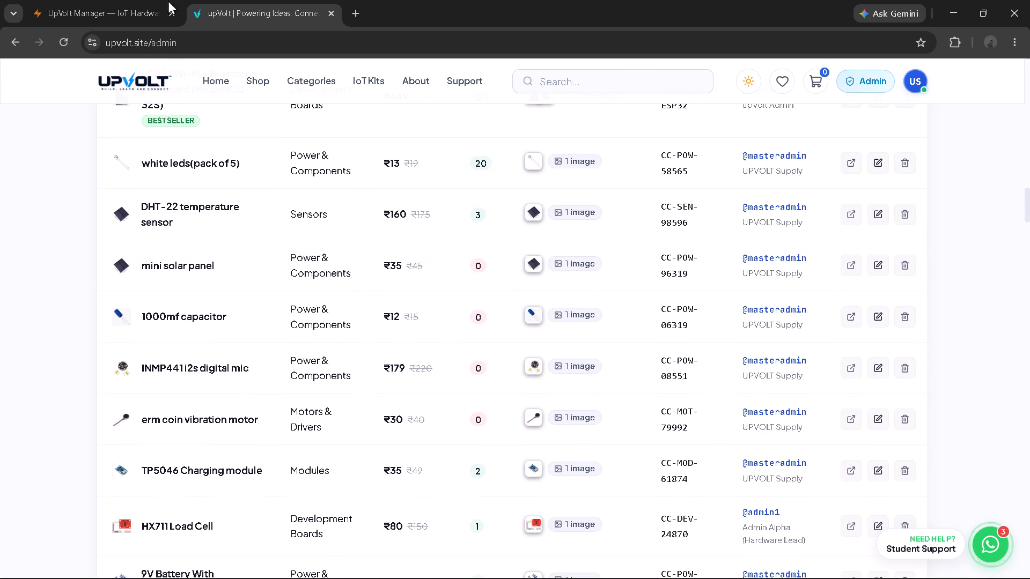
Search the UpVolt Manager inventory for "sola" and decrease the stock of Mini Solar Panel 7cm*7cm by 2 units with reason "adj".
left_click(137, 16)
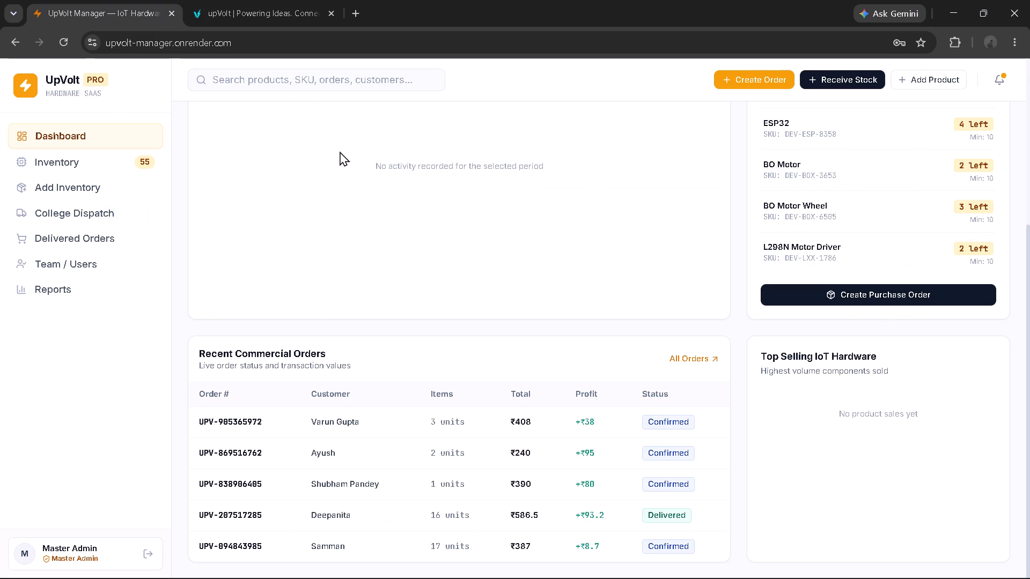
left_click(111, 164)
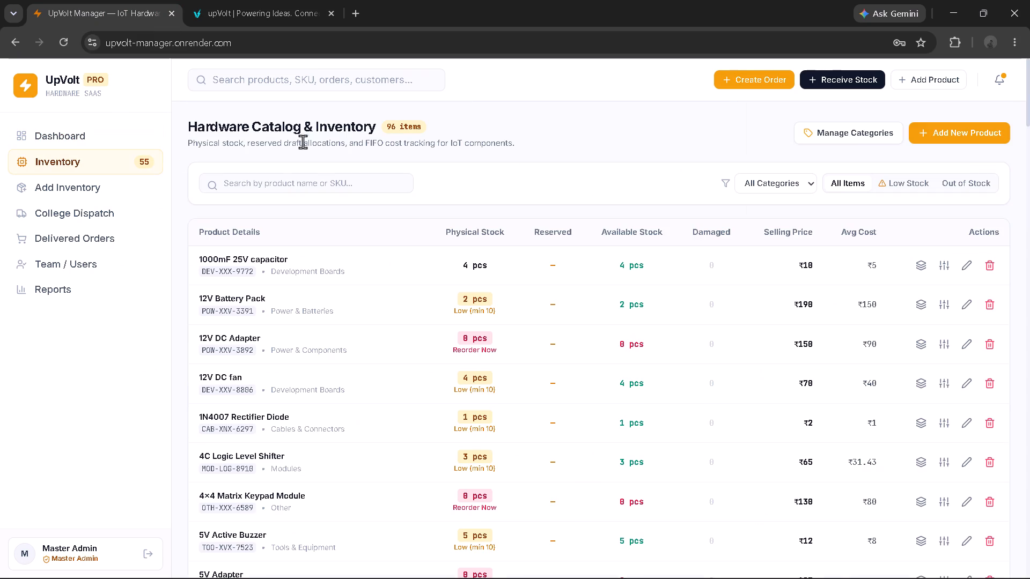
left_click(294, 179)
type("sola")
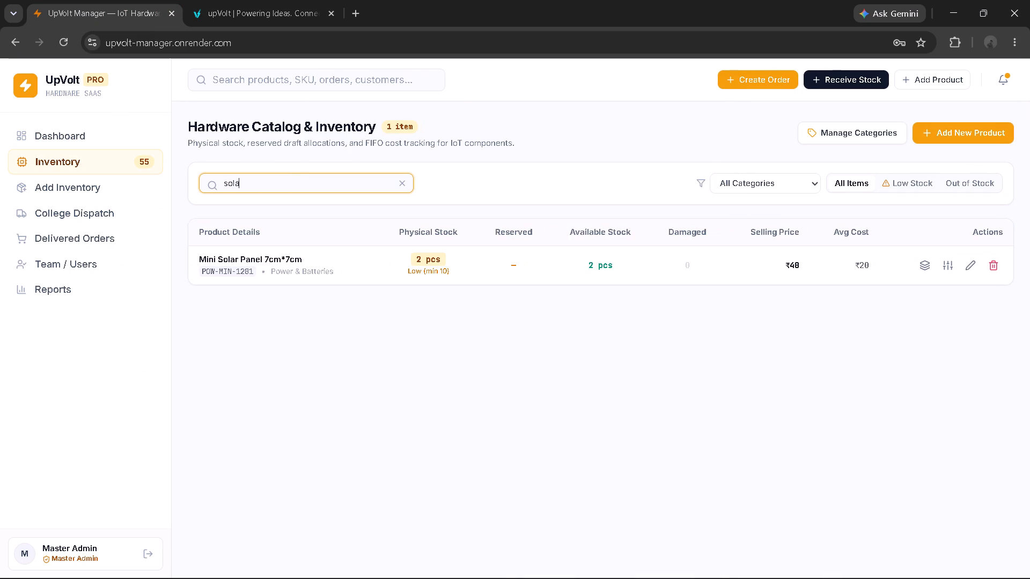
left_click(945, 263)
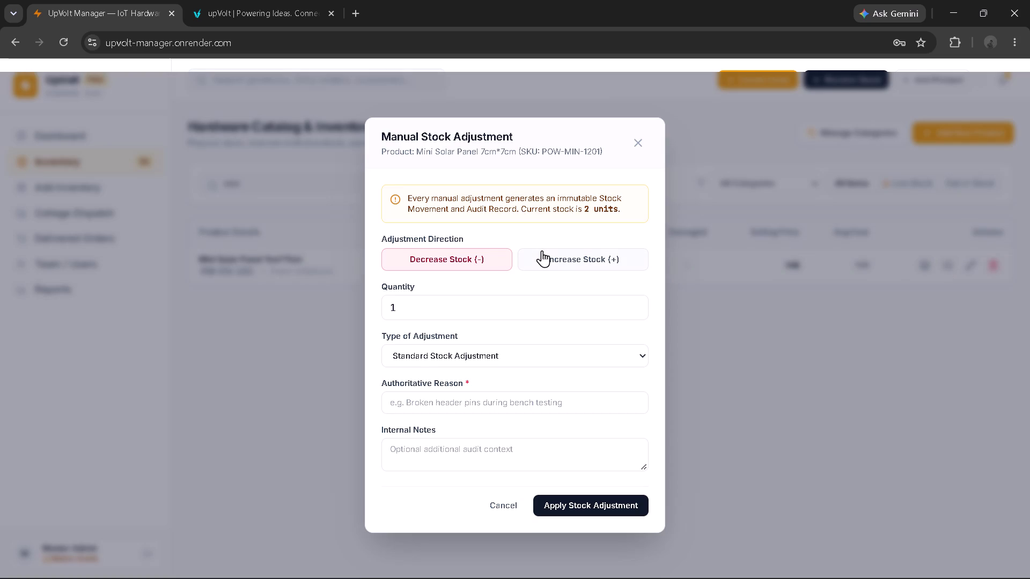
left_click(434, 316)
key("Right")
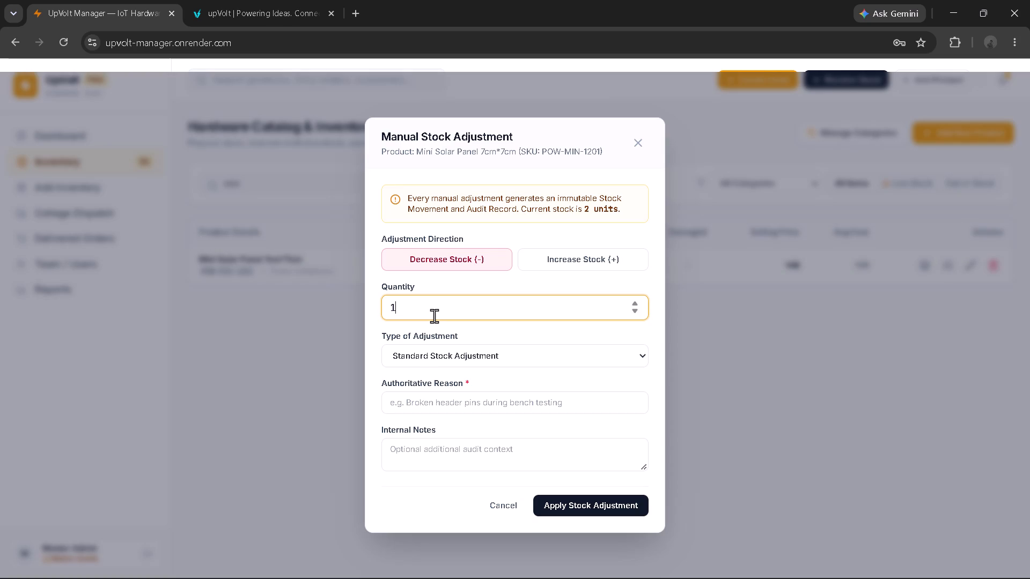
key("Left")
key("BackSpace")
key("2")
key("Right")
key("BackSpace")
left_click(551, 506)
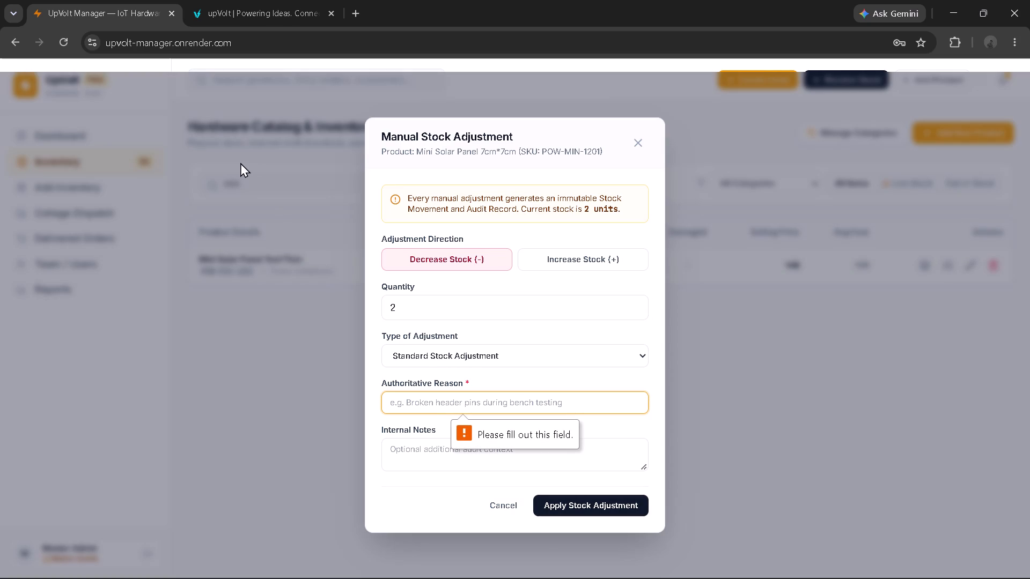
type("adj")
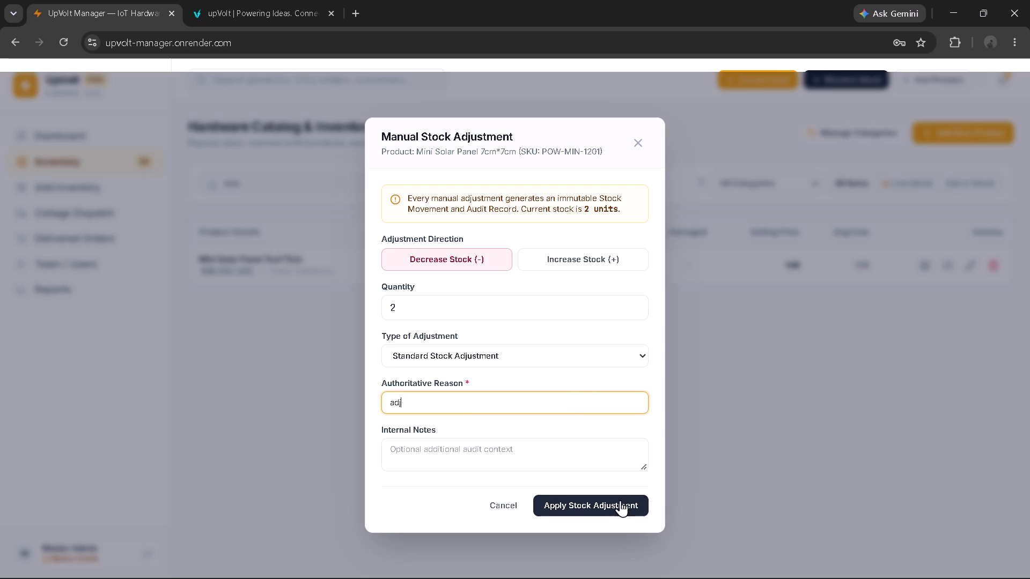
left_click(620, 500)
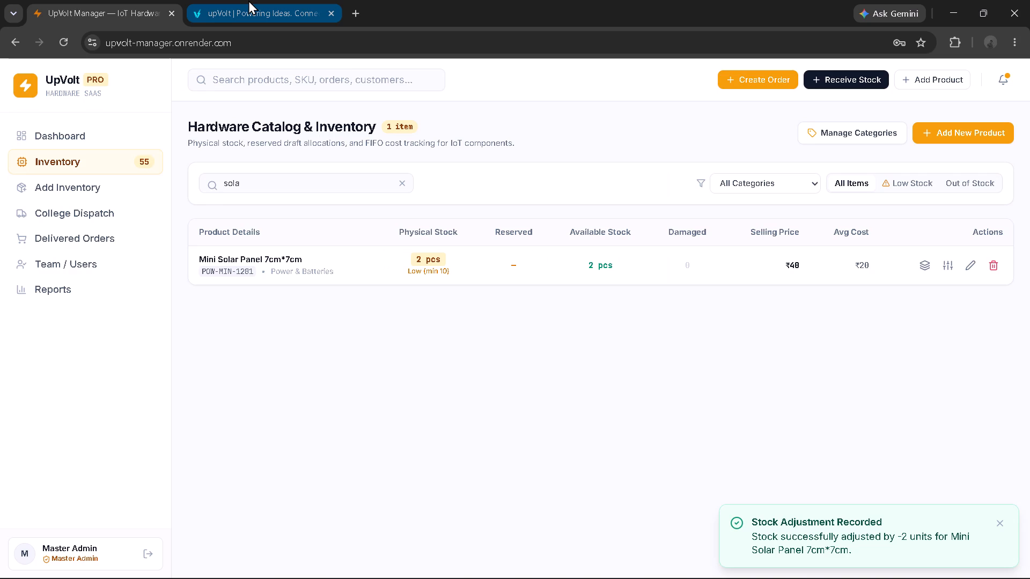
After checking the upVolt store's admin product list, search the UpVolt Manager inventory for "inm" and decrease INMP441 i26 mics stock by 3 units.
left_click(248, 0)
scroll(359, 279, "down", 1)
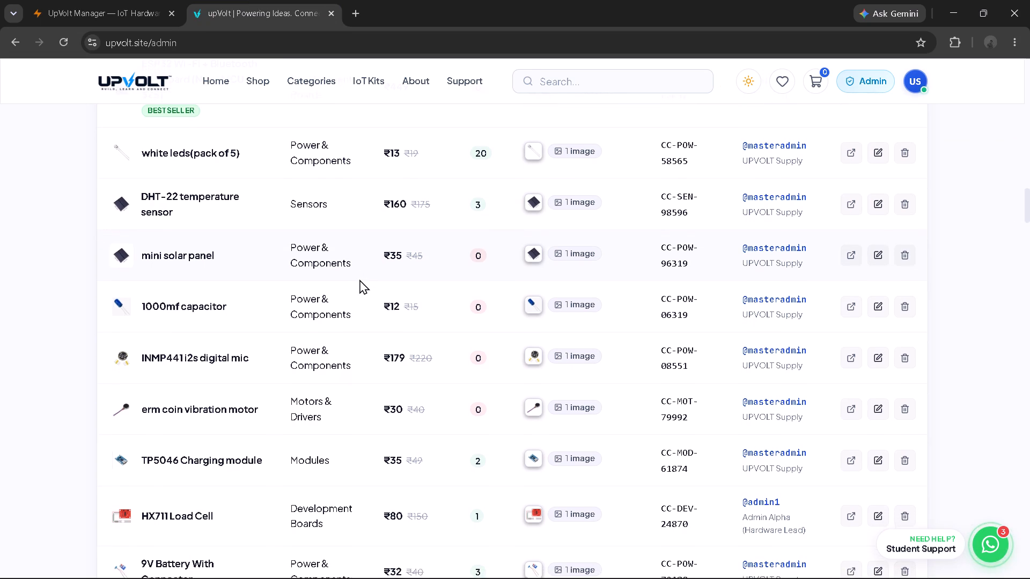
scroll(359, 279, "down", 2)
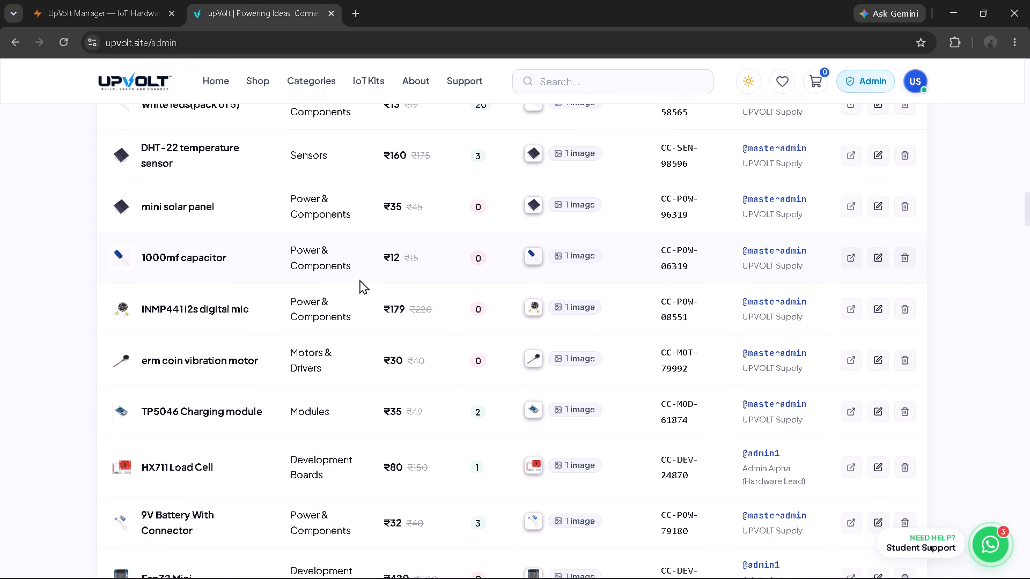
scroll(359, 279, "down", 1)
left_click(90, 13)
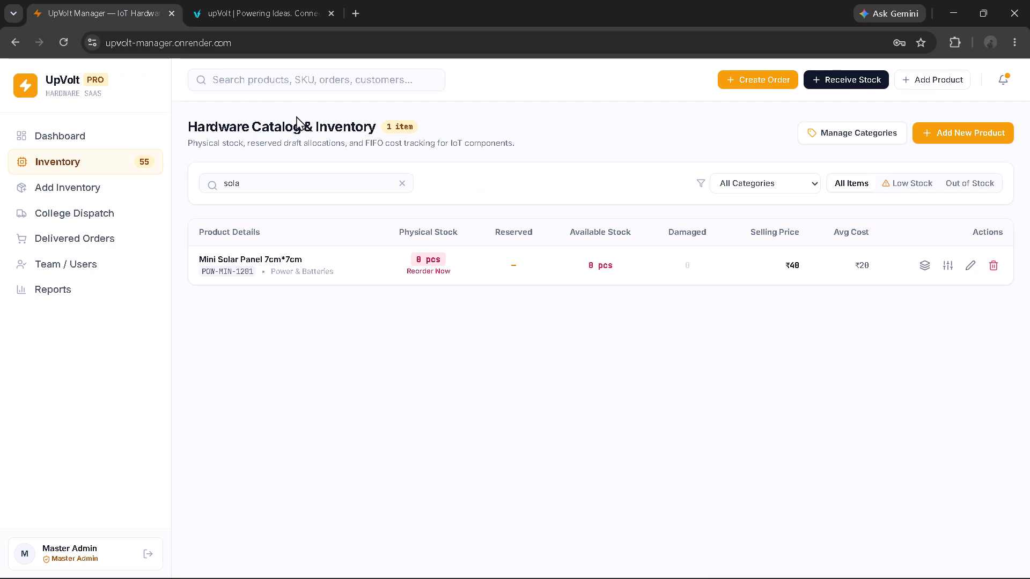
left_click(289, 187)
key("BackSpace")
key("BackSpace")
key("BackSpace")
key("BackSpace")
type("inm")
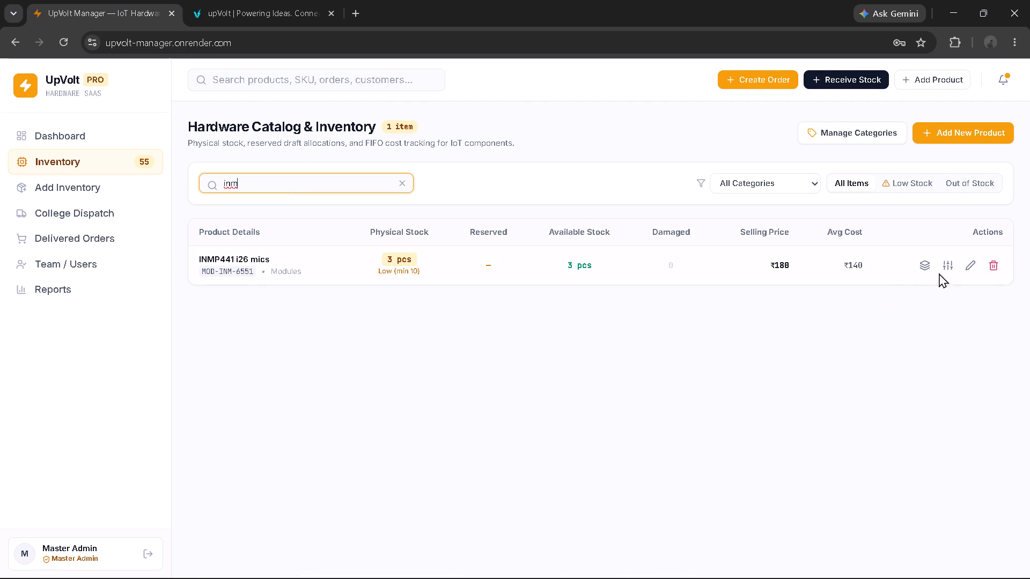
left_click(944, 268)
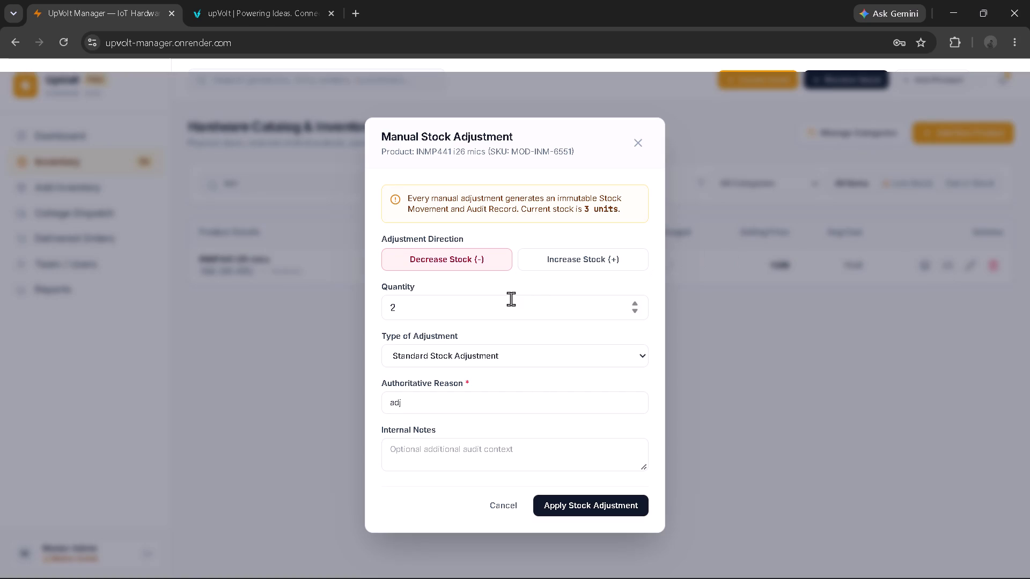
left_click(511, 299)
key("Left")
key("BackSpace")
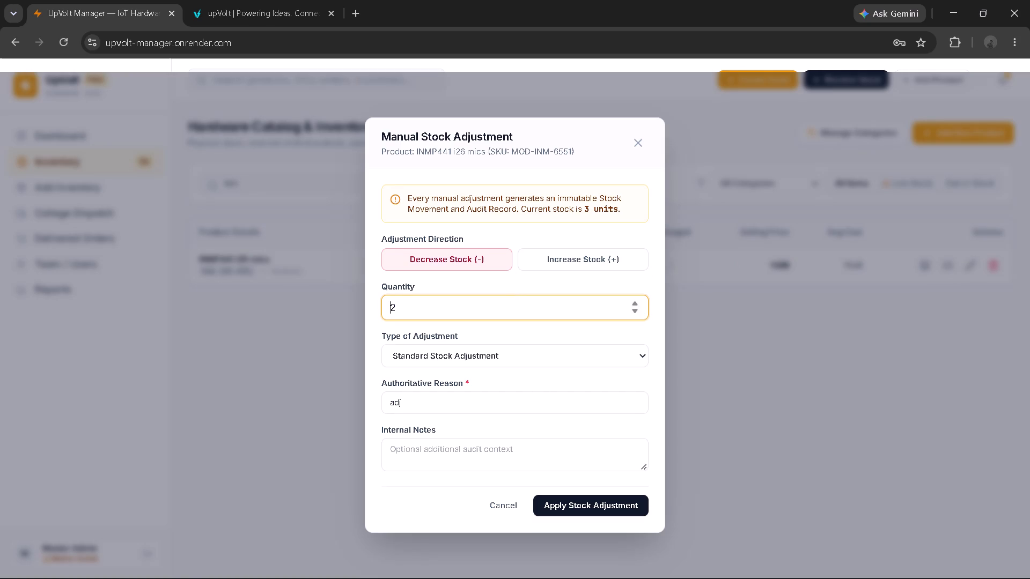
key("3")
key("Right")
key("BackSpace")
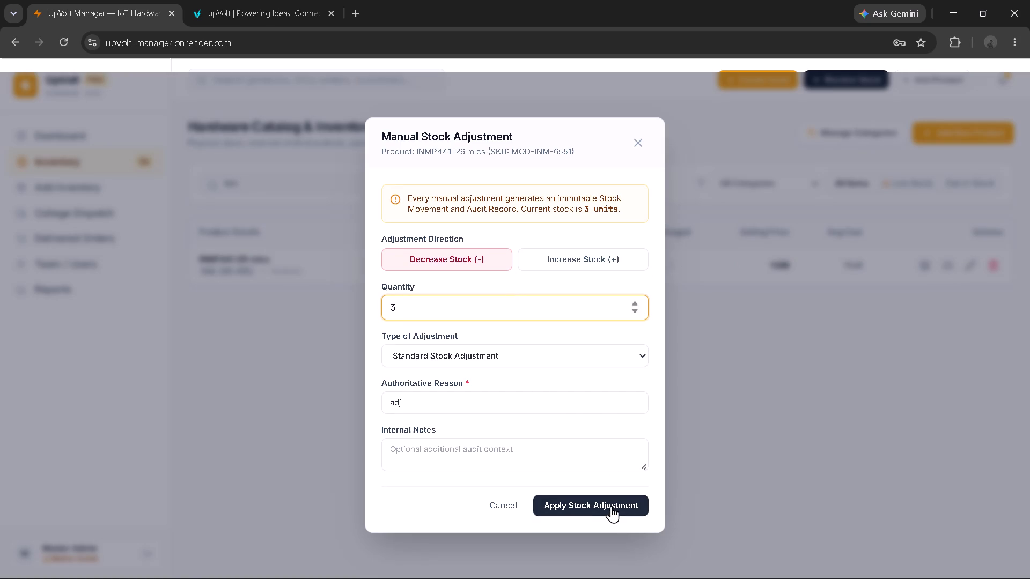
left_click(611, 506)
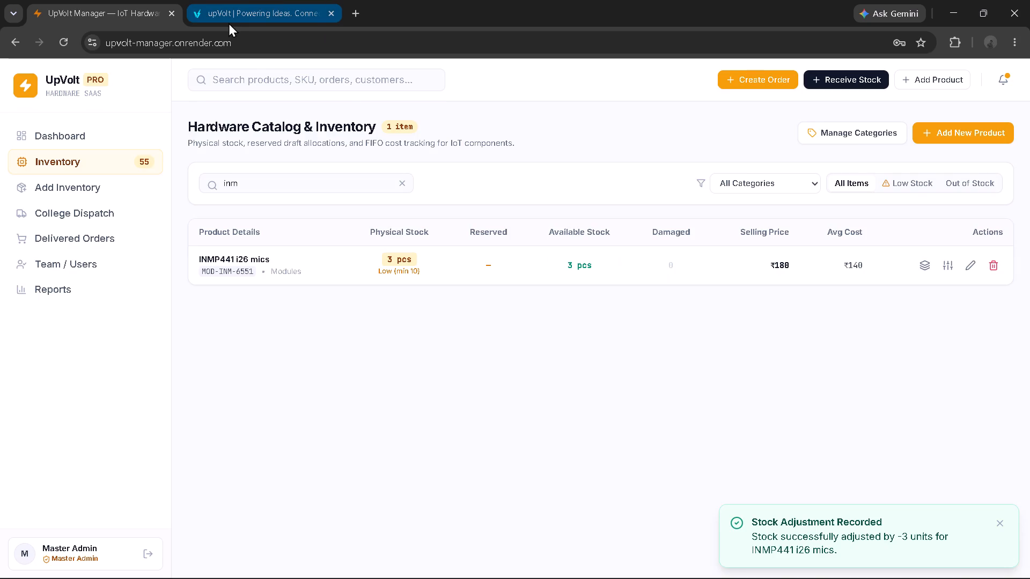
After checking the upVolt store's admin product list, search the UpVolt Manager inventory for "vi" and decrease ERM Vibration Motor (cylindrical) stock by 3 units.
left_click(229, 23)
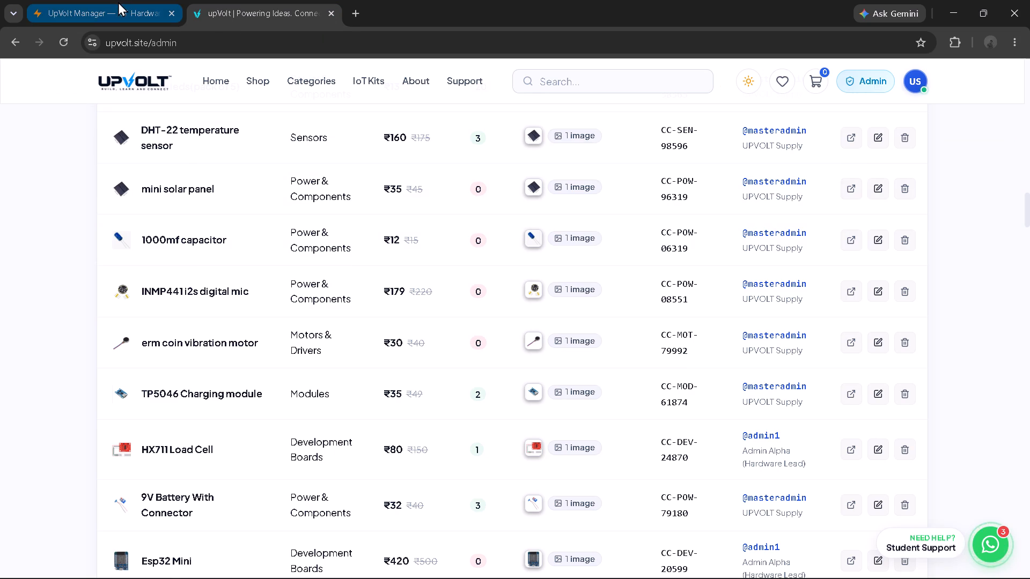
left_click(118, 2)
left_click(259, 189)
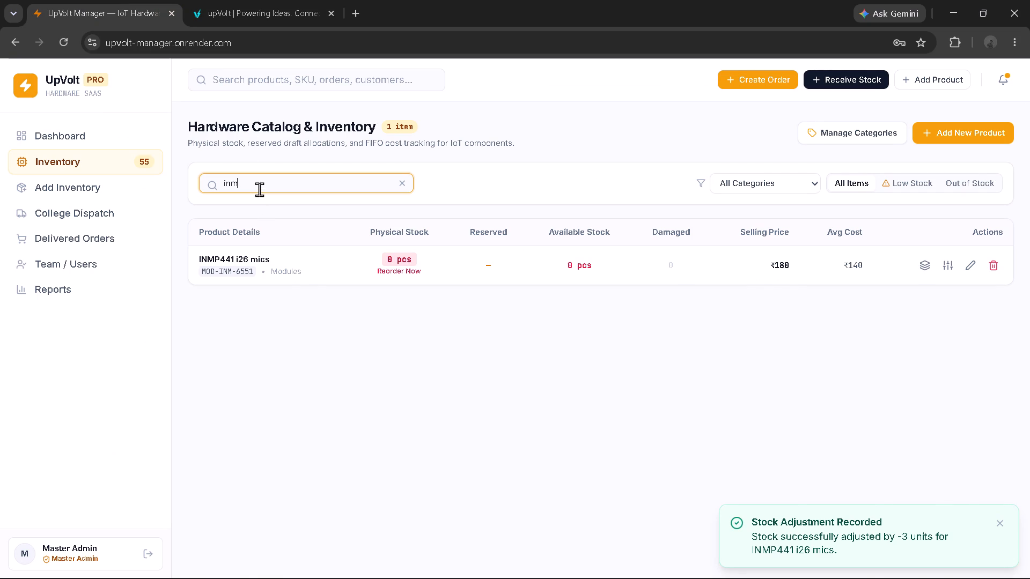
key("BackSpace")
key("BackSpace")
key("BackSpace")
key("BackSpace")
type("vi")
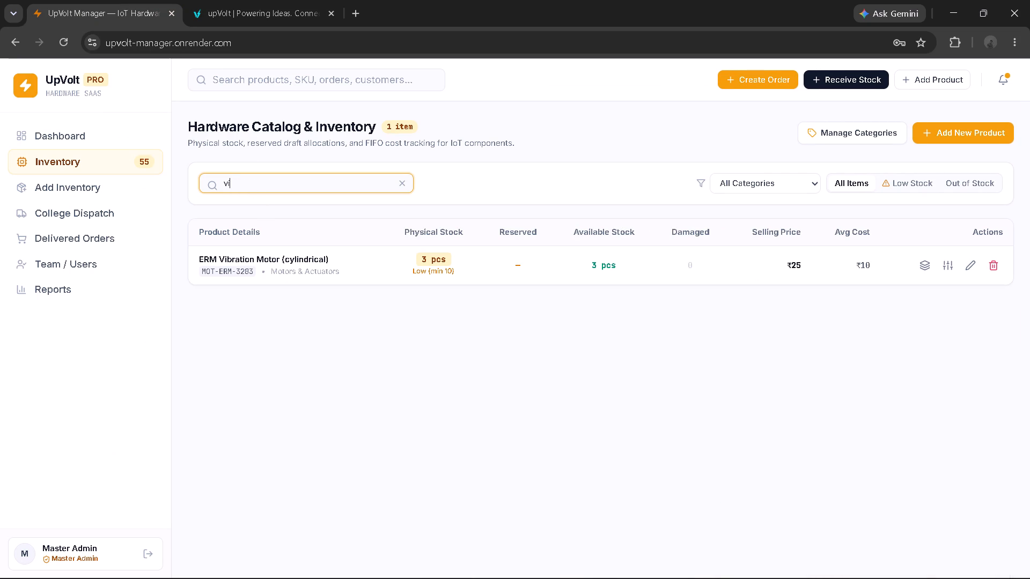
left_click(952, 267)
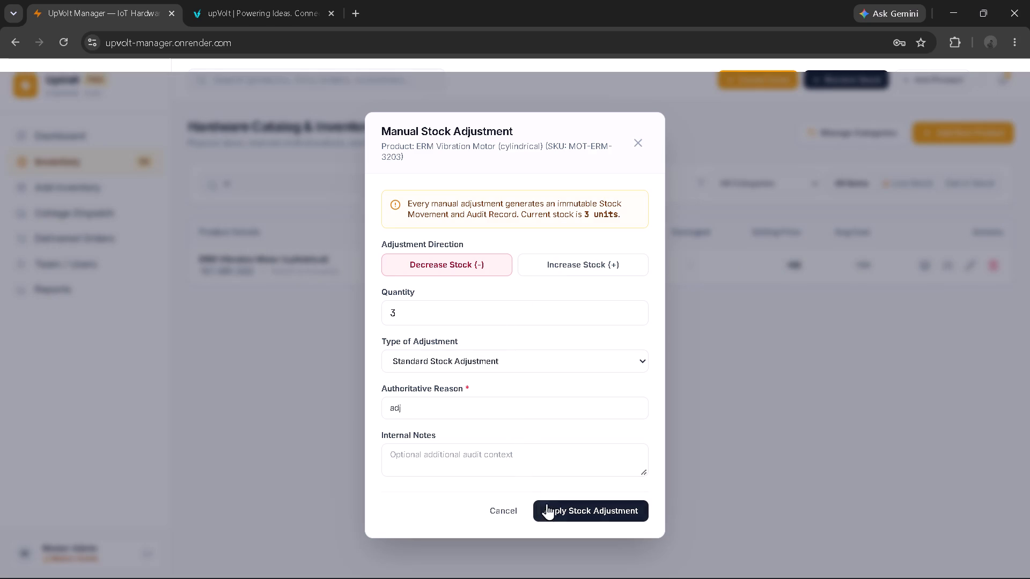
left_click(555, 507)
Search the UpVolt Manager inventory for "tp" and compare the TP4056 stock with the charging module in the upVolt store's admin product list.
left_click(273, 1)
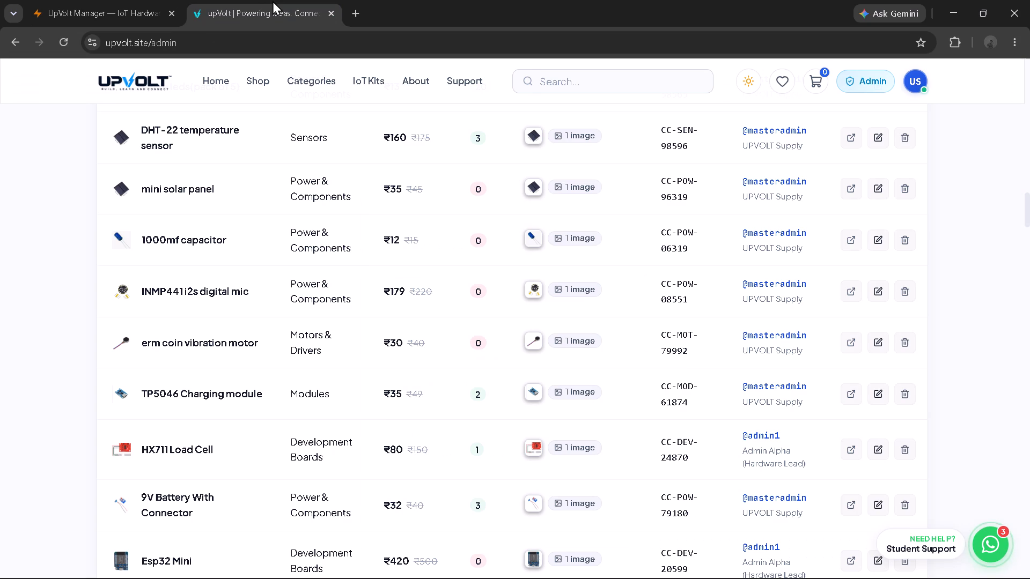
scroll(286, 259, "down", 1)
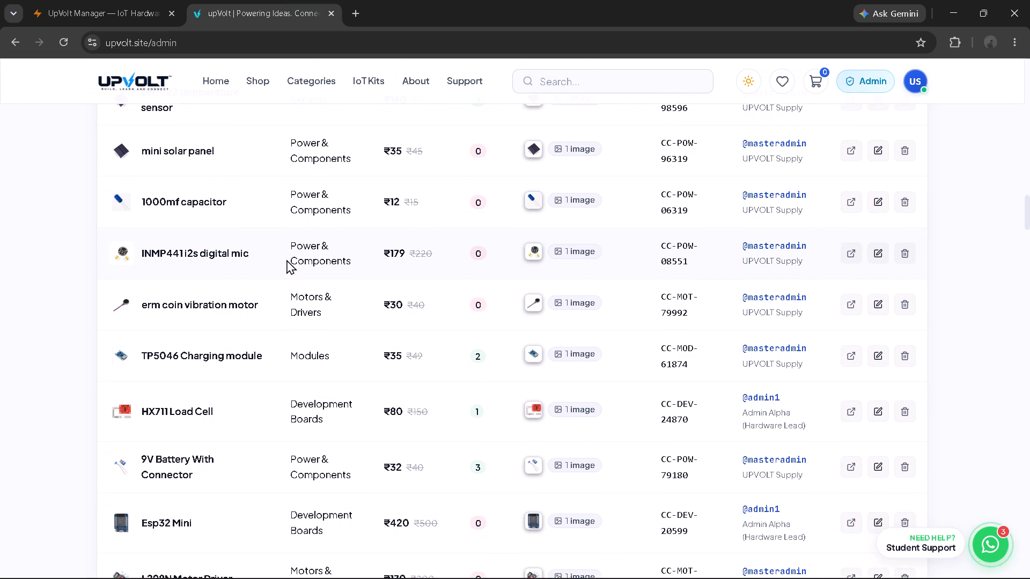
scroll(286, 259, "down", 1)
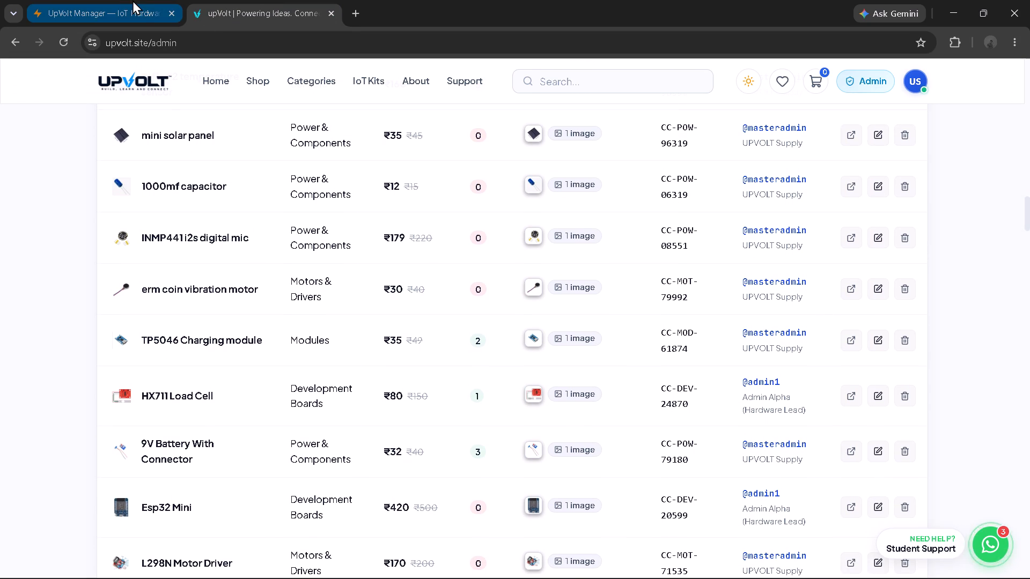
left_click(133, 0)
left_click(291, 181)
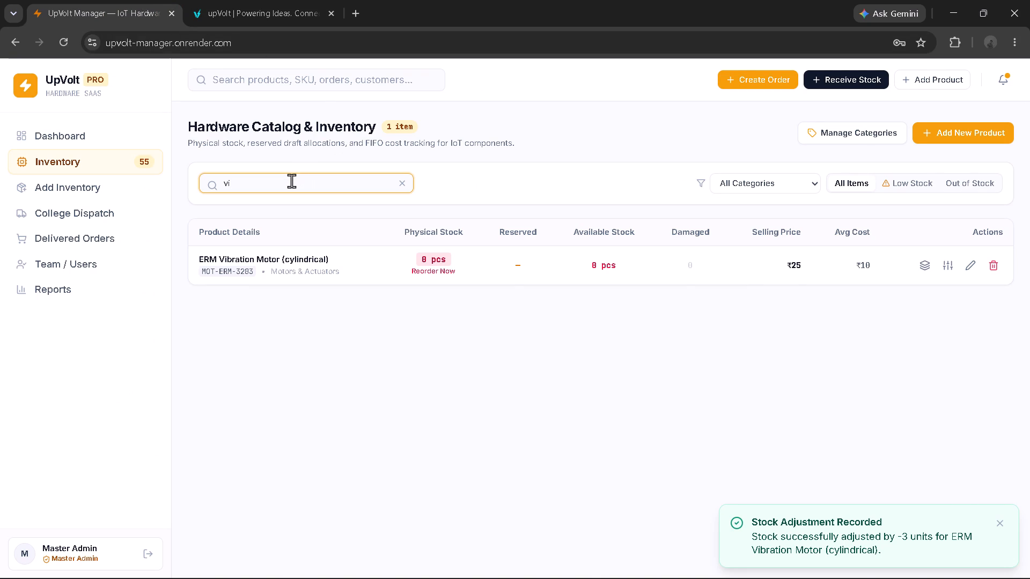
key("BackSpace")
key("BackSpace")
key("BackSpace")
type("tp")
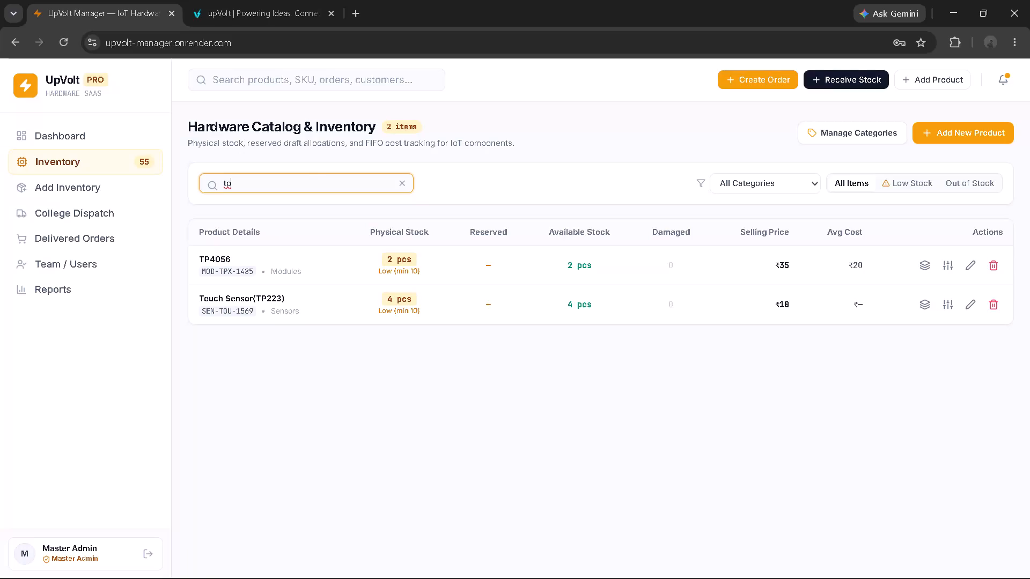
left_click(278, 3)
scroll(299, 147, "down", 1)
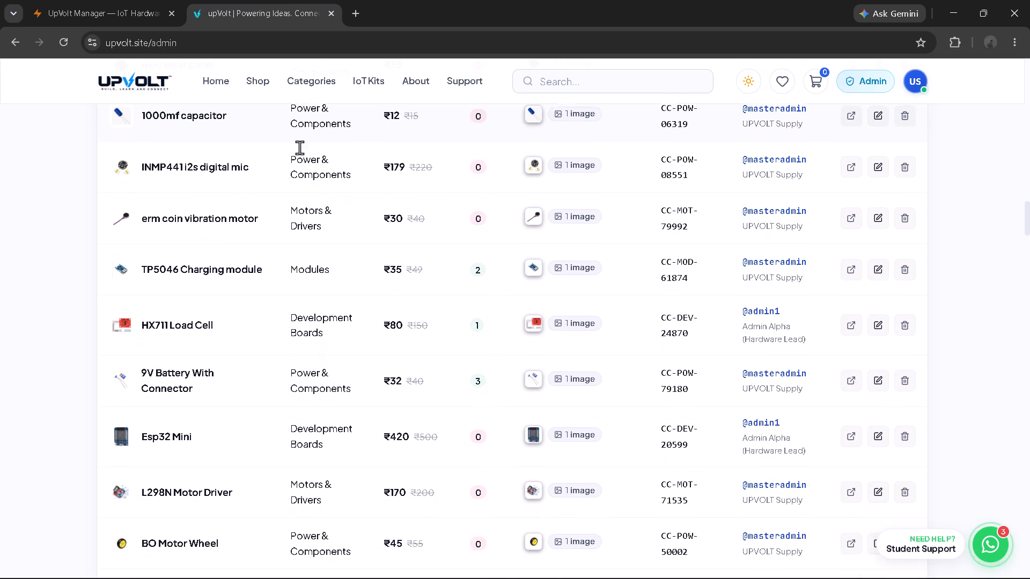
scroll(299, 147, "down", 1)
Search the UpVolt Manager inventory for "hx" and permanently delete the duplicate HX711 load cell in Development Boards, confirming with "delete".
left_click(133, 2)
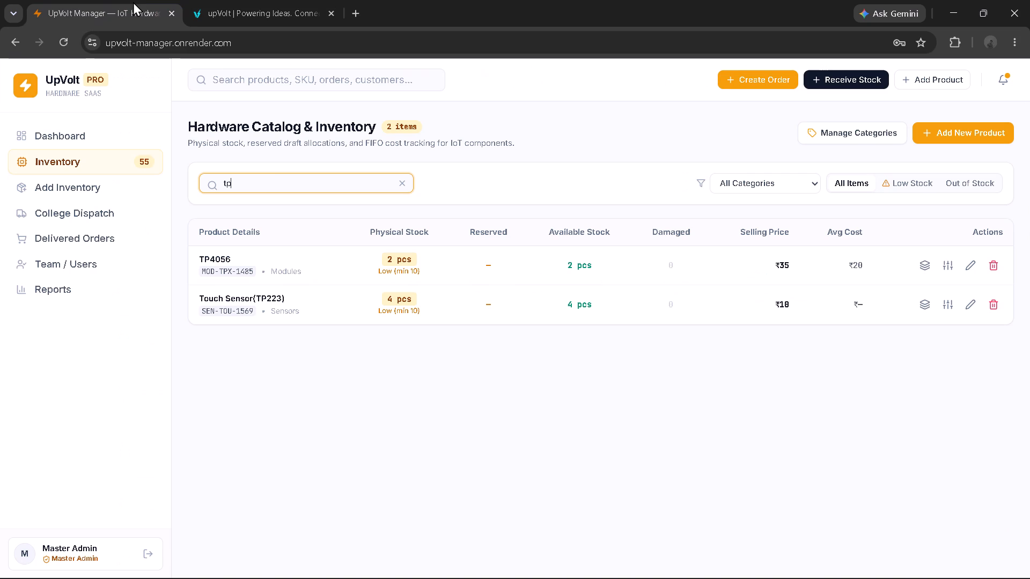
key("BackSpace")
key("BackSpace")
key("BackSpace")
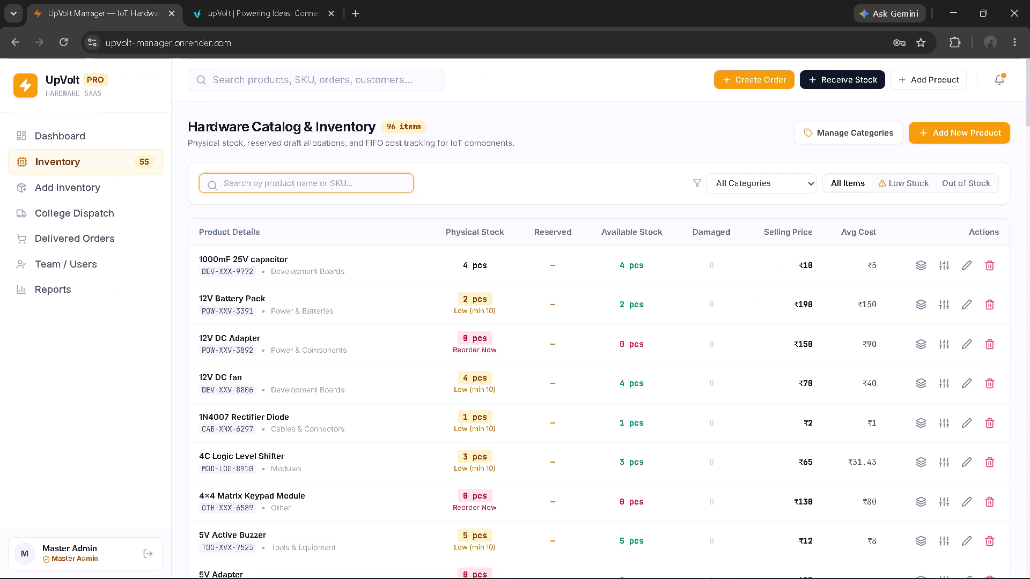
type("hx")
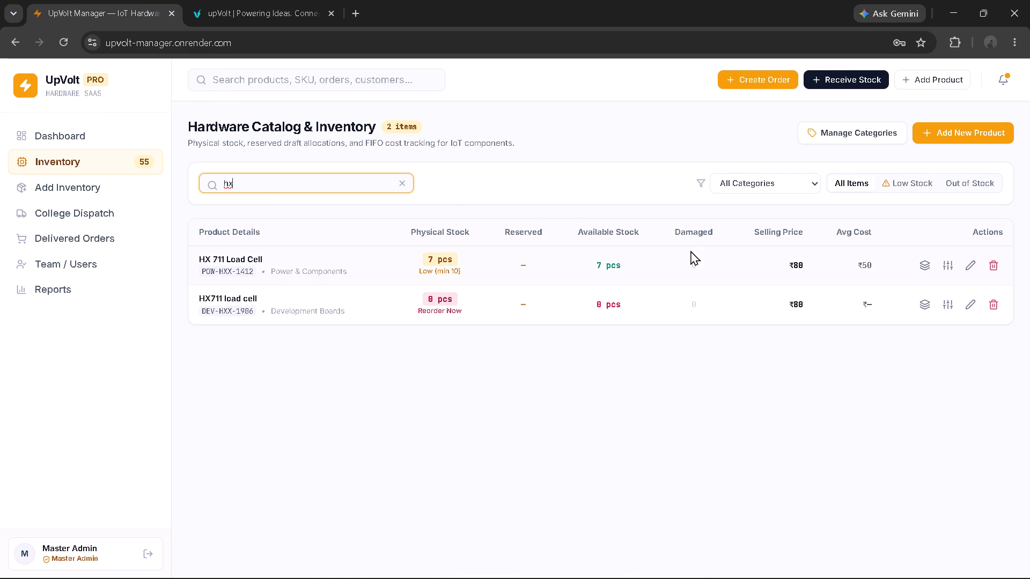
left_click(994, 307)
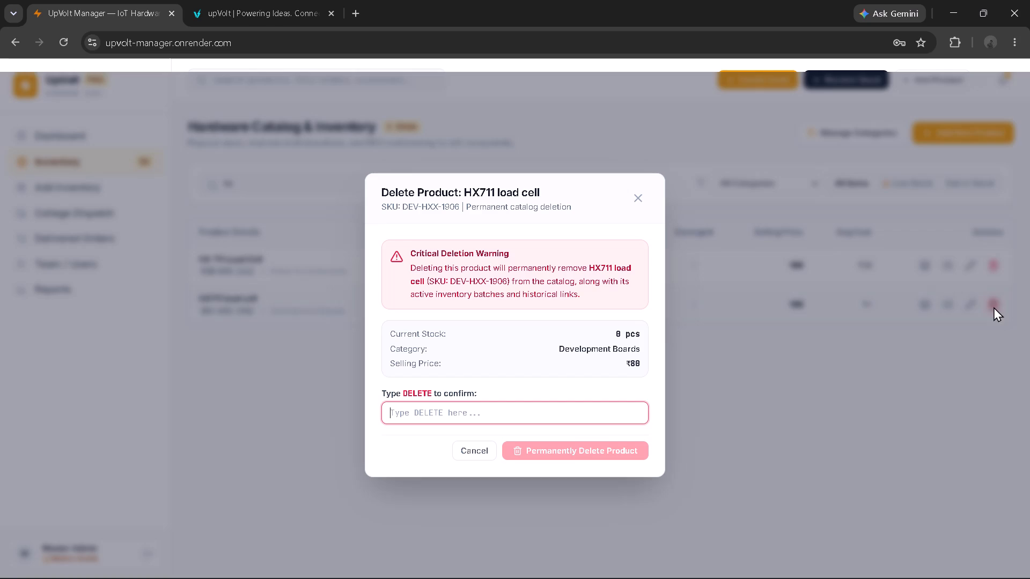
type("delete")
left_click(547, 444)
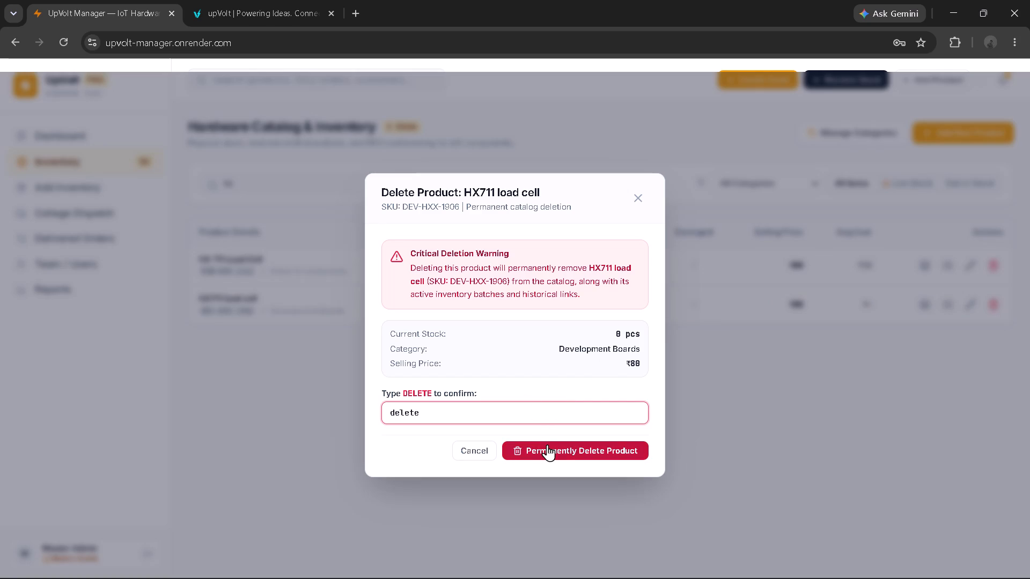
Check HX711 Load Cell in the upVolt store's admin list and decrease the remaining HX 711 Load Cell's stock in UpVolt Manager by 6 units.
left_click(247, 0)
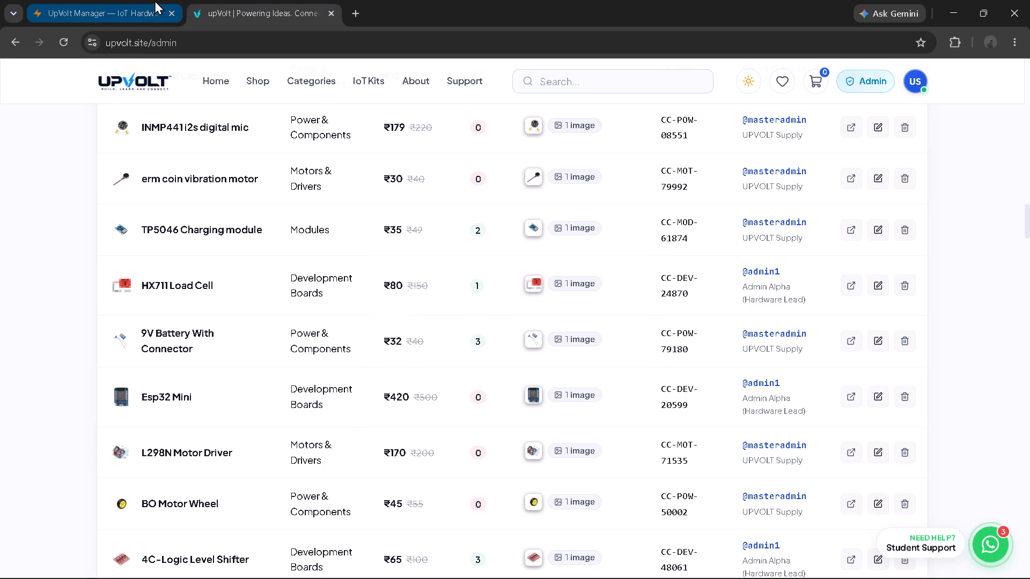
left_click(154, 0)
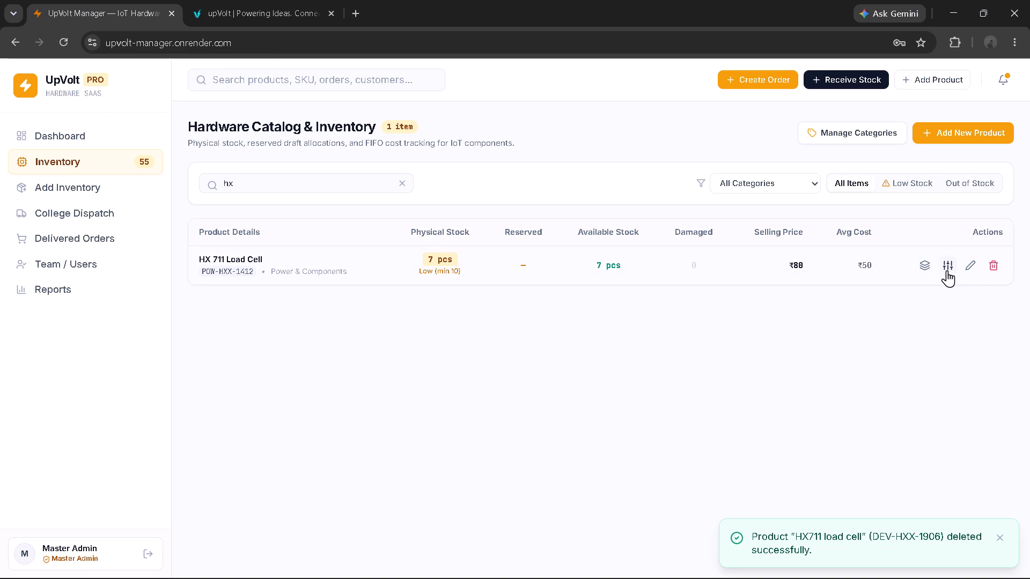
left_click(946, 270)
left_click_drag(545, 324, 530, 316)
left_click(530, 316)
key("Left")
key("BackSpace")
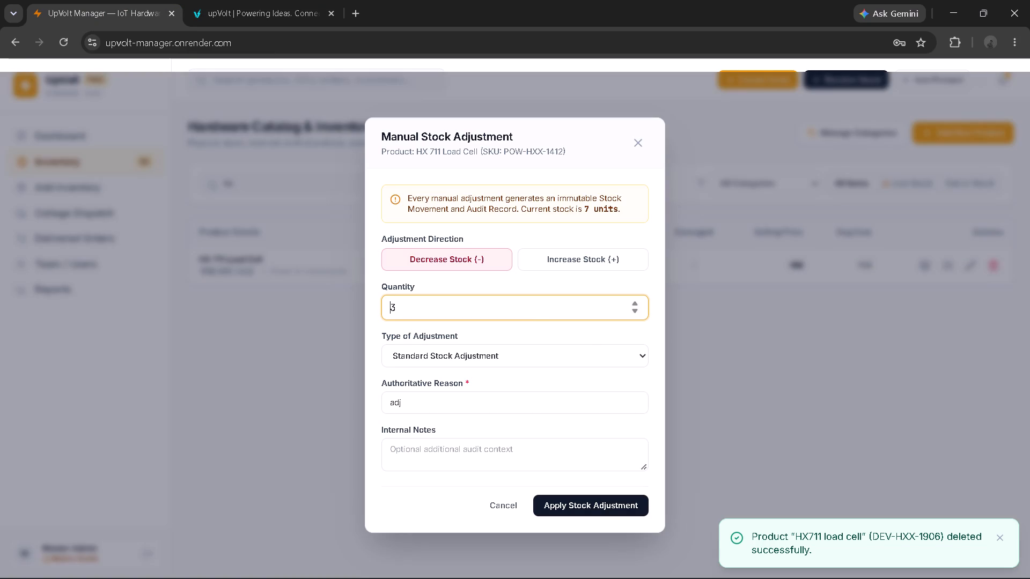
key("6")
key("Right")
key("BackSpace")
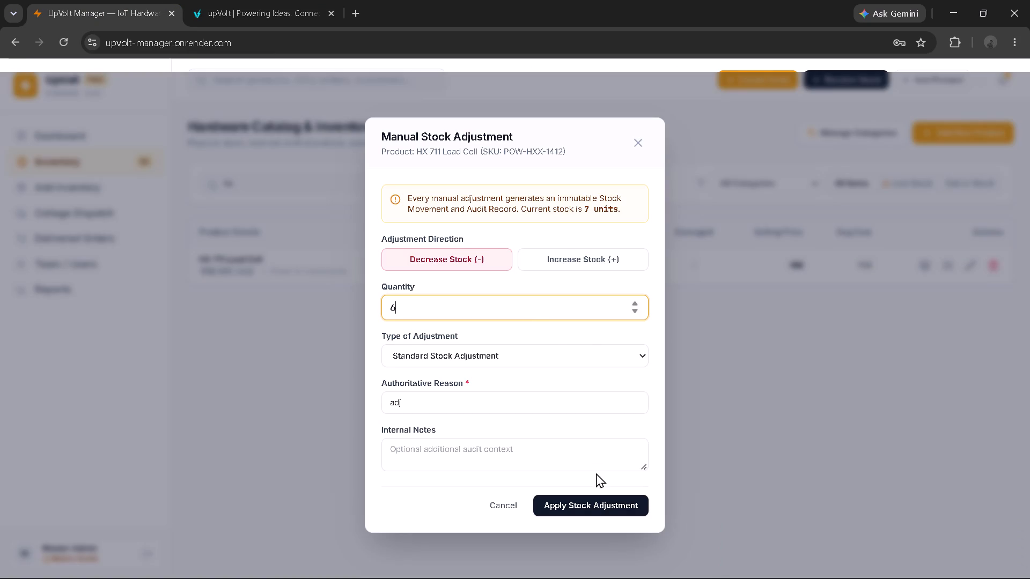
left_click(585, 501)
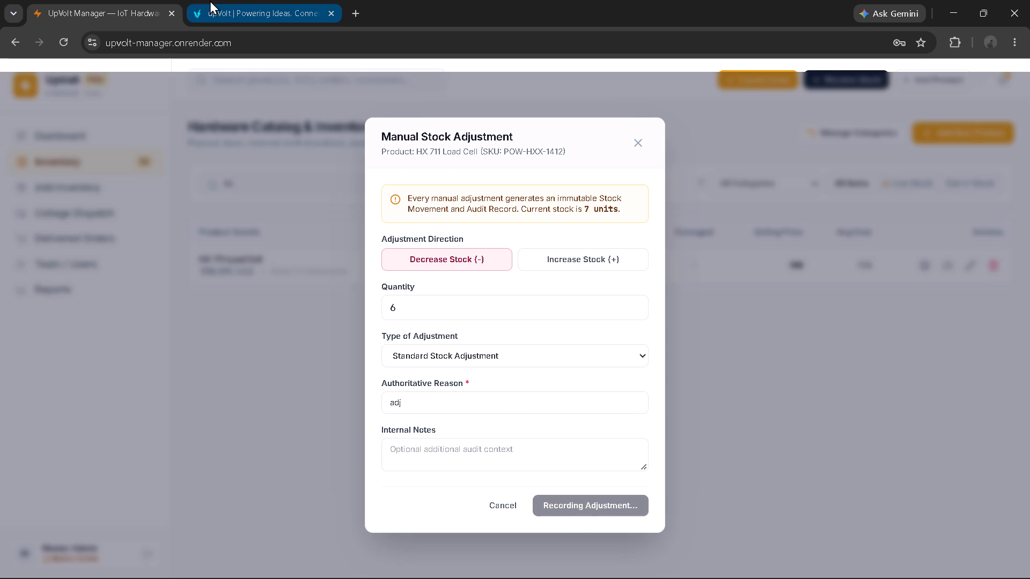
Compare the 9V battery stock in the upVolt store's admin list with UpVolt Manager by searching its inventory for "9v", then clear the search.
left_click(210, 0)
scroll(276, 267, "down", 1)
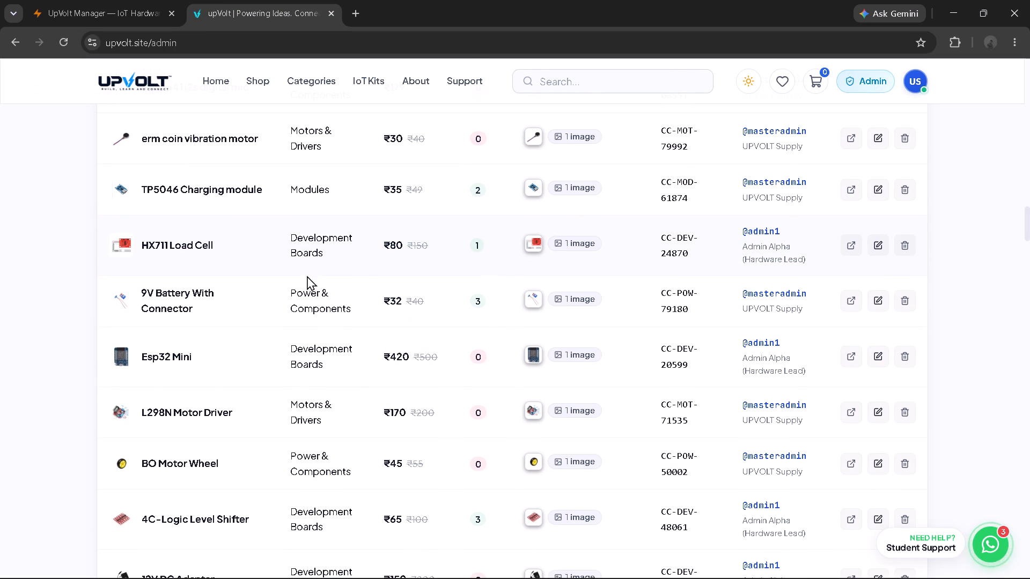
left_click(83, 2)
left_click(253, 181)
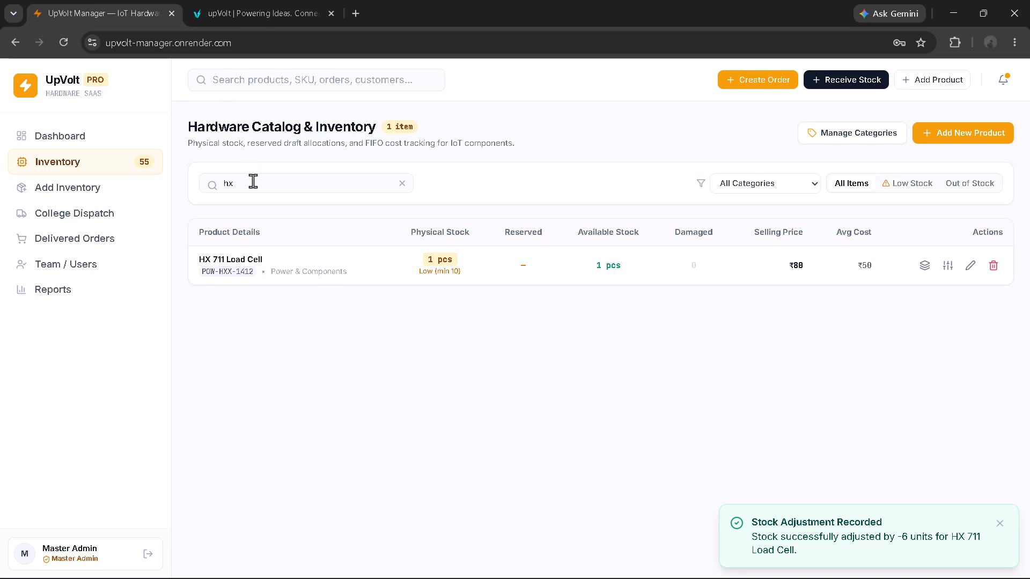
key("BackSpace")
key("BackSpace")
key("BackSpace")
key("9")
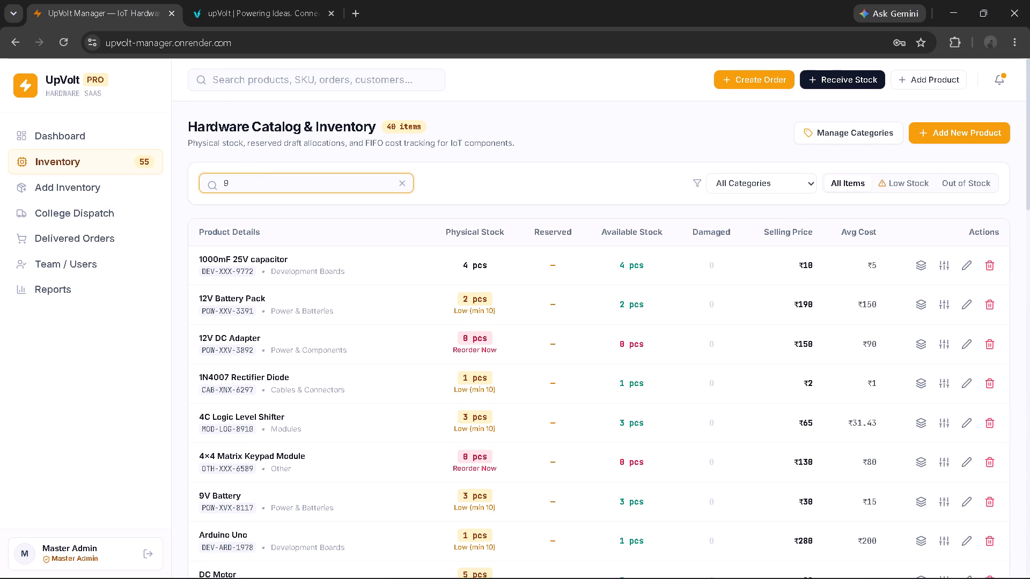
key("v")
key("BackSpace")
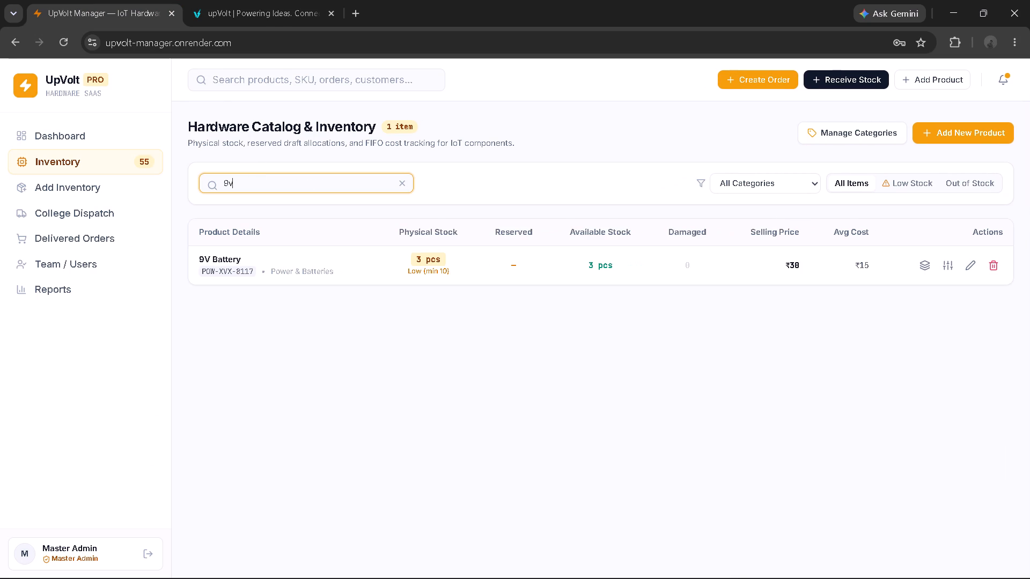
key("BackSpace")
After checking the upVolt store's admin list, search the UpVolt Manager inventory for "l298" and permanently delete L298M motor driver, confirming with "delete".
left_click(284, 0)
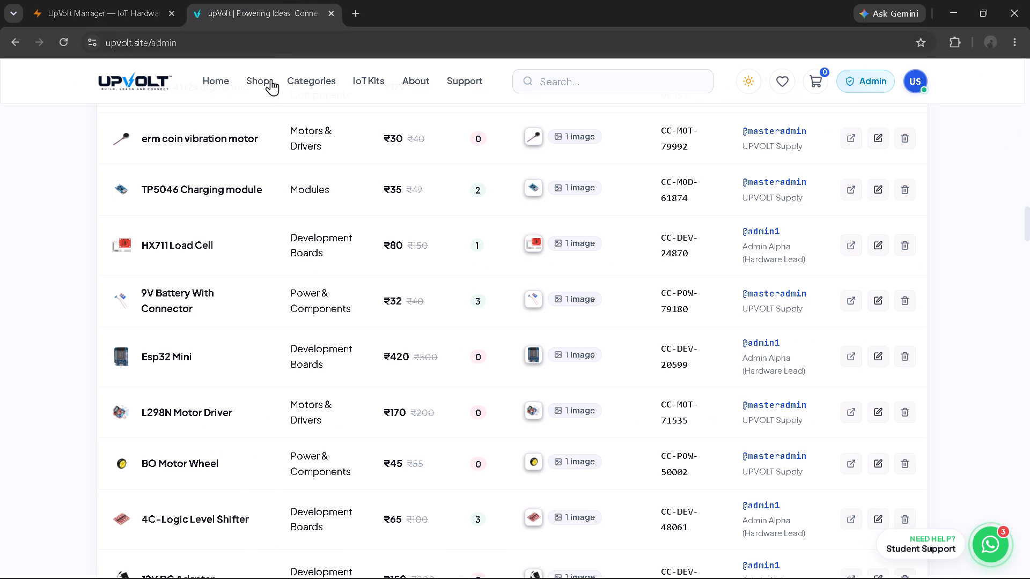
left_click(122, 1)
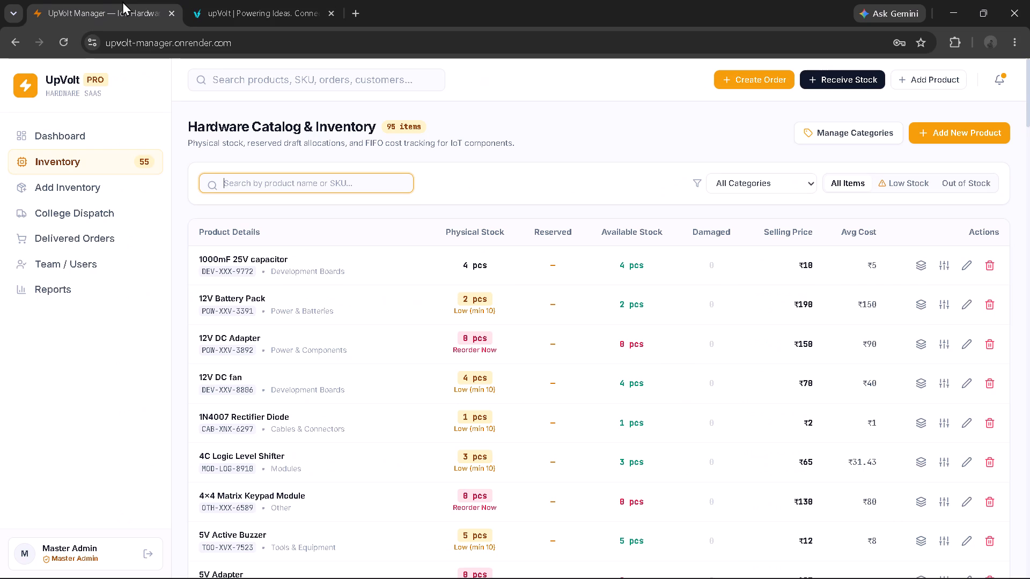
left_click(234, 0)
scroll(245, 307, "down", 1)
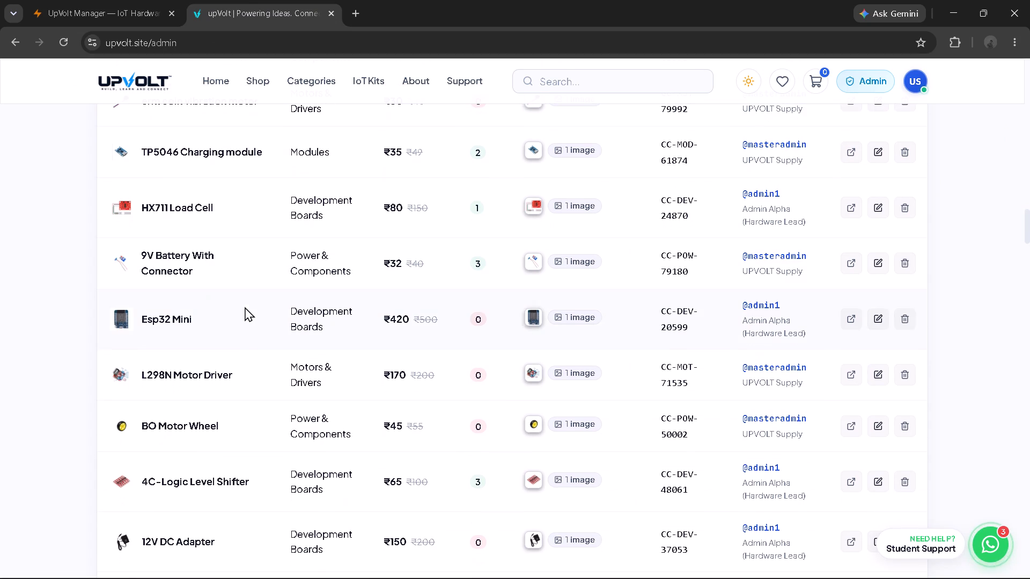
left_click(52, 0)
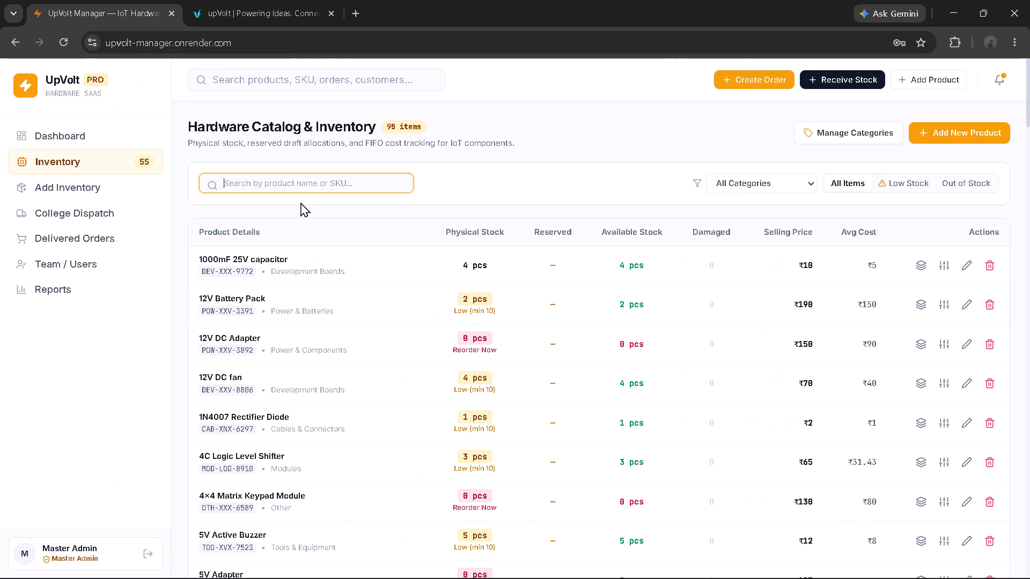
type("l298")
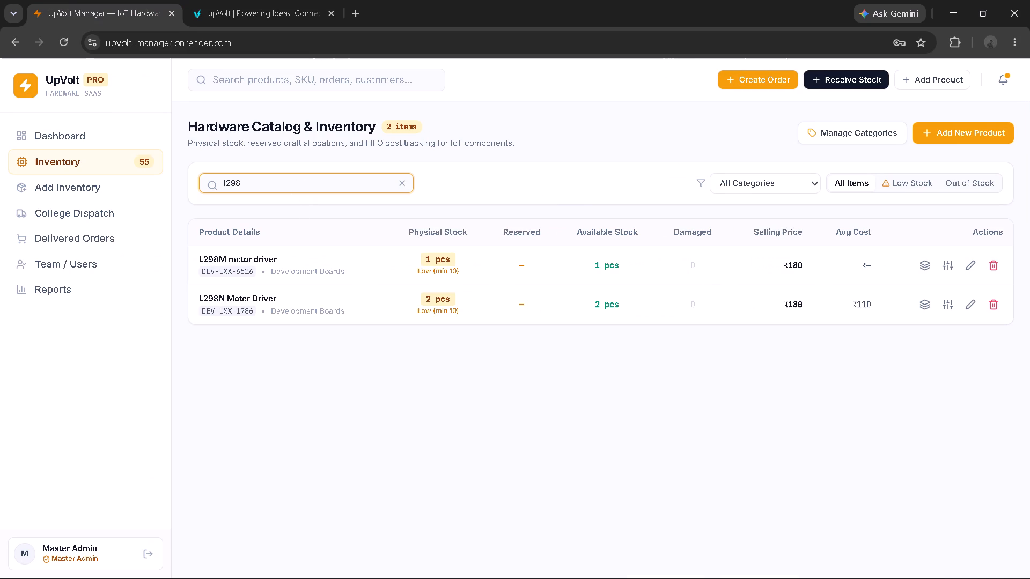
left_click(310, 0)
left_click(121, 1)
left_click(990, 273)
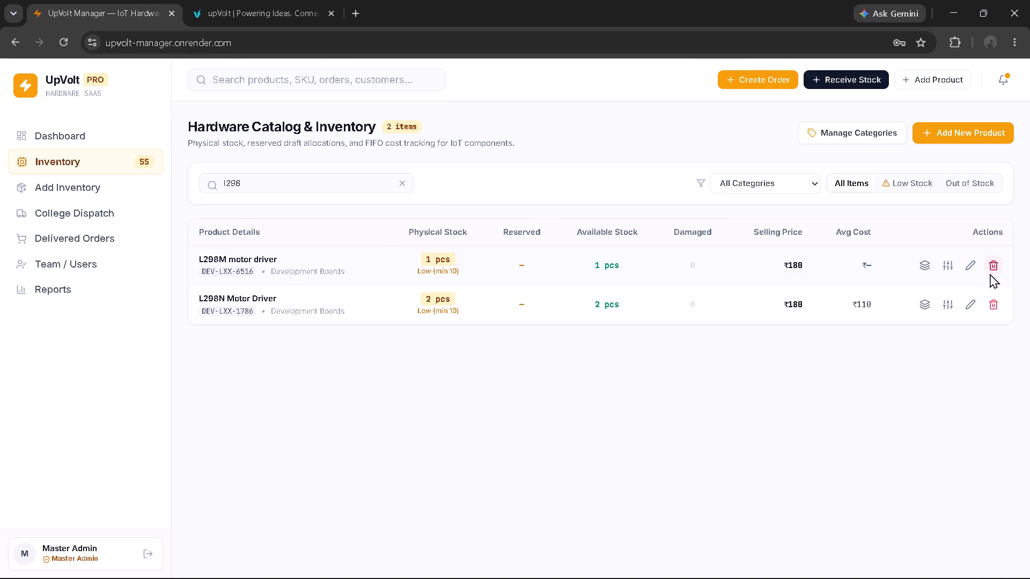
type("delete")
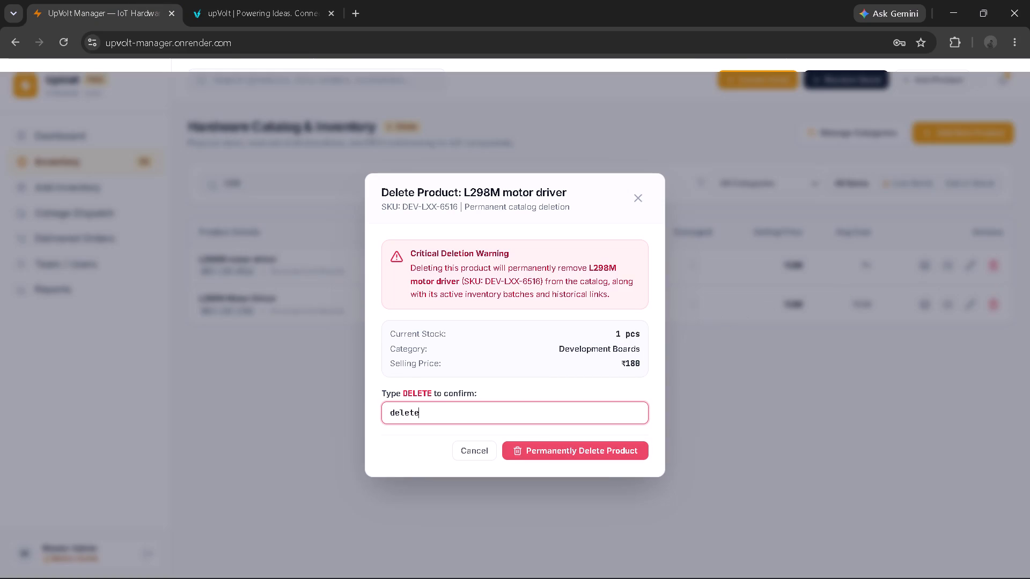
left_click(601, 447)
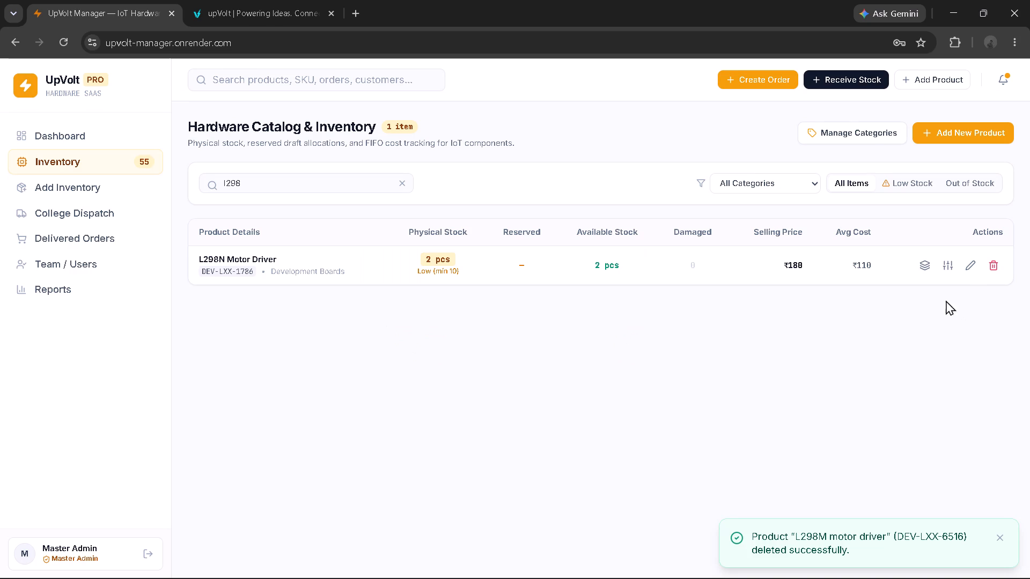
Decrease the stock of L298N Motor Driver in UpVolt Manager by 2 units.
left_click(953, 265)
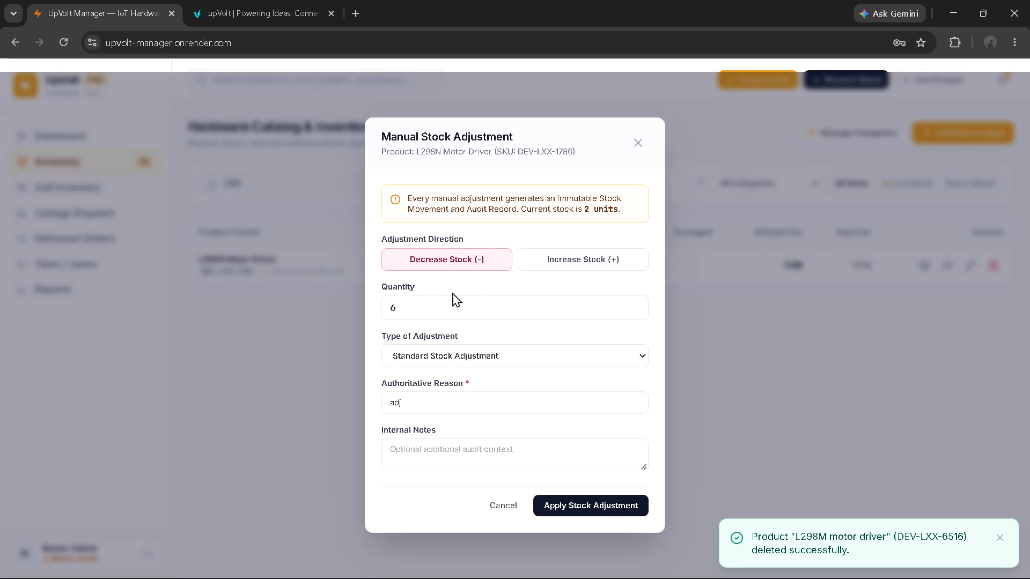
left_click(442, 299)
key("BackSpace")
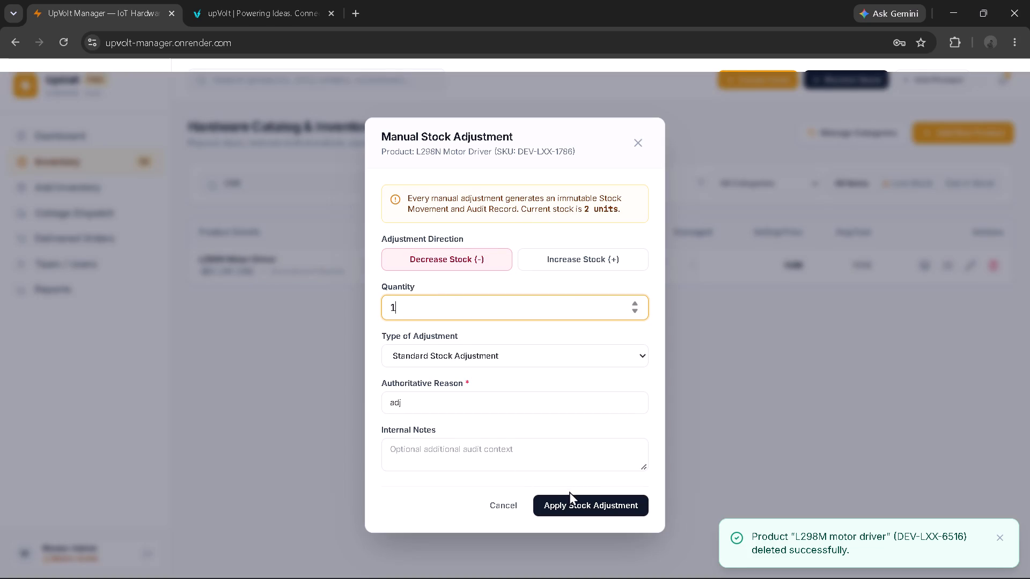
key("Left")
key("2")
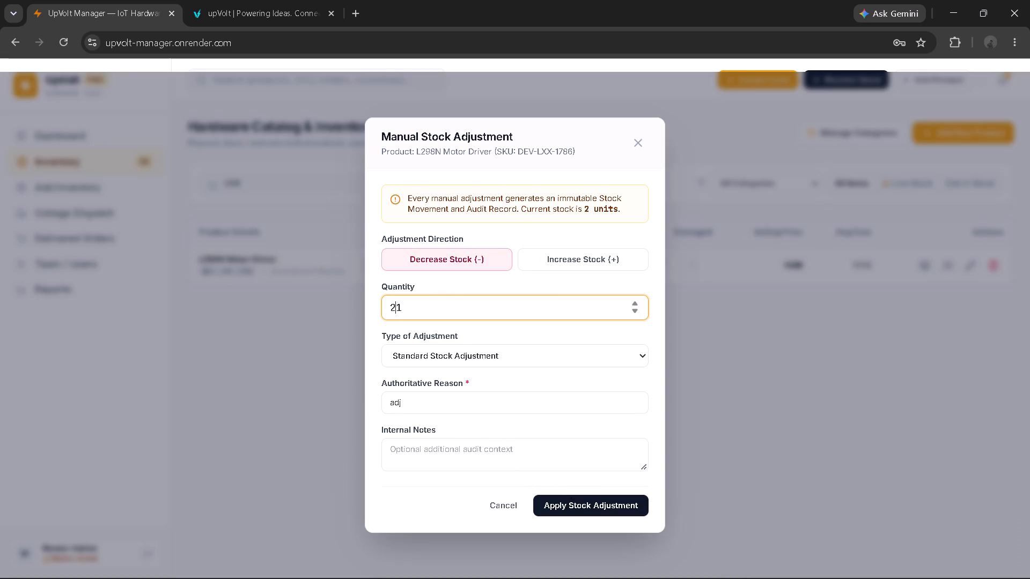
key("Right")
key("BackSpace")
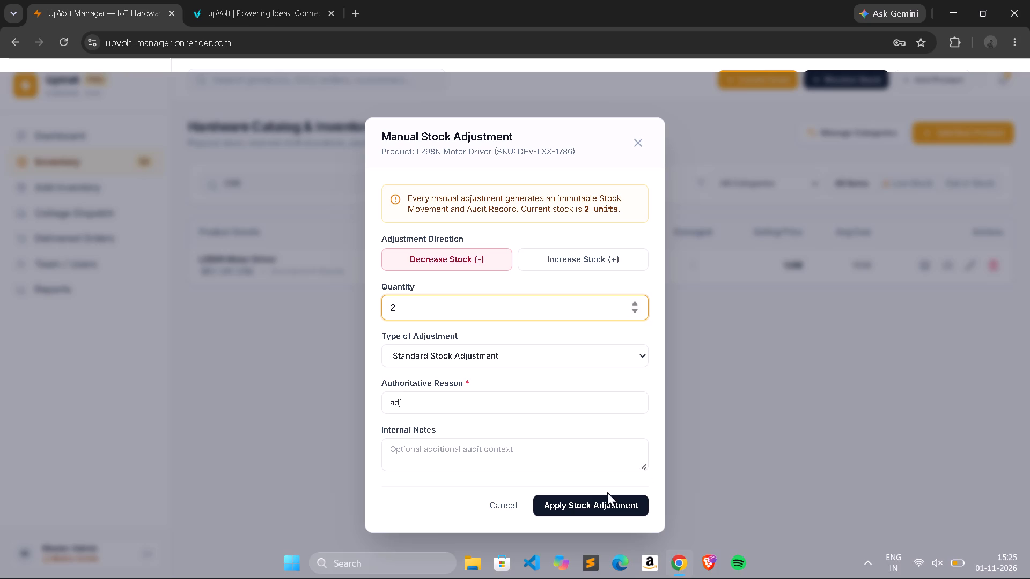
left_click(607, 499)
After checking the upVolt store's admin list, search the UpVolt Manager inventory for "bo moto" and decrease BO Motor's stock by 2 units.
left_click(254, 0)
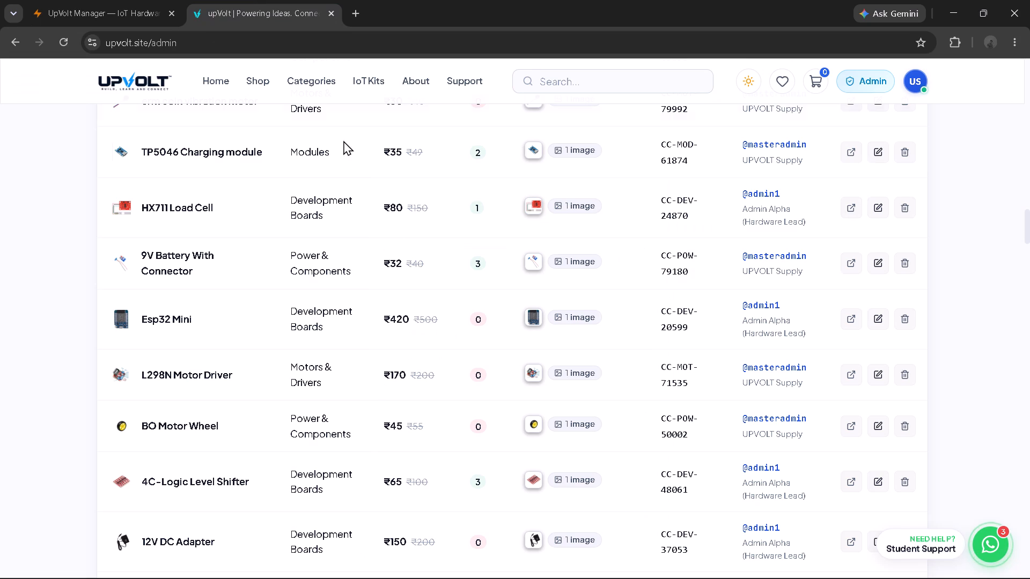
scroll(491, 346, "down", 1)
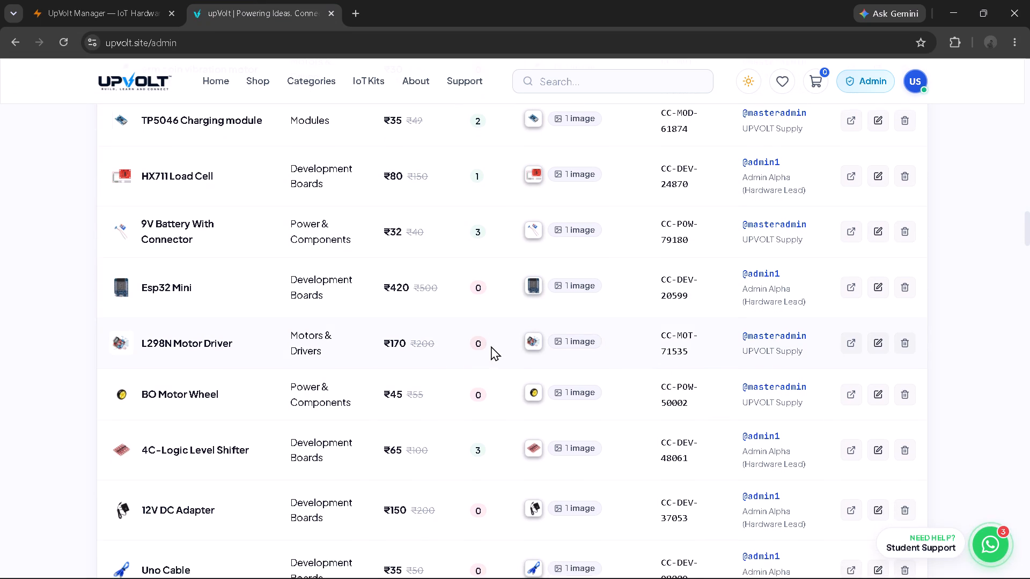
scroll(491, 346, "down", 1)
left_click(144, 4)
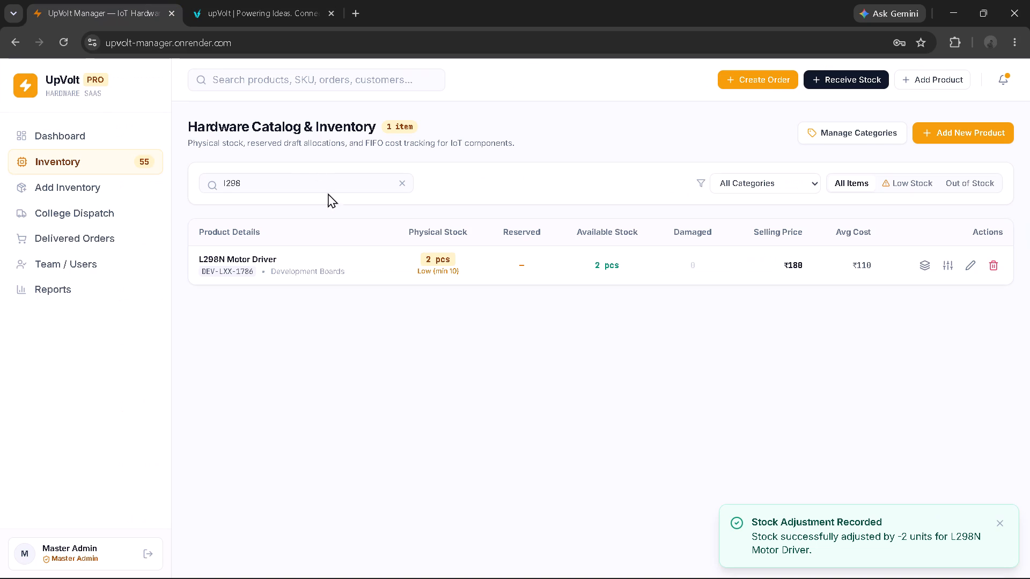
left_click(294, 188)
key("BackSpace")
key("BackSpace")
key("BackSpace")
key("BackSpace")
key("BackSpace")
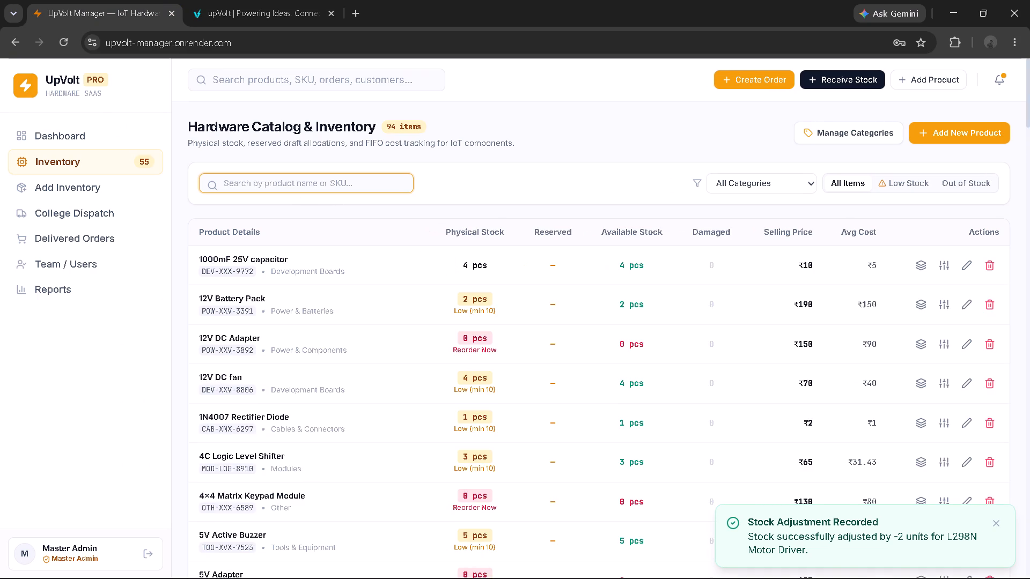
type("bo")
key("space")
type("moto")
left_click(945, 268)
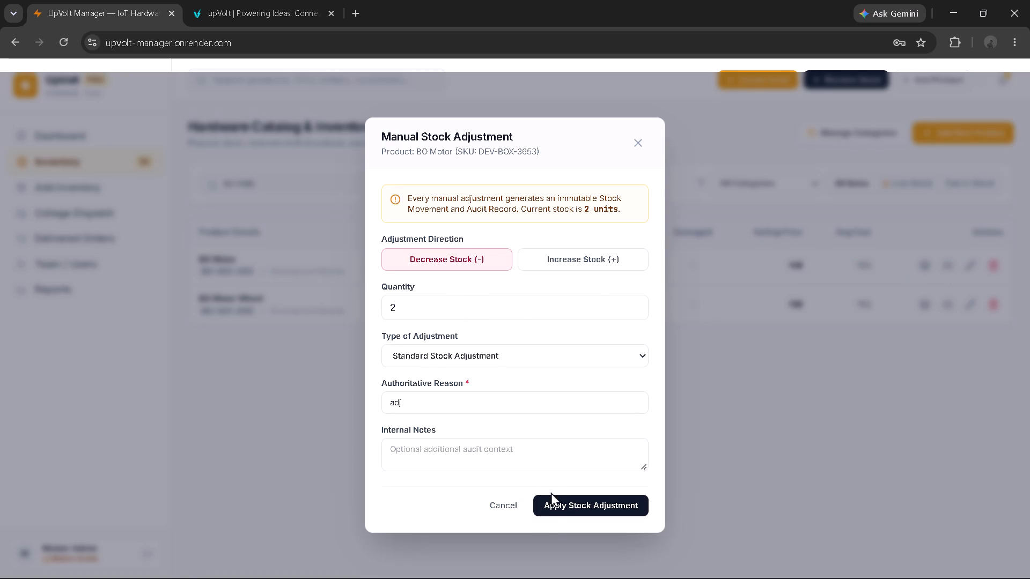
left_click(556, 511)
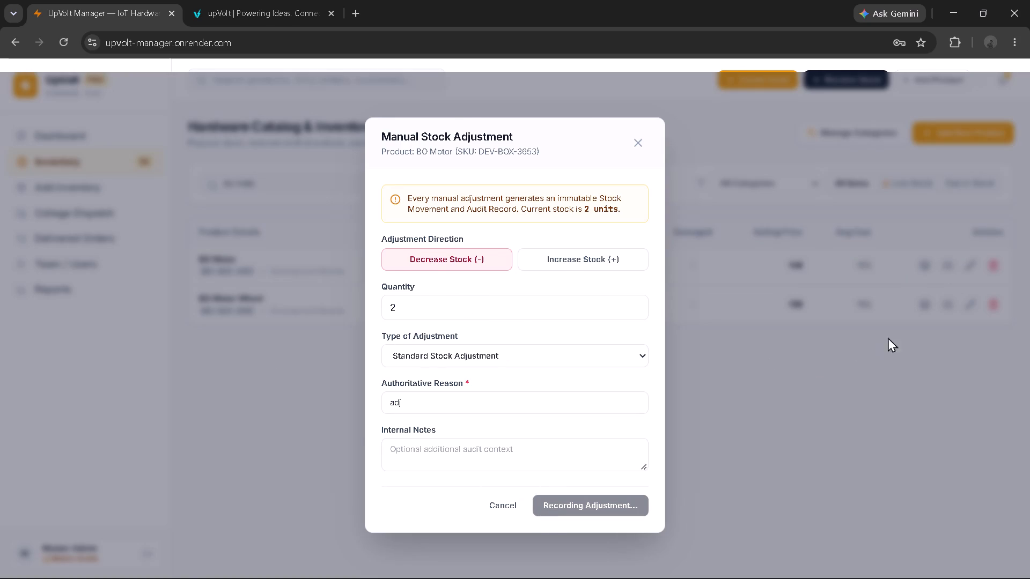
Decrease the stock of BO Motor Wheel in UpVolt Manager by 3 units.
left_click(942, 309)
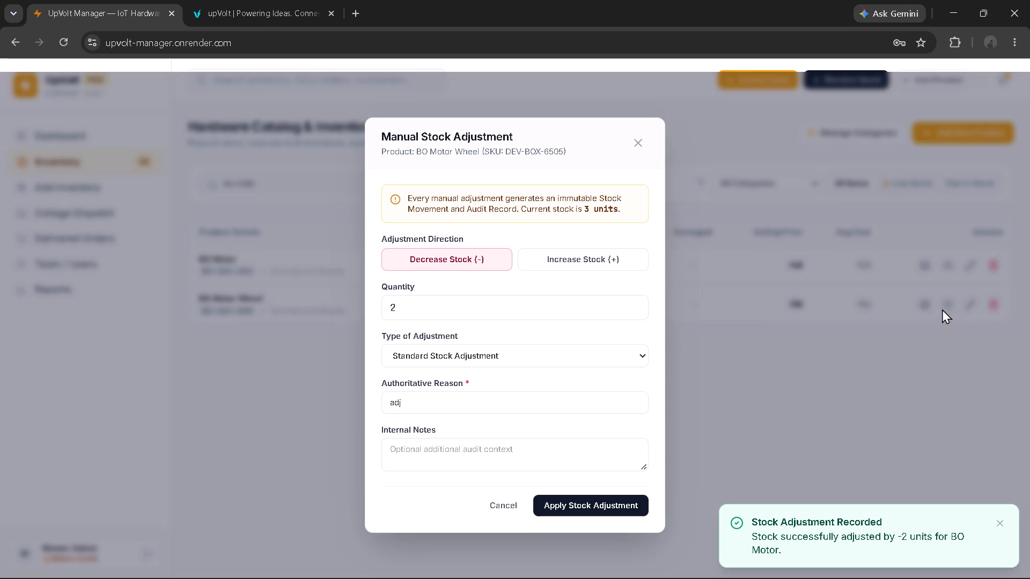
left_click(454, 298)
key("Left")
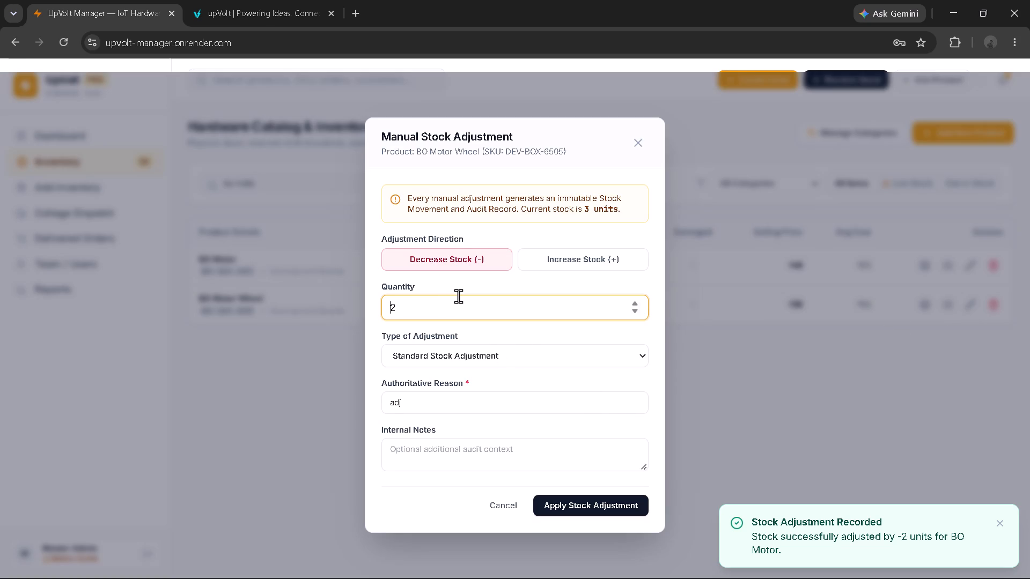
key("3")
key("Right")
key("BackSpace")
left_click(559, 506)
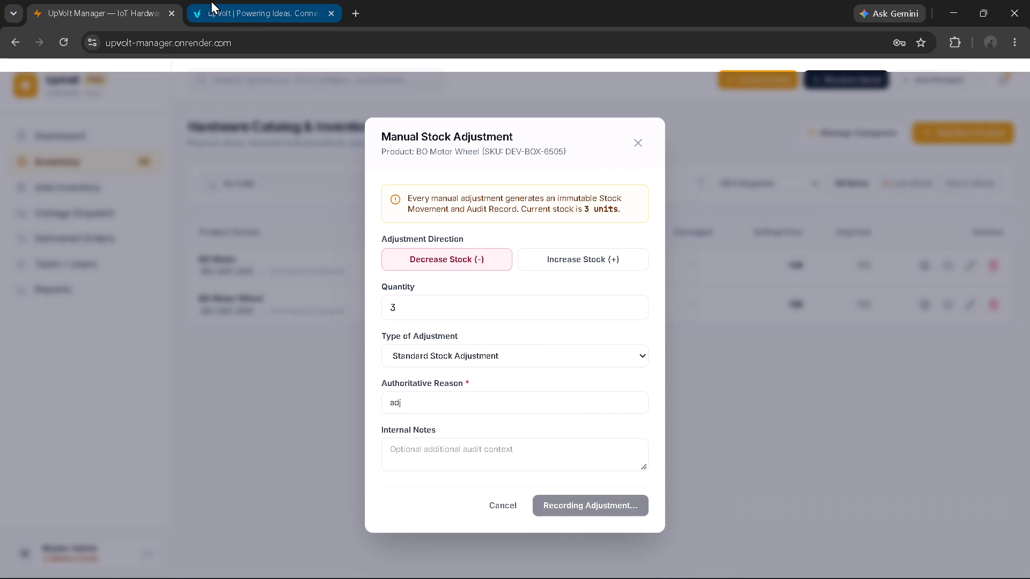
After checking the upVolt store's admin list, search the UpVolt Manager inventory for "12v" and decrease 12V Battery Pack's stock by 2 units.
left_click(211, 0)
scroll(275, 290, "down", 1)
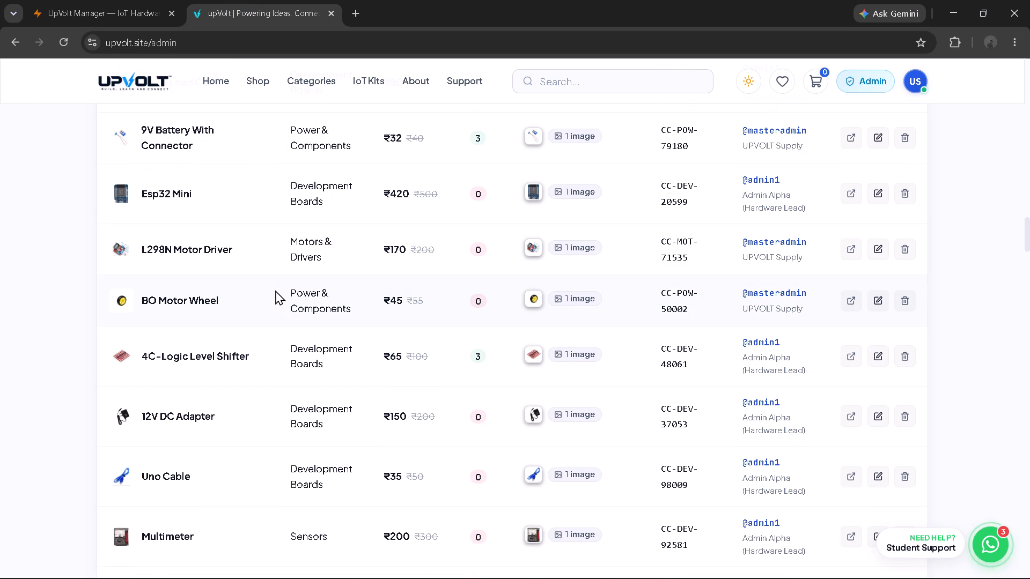
scroll(275, 290, "down", 2)
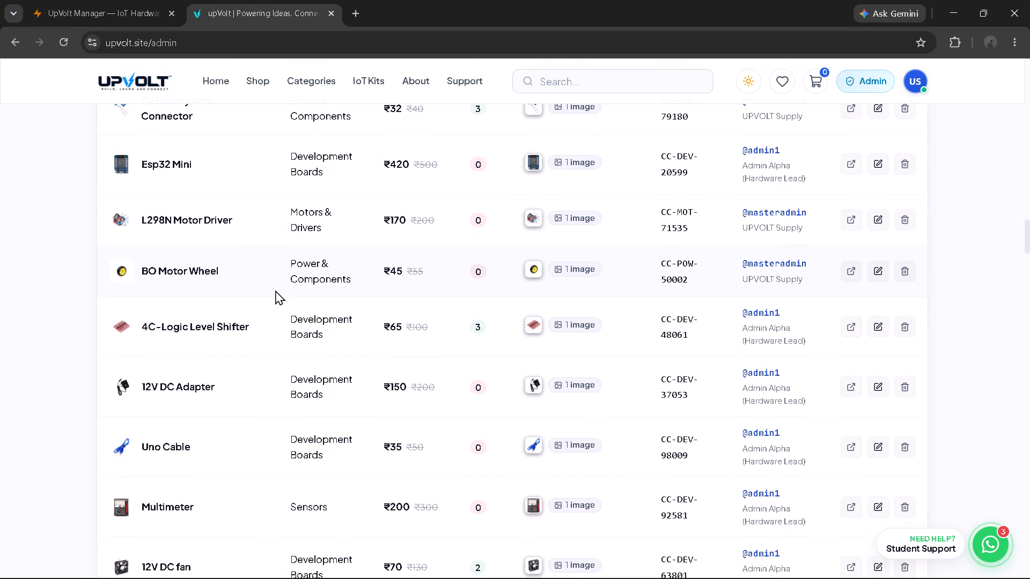
left_click(100, 1)
left_click(297, 176)
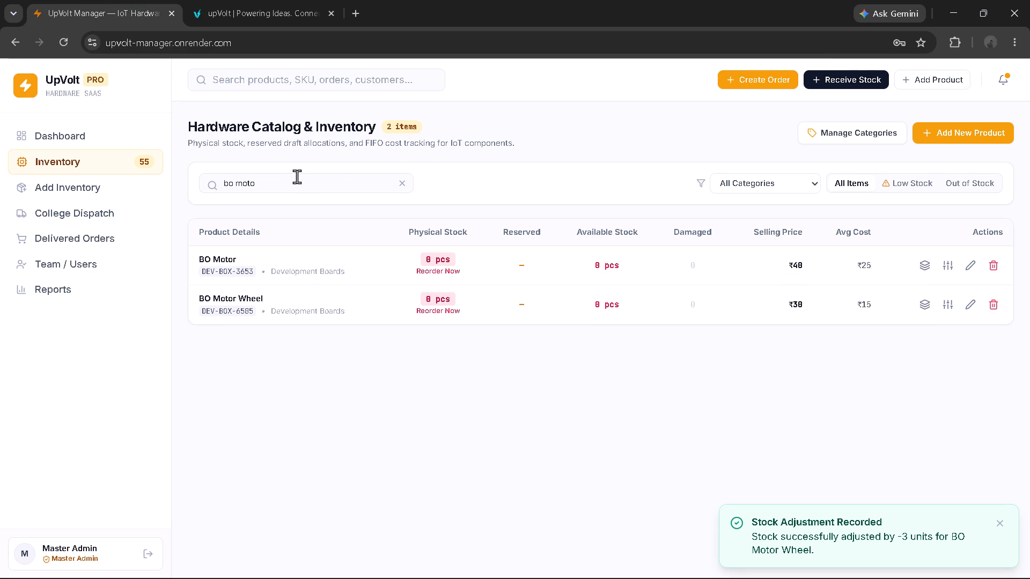
key("BackSpace")
key("BackSpace")
key("BackSpace")
key("BackSpace")
key("BackSpace")
key("BackSpace")
key("BackSpace")
key("BackSpace")
key("BackSpace")
key("BackSpace")
key("BackSpace")
key("BackSpace")
key("BackSpace")
key("BackSpace")
key("BackSpace")
key("BackSpace")
type("12")
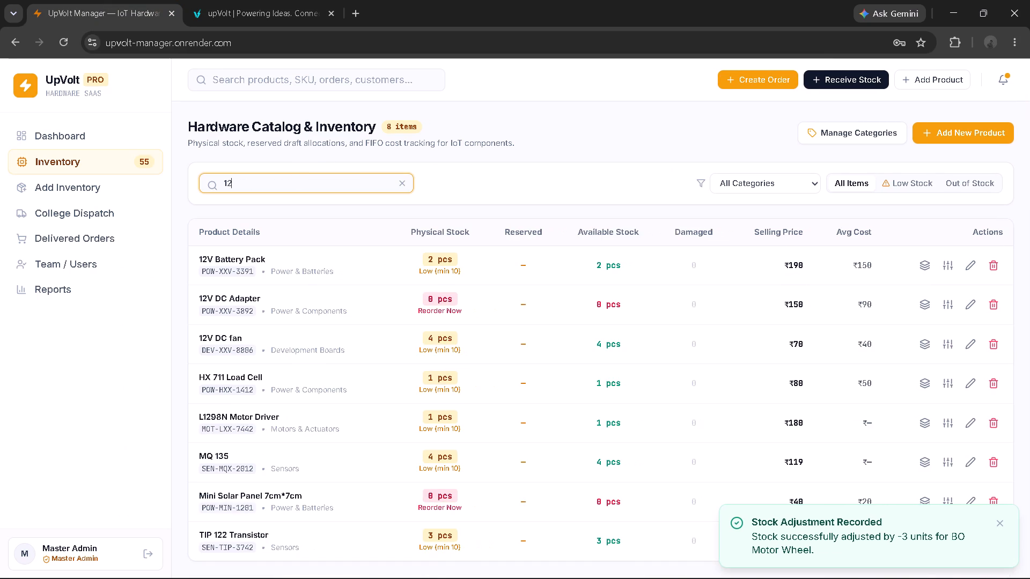
type("v")
key("space")
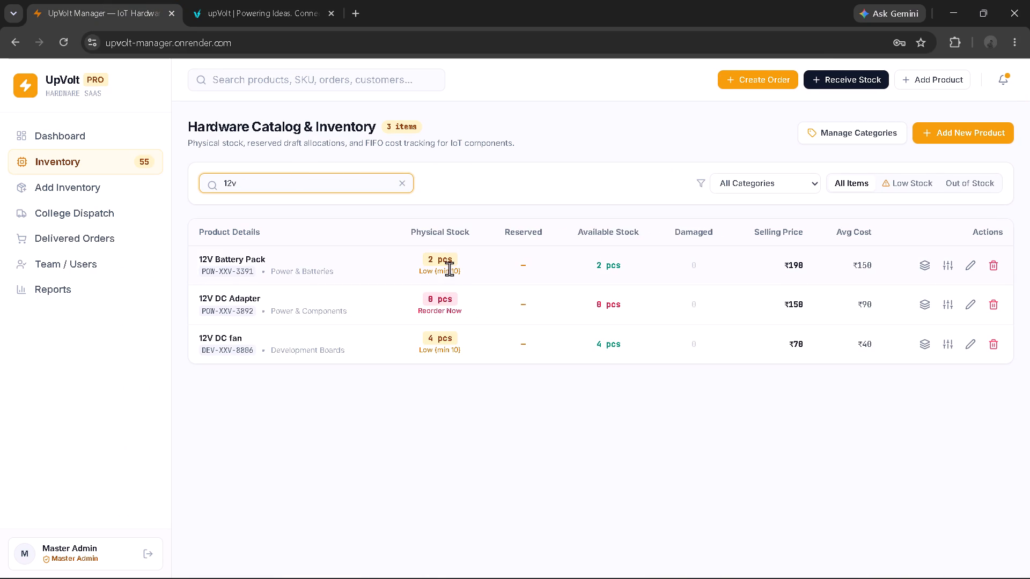
left_click(952, 273)
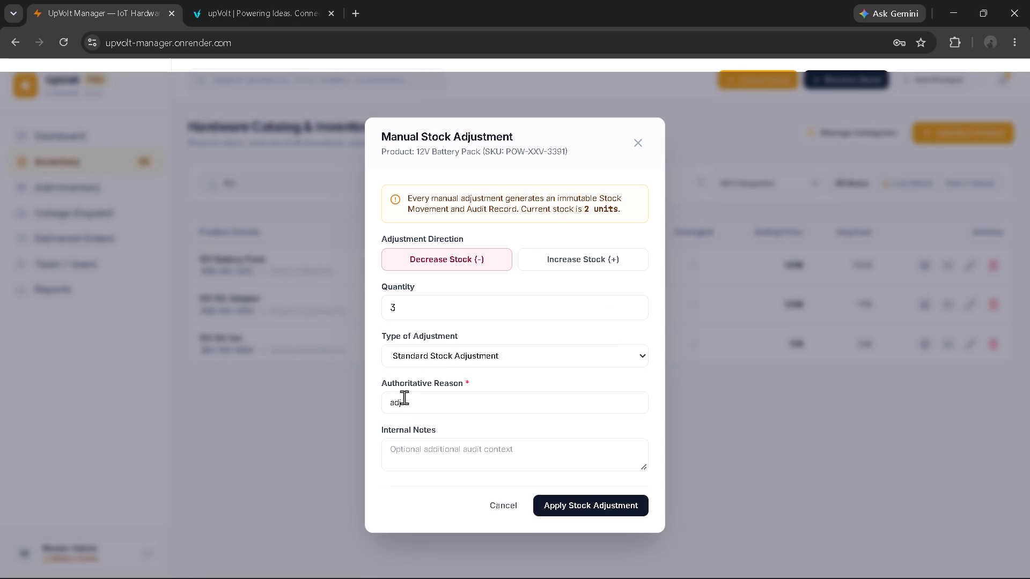
left_click(467, 316)
key("BackSpace")
key("Left")
key("2")
key("Right")
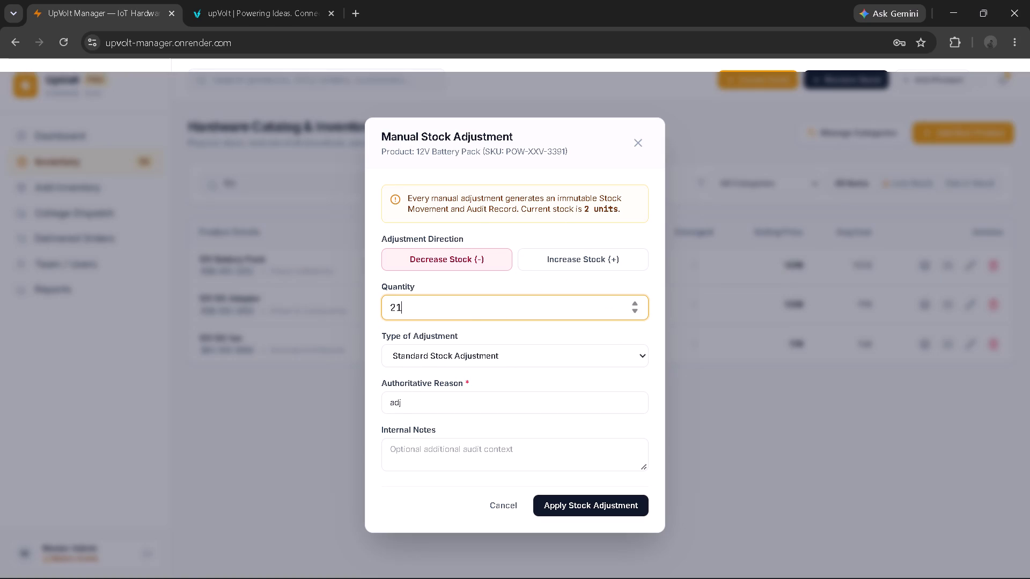
key("BackSpace")
left_click(566, 498)
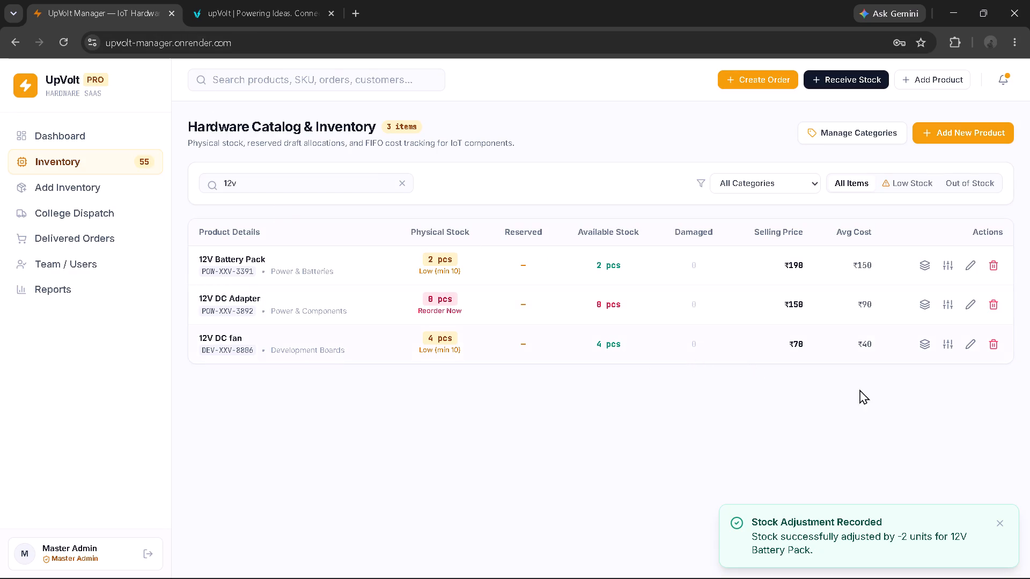
Decrease the stock of 12V DC fan in UpVolt Manager by 2 units.
left_click(946, 343)
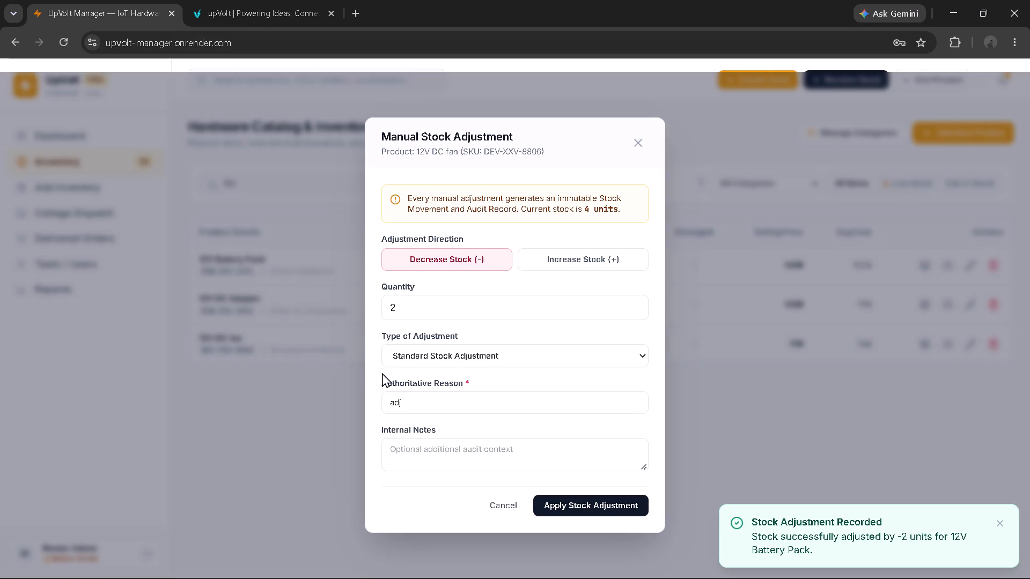
left_click(579, 502)
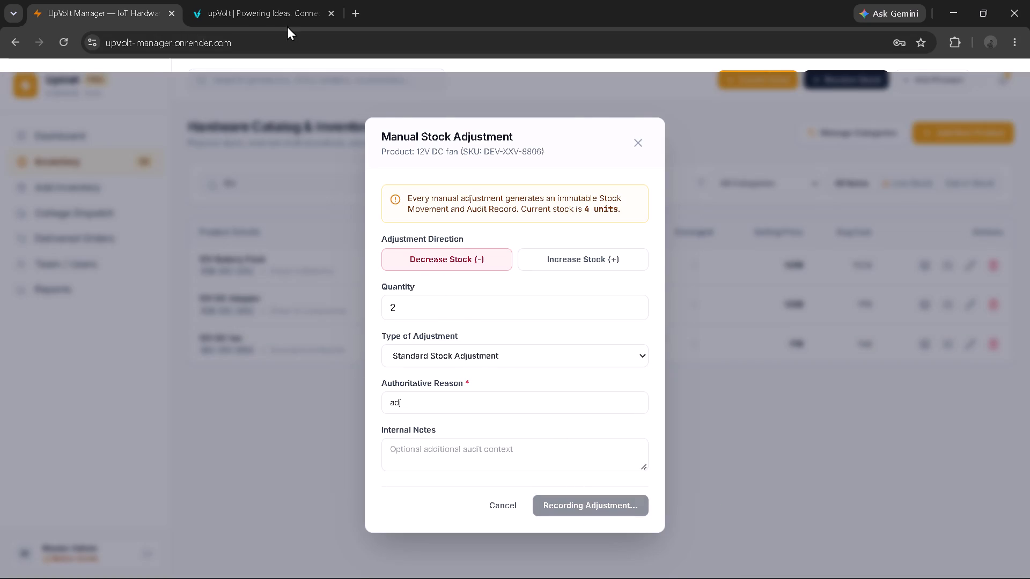
Check the upVolt store's admin list, search UpVolt Manager for "multi" and permanently delete the duplicate Multimeter in Tools & Equipment, confirming with "delete".
left_click(216, 1)
scroll(270, 317, "down", 1)
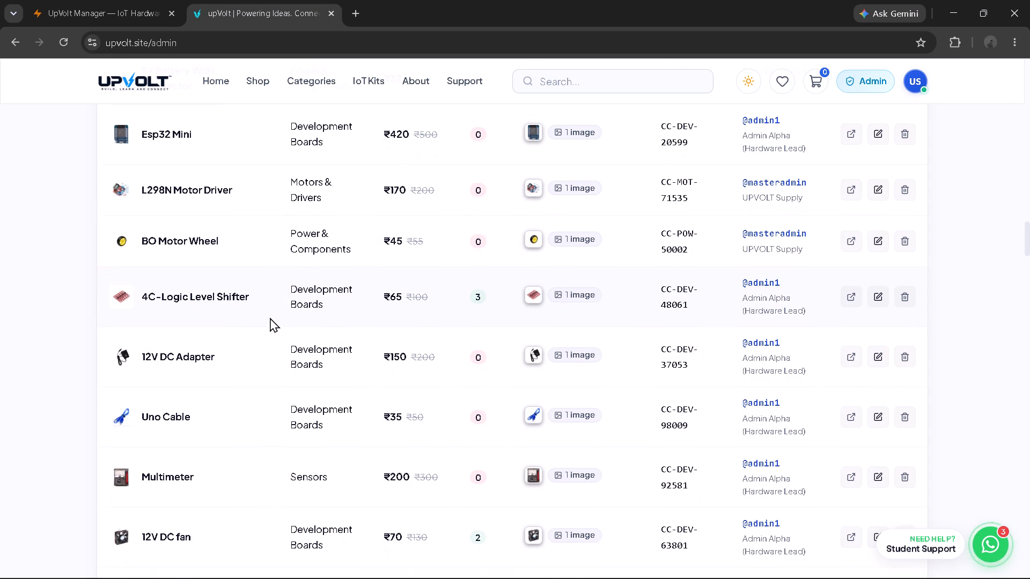
scroll(270, 317, "down", 1)
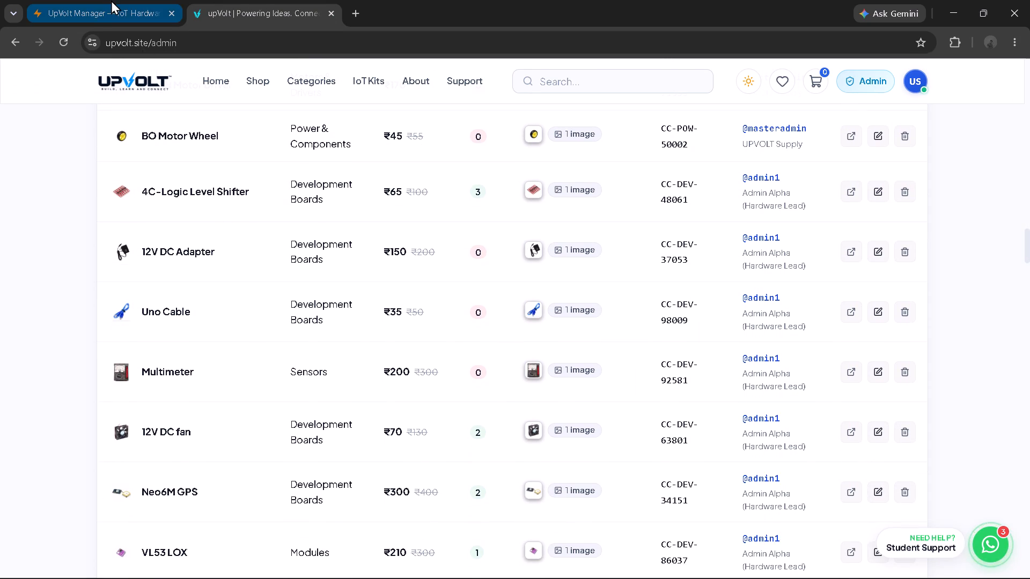
left_click(109, 2)
left_click(308, 181)
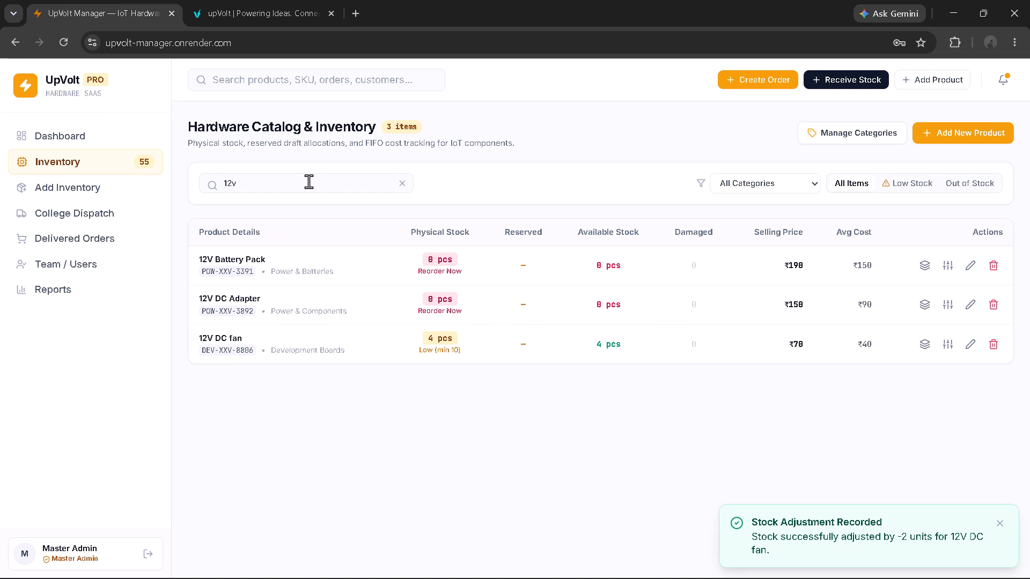
key("BackSpace")
key("BackSpace")
key("BackSpace")
key("BackSpace")
type("multi")
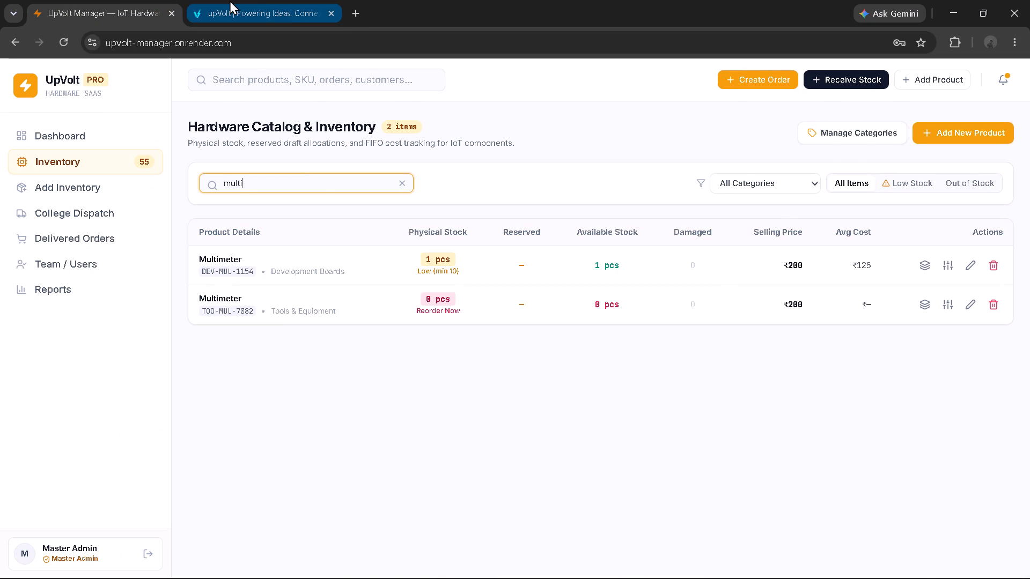
left_click(230, 0)
left_click(118, 0)
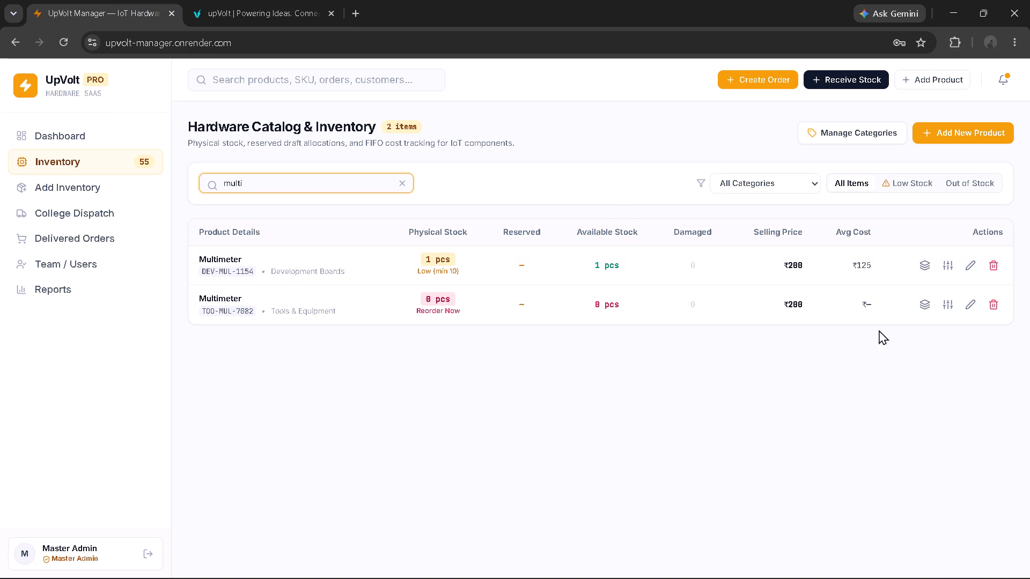
left_click(995, 302)
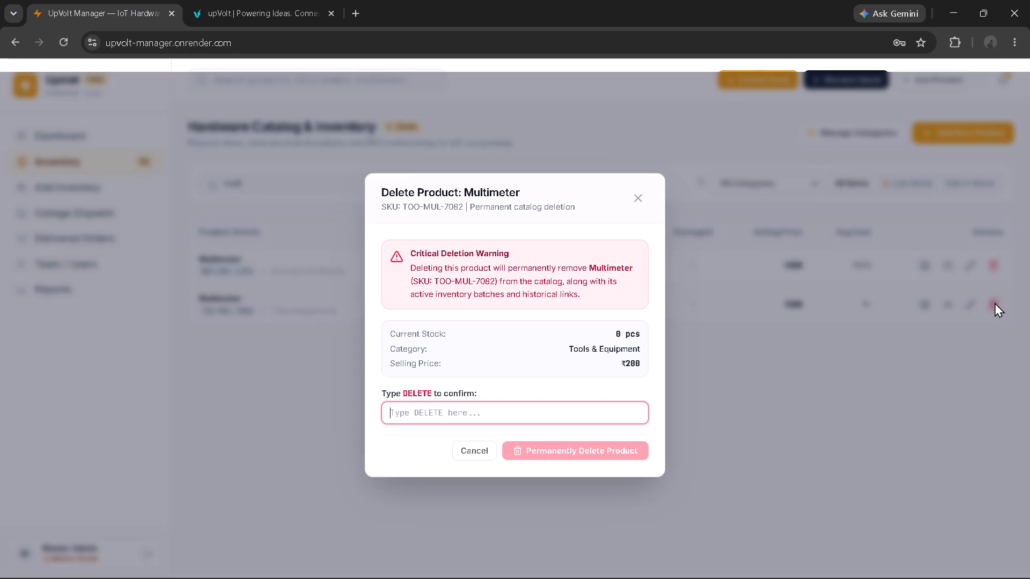
type("delete")
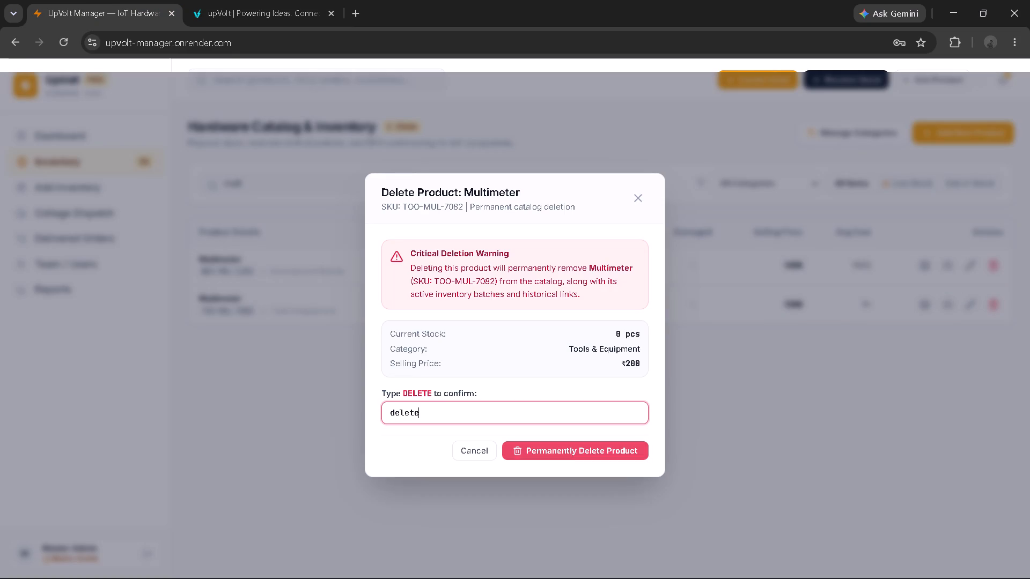
left_click(576, 447)
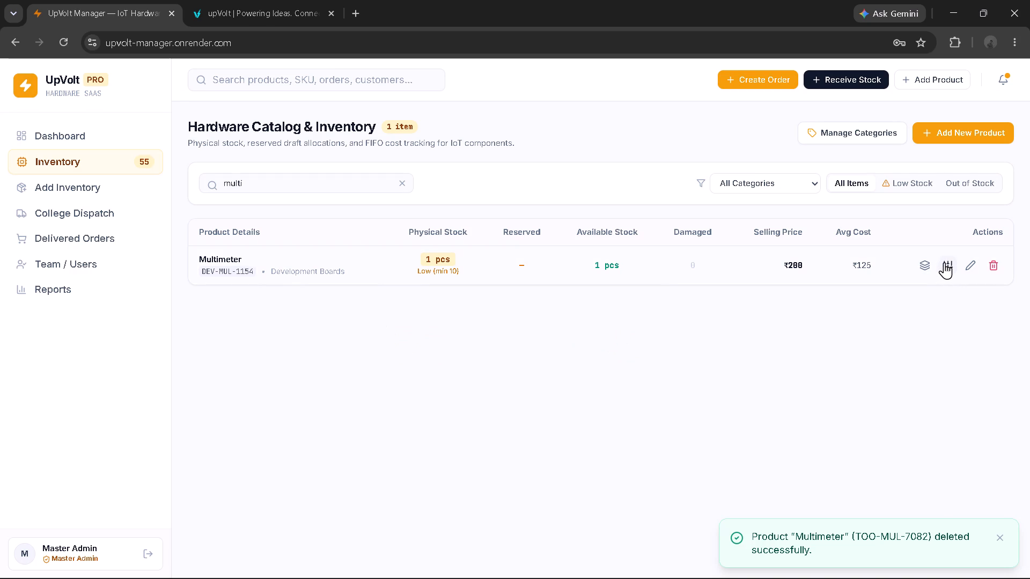
Decrease the remaining Multimeter's stock in UpVolt Manager by 1 unit.
left_click(944, 262)
left_click(531, 306)
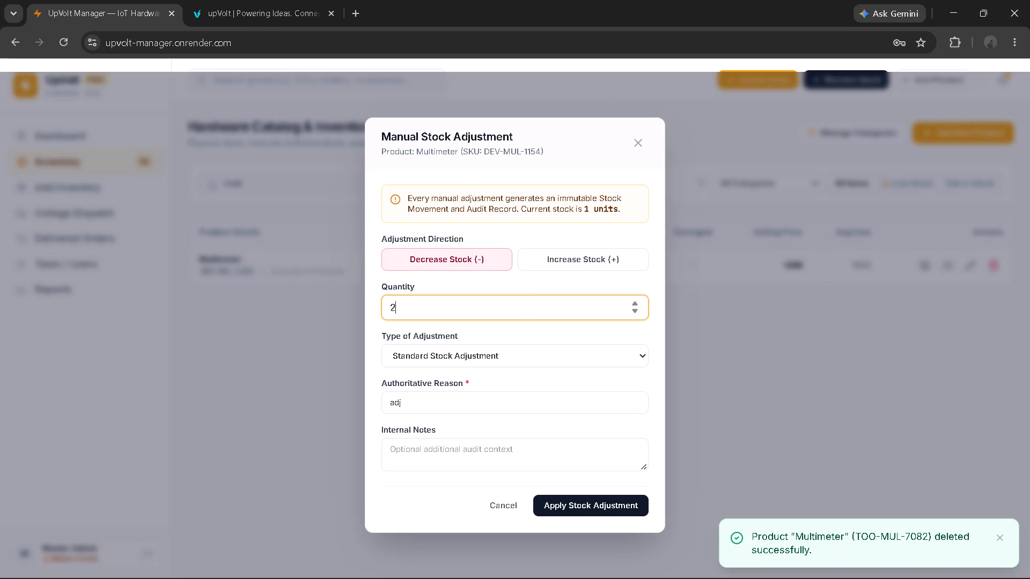
key("BackSpace")
left_click(555, 502)
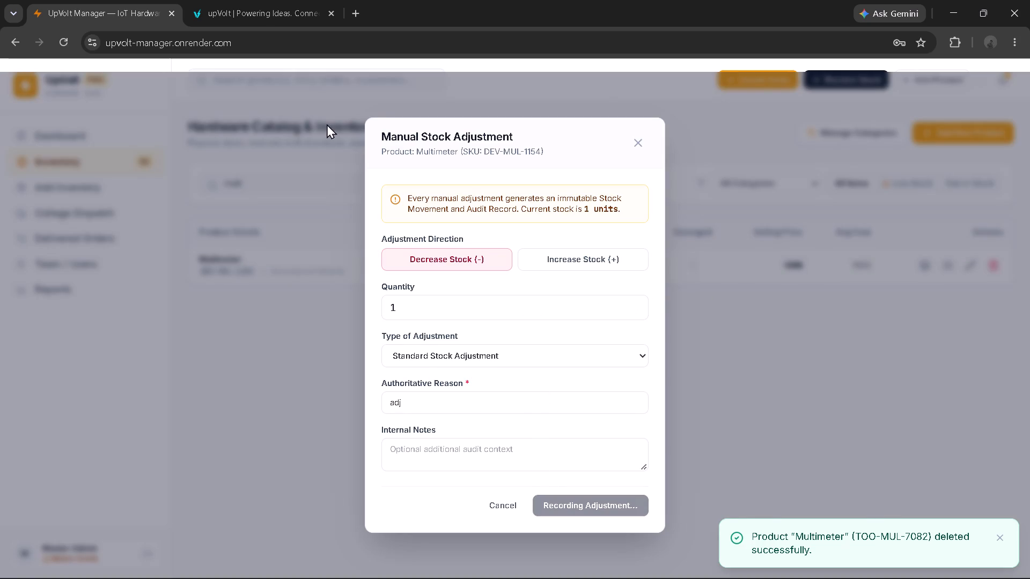
Check the upVolt store's admin list for Neo6M GPS and search the UpVolt Manager inventory for "neo" to compare its stock.
left_click(234, 1)
scroll(268, 236, "down", 1)
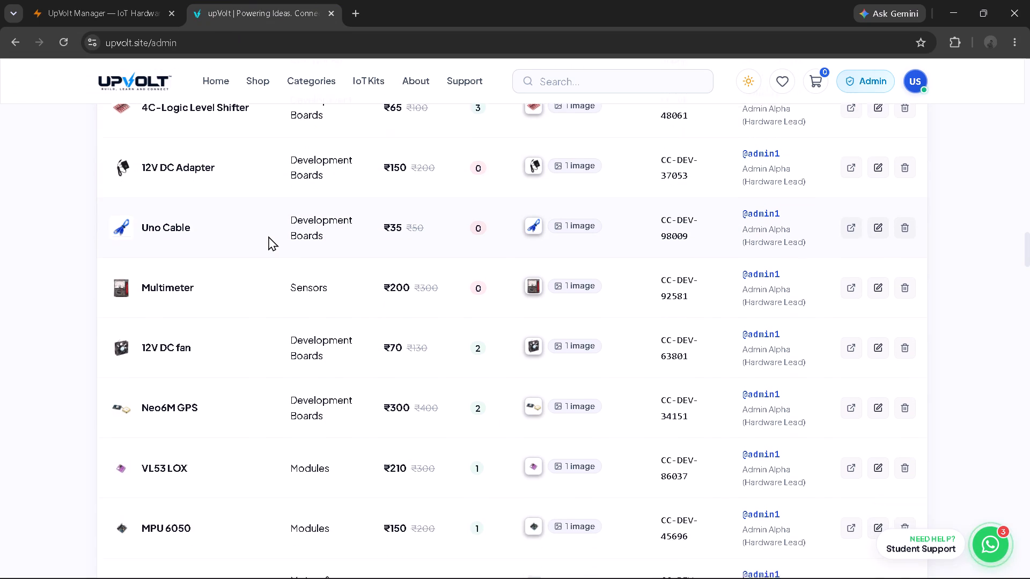
scroll(268, 236, "down", 1)
left_click(57, 1)
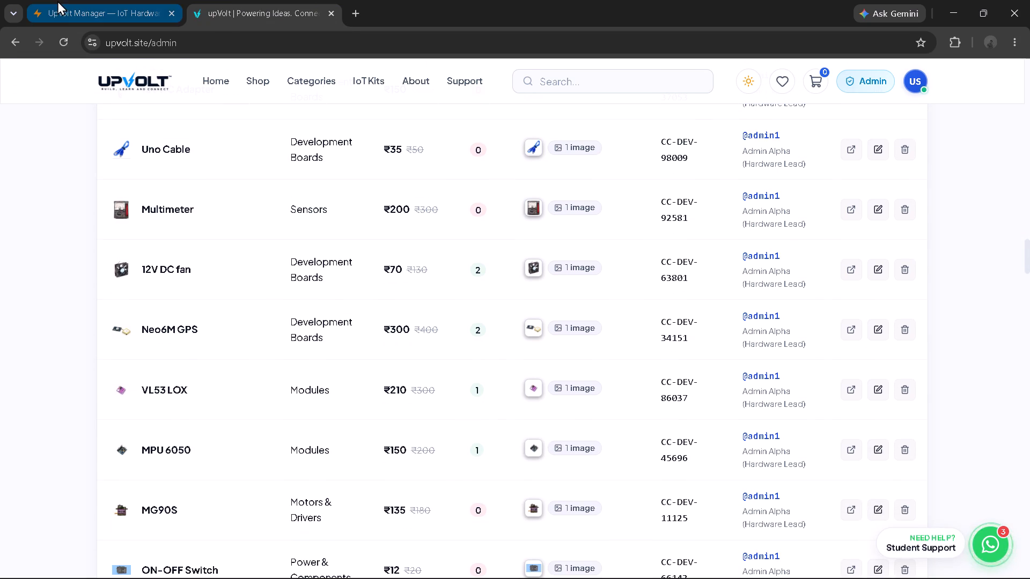
left_click(285, 186)
key("BackSpace")
key("BackSpace")
key("BackSpace")
key("BackSpace")
key("BackSpace")
key("BackSpace")
key("BackSpace")
key("BackSpace")
key("BackSpace")
key("BackSpace")
key("BackSpace")
key("BackSpace")
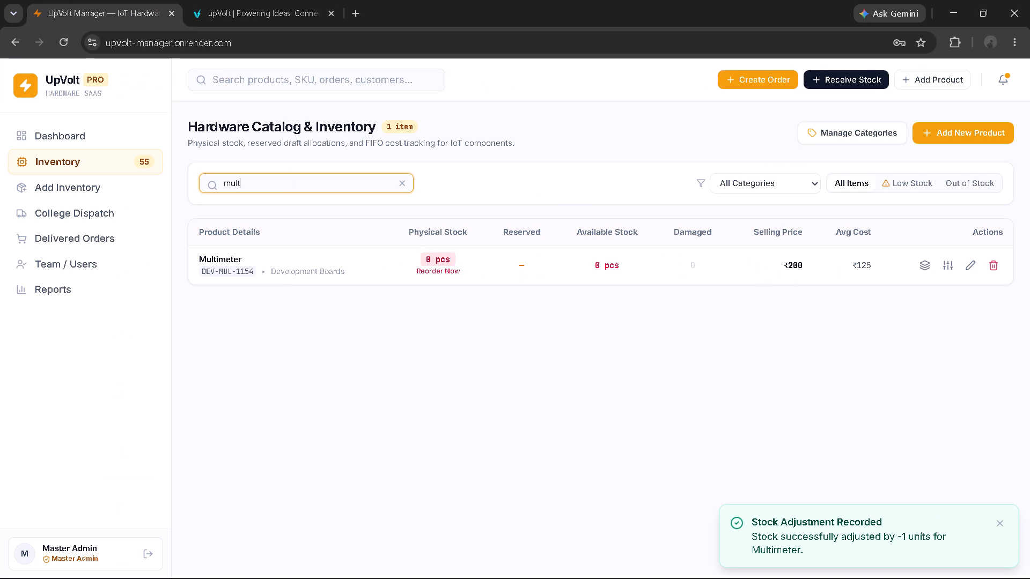
type("neo")
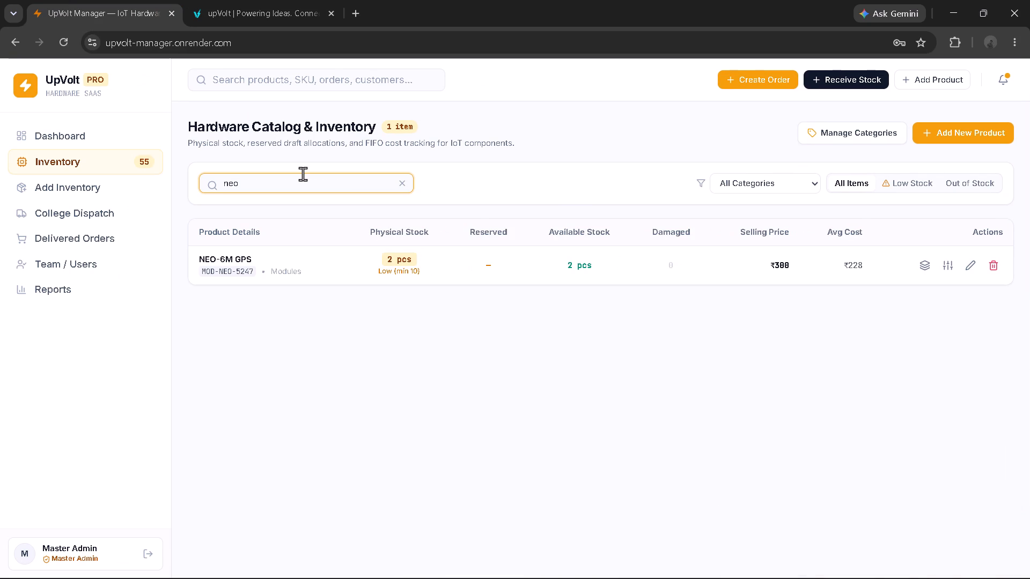
Check the store's admin list, search UpVolt Manager for "vl5" and permanently delete the duplicate VL53LOX in Modules, confirming with "delete".
key("BackSpace")
key("BackSpace")
key("BackSpace")
left_click(257, 0)
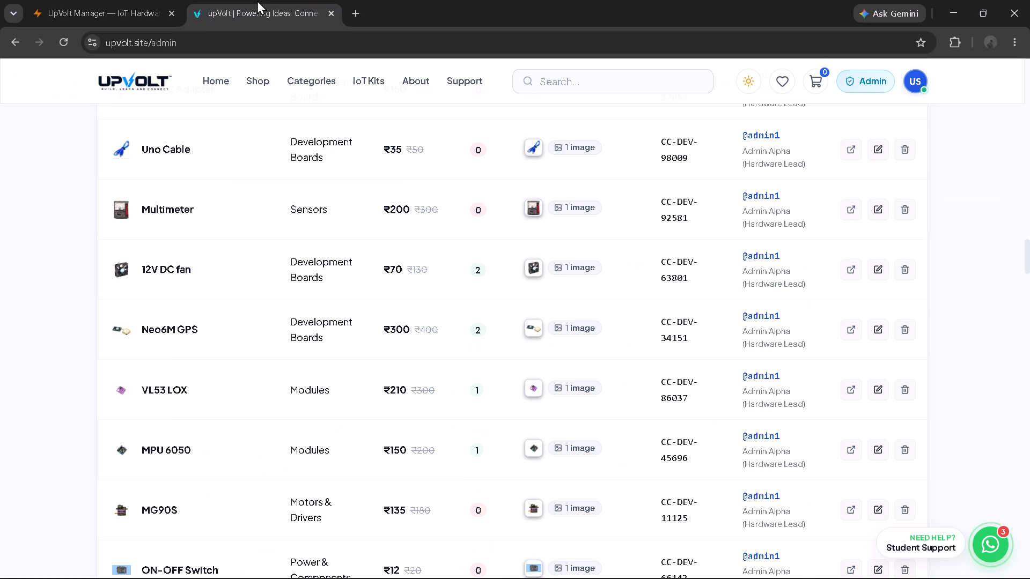
scroll(239, 272, "down", 1)
left_click(133, 0)
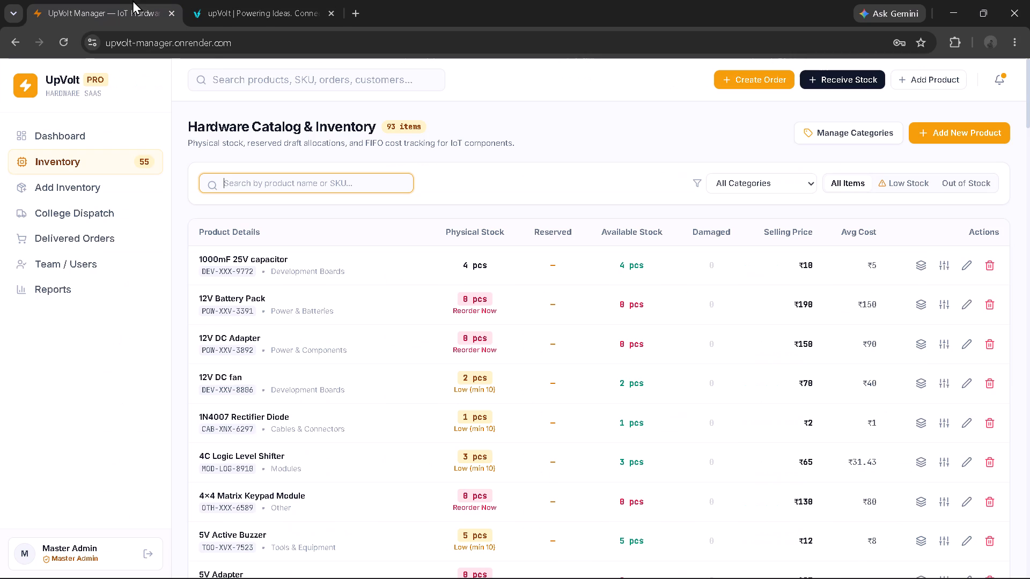
type("vl5")
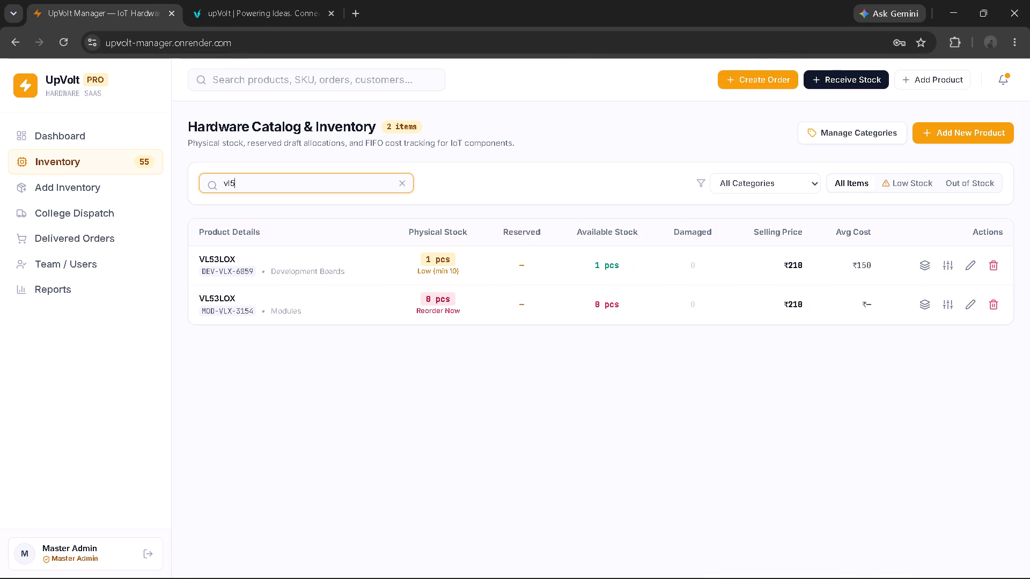
left_click(994, 308)
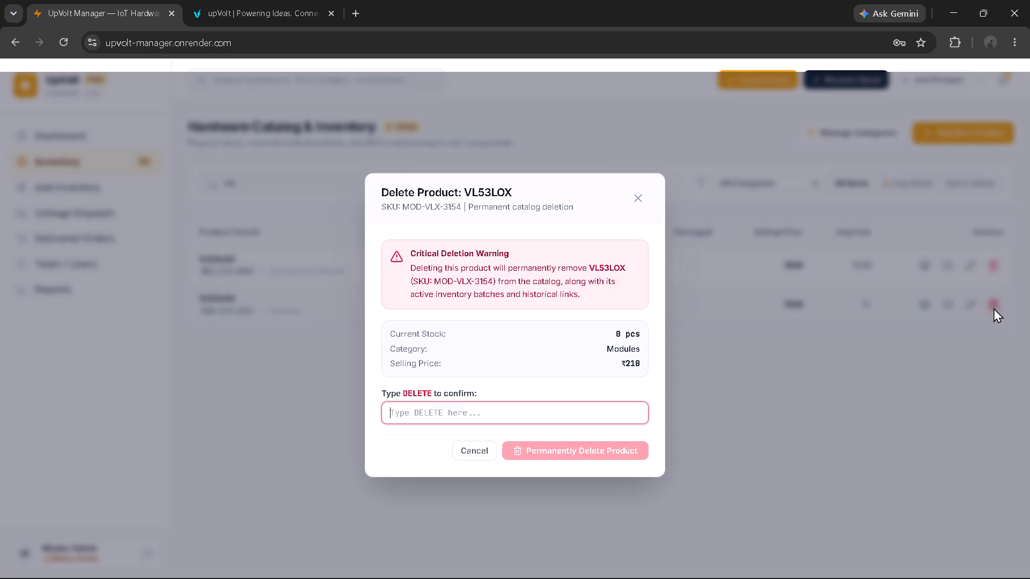
type("delete")
left_click(553, 443)
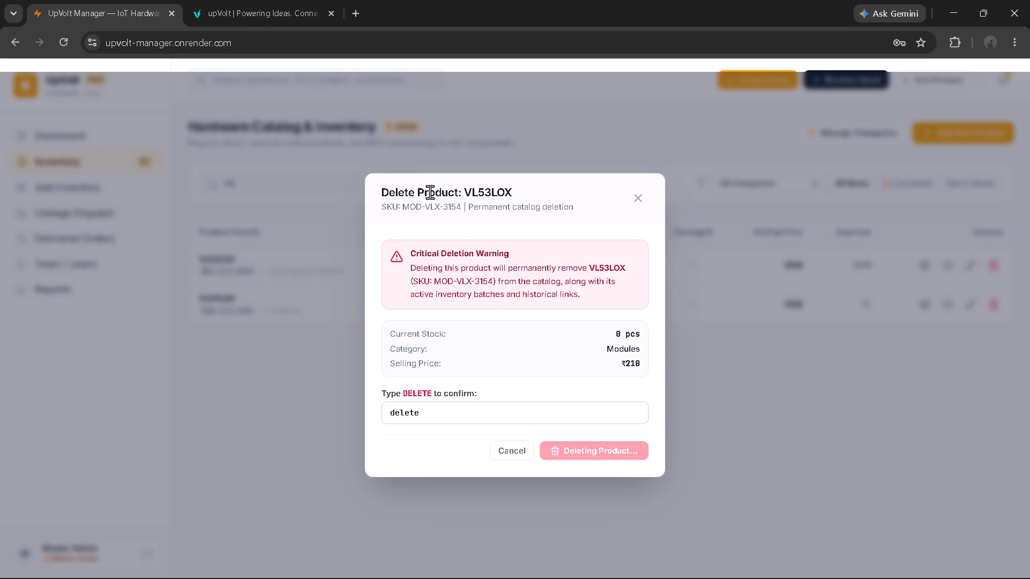
Check the store's admin list for the next product and search the UpVolt Manager inventory for "mpu" to compare its stock.
left_click(284, 1)
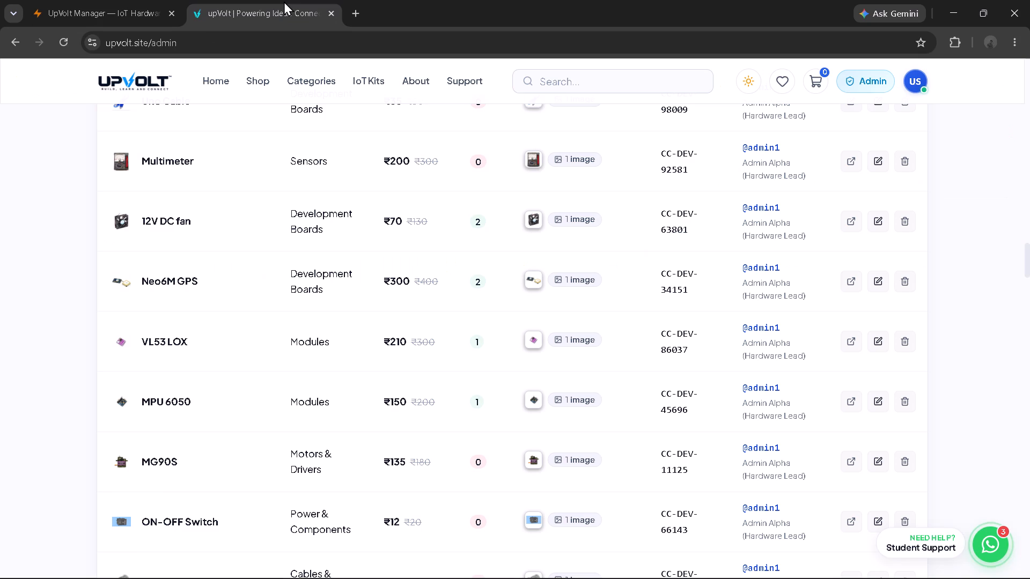
left_click(113, 1)
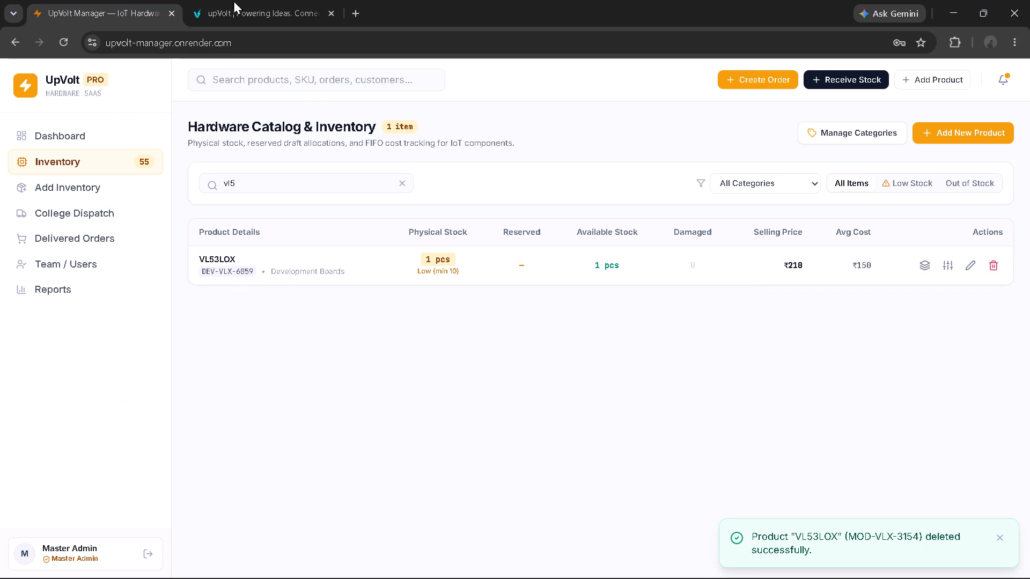
left_click(216, 1)
scroll(234, 291, "down", 1)
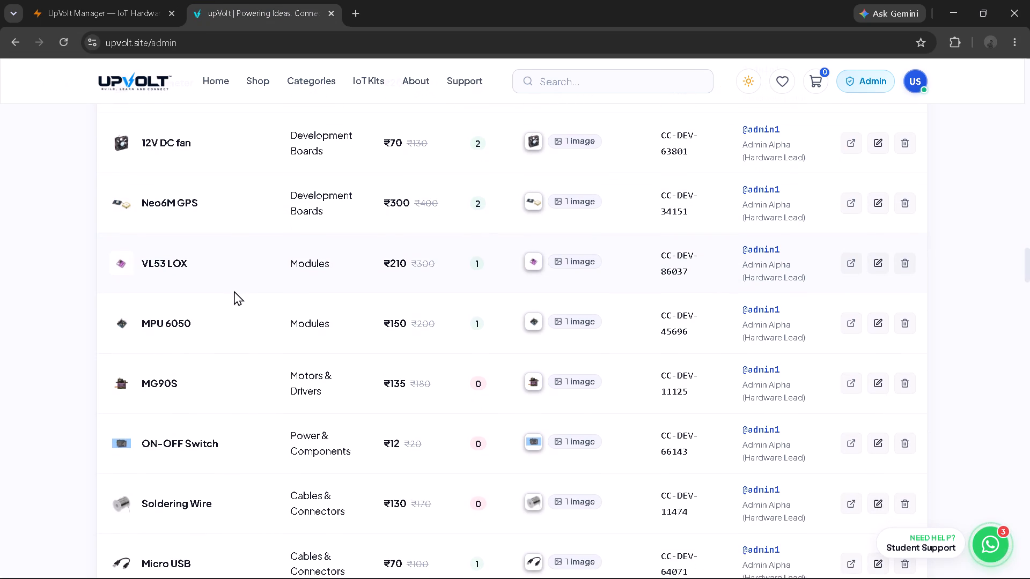
left_click(116, 2)
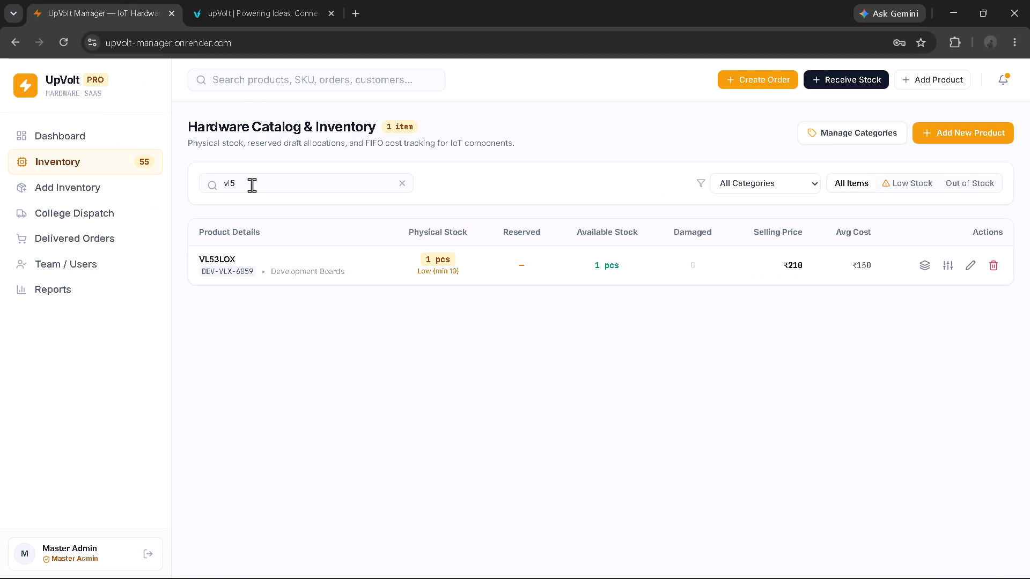
left_click(251, 185)
key("BackSpace")
key("BackSpace")
key("BackSpace")
type("mpu")
Look up "mpu6050" on Google in a new browser tab.
left_click(251, 0)
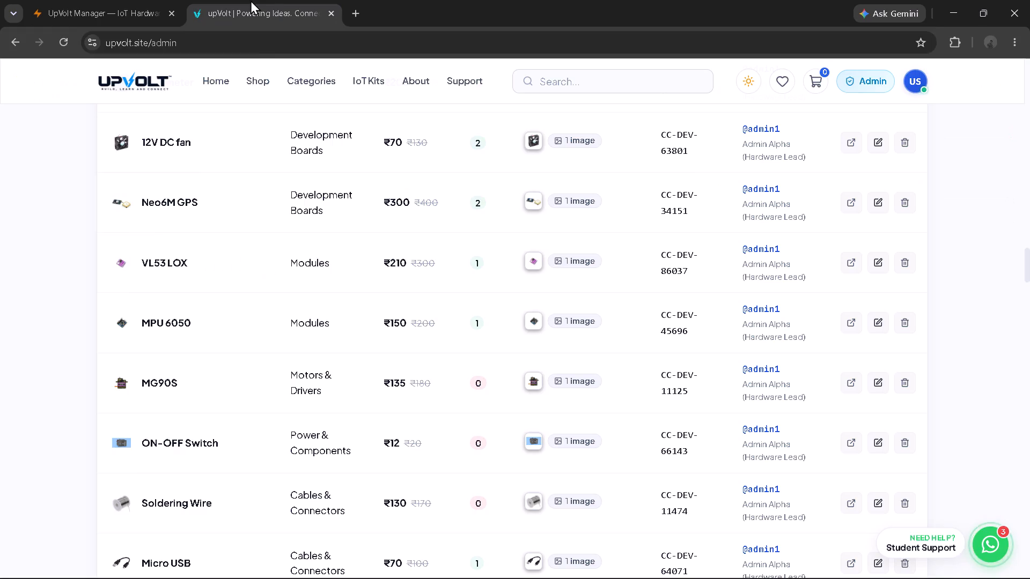
left_click(362, 21)
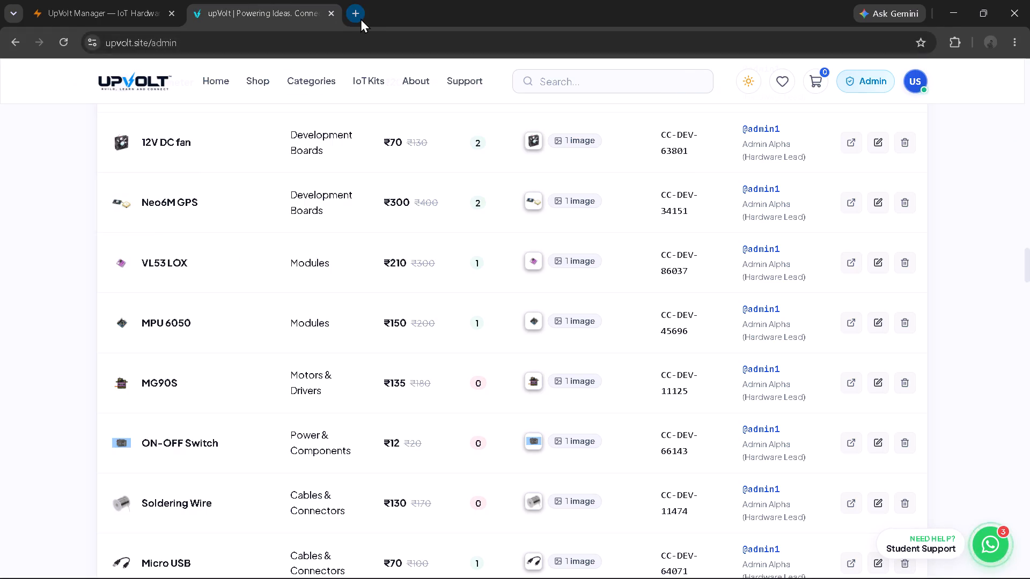
left_click(360, 18)
type("mpu6-5-")
key("BackSpace")
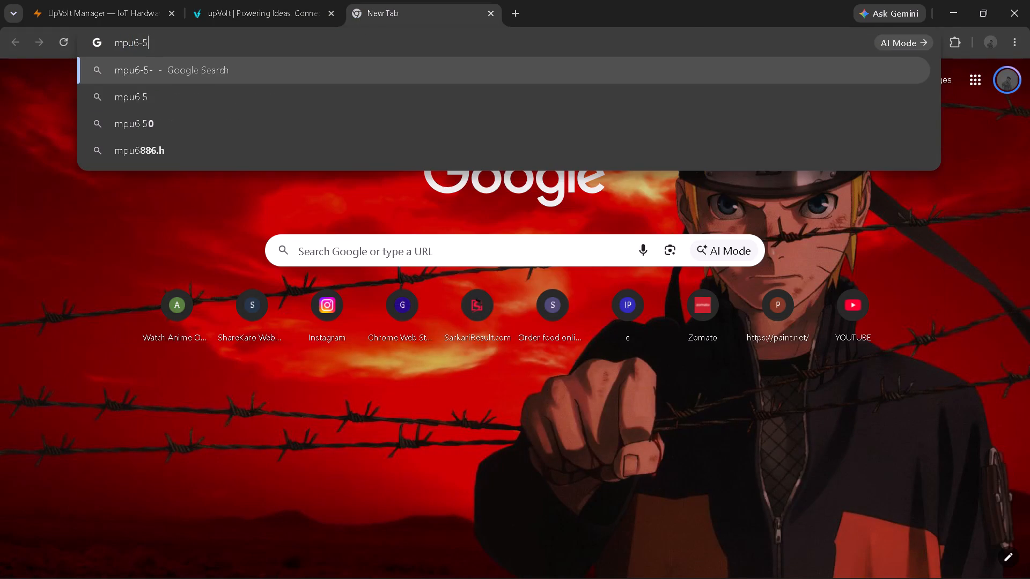
key("BackSpace")
key("BackSpace")
key("BackSpace")
type("6050")
key("Return")
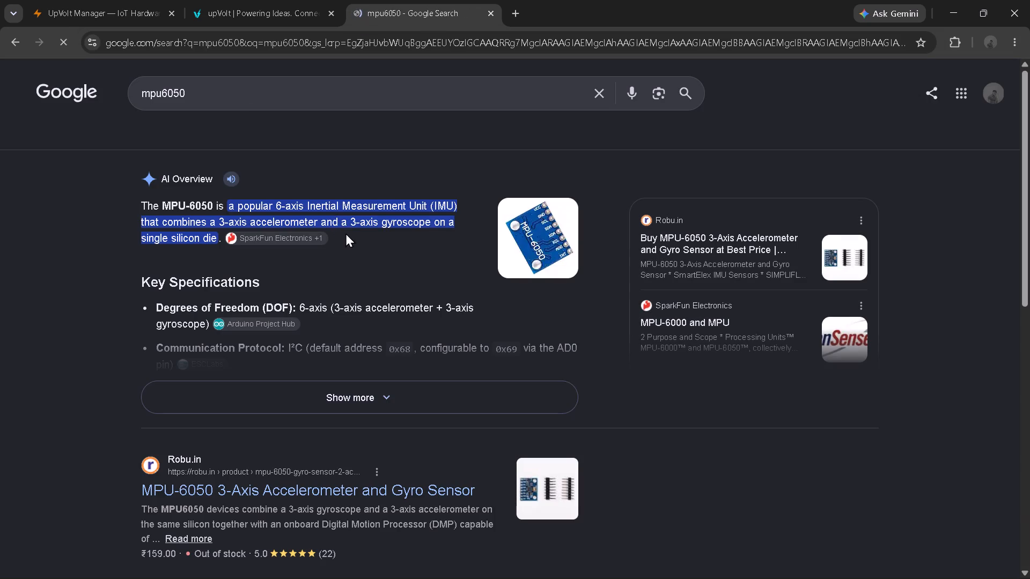
Compare MPU-6050's stock in UpVolt Manager, set MPU 6050's stock quantity to 3 in the upVolt store's admin list and save it.
left_click(154, 1)
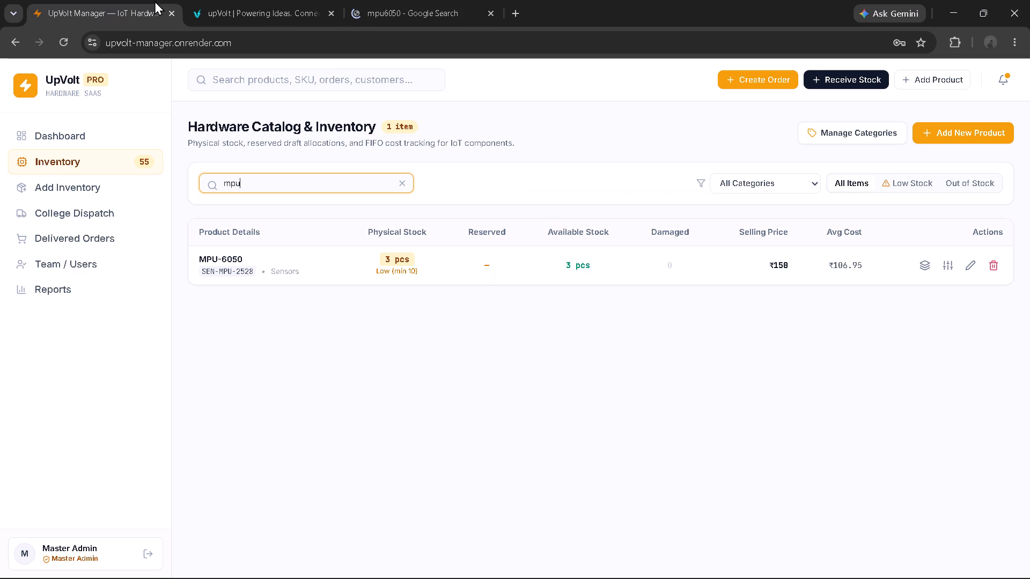
left_click(257, 11)
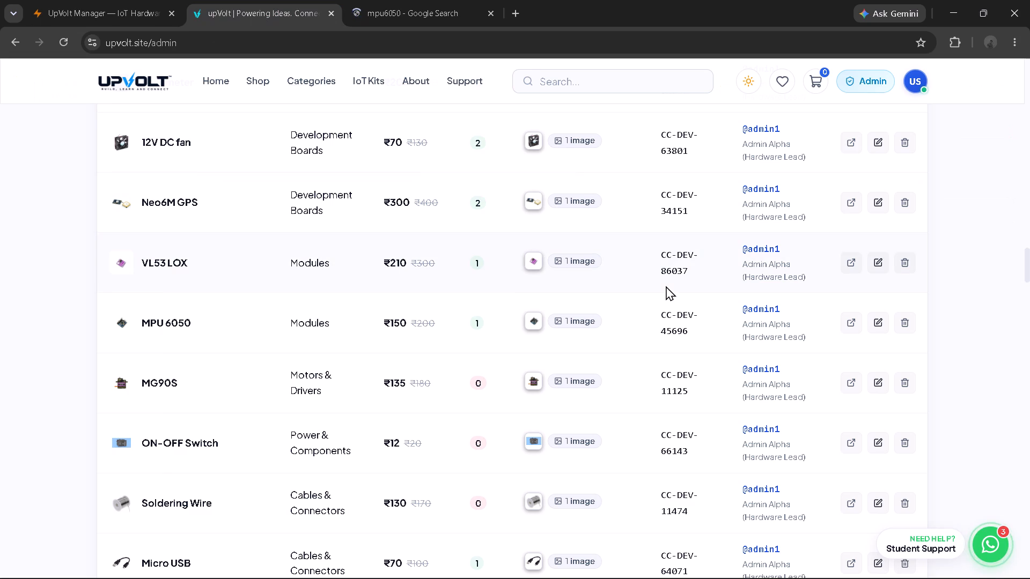
left_click(873, 322)
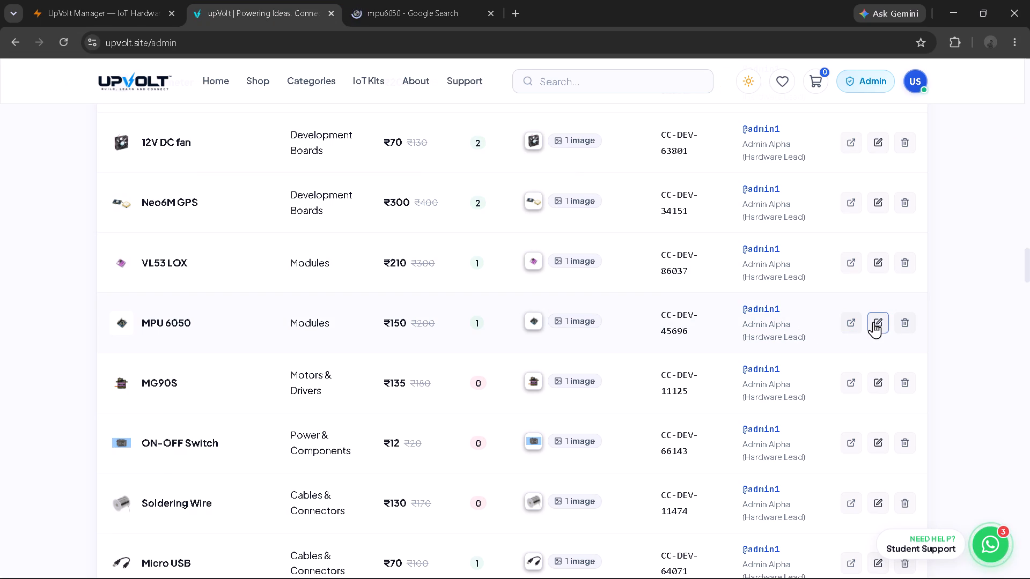
scroll(576, 305, "down", 1)
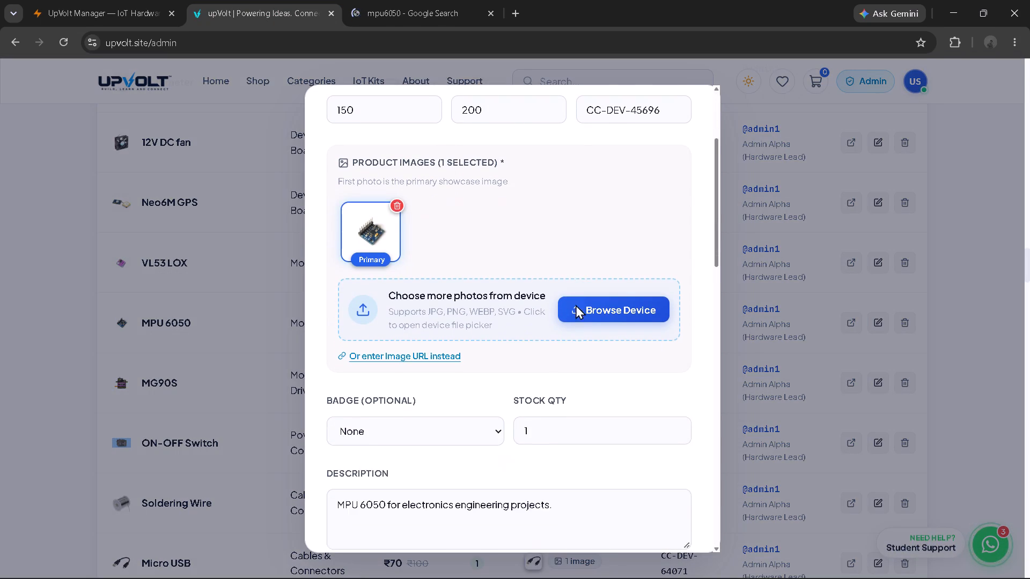
scroll(576, 305, "down", 1)
left_click(547, 405)
key("BackSpace")
key("3")
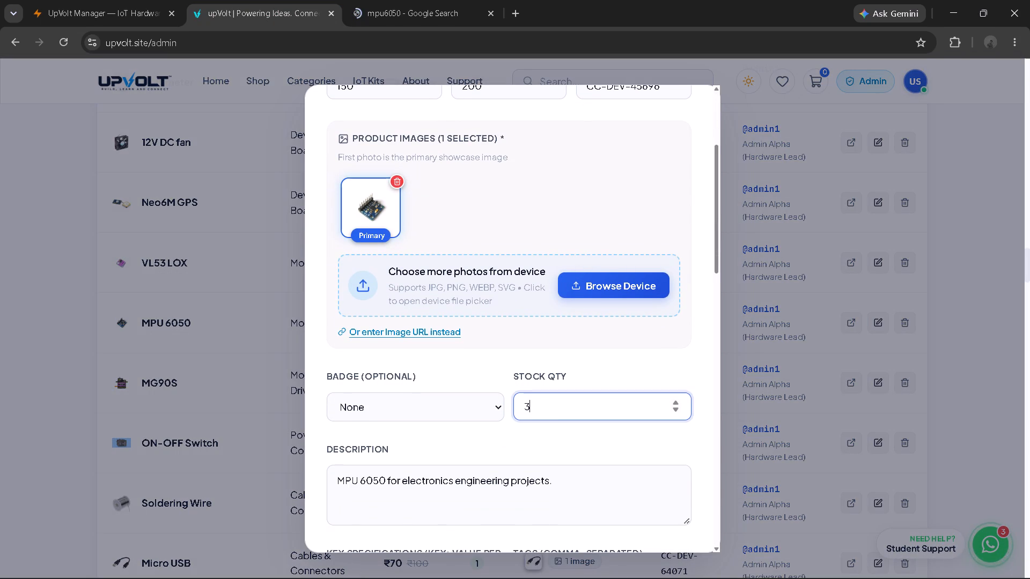
scroll(420, 355, "down", 8)
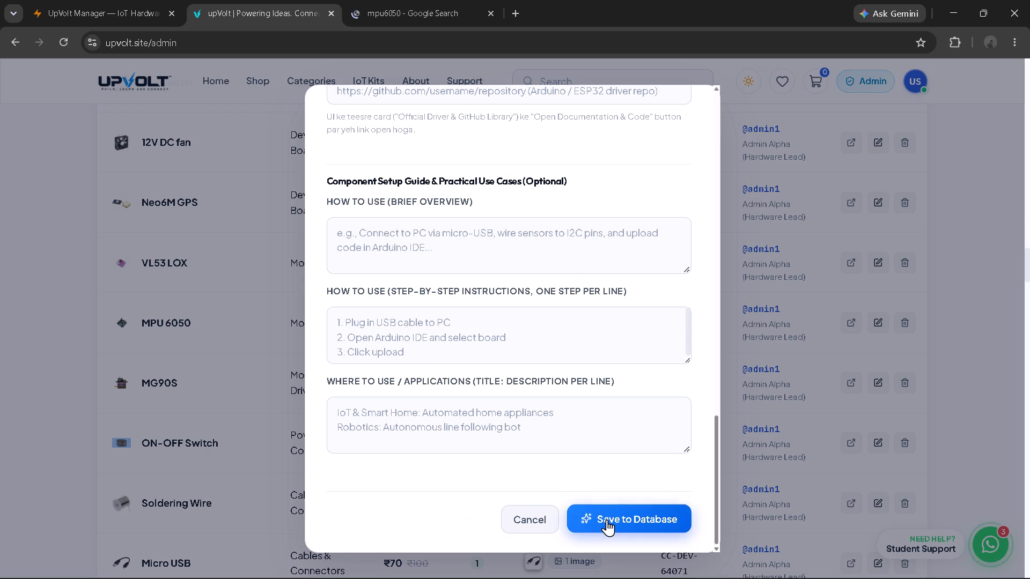
left_click(607, 519)
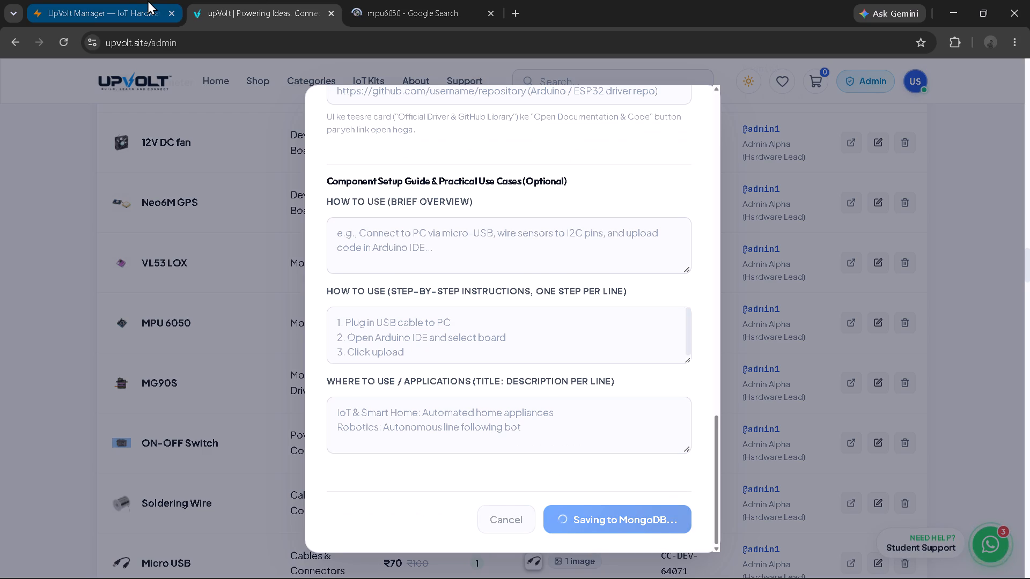
Check the store's admin list, search UpVolt Manager for "mg" and permanently delete the duplicate MG90S Servo Motor in Motors & Drivers, confirming with "delete".
left_click(143, 0)
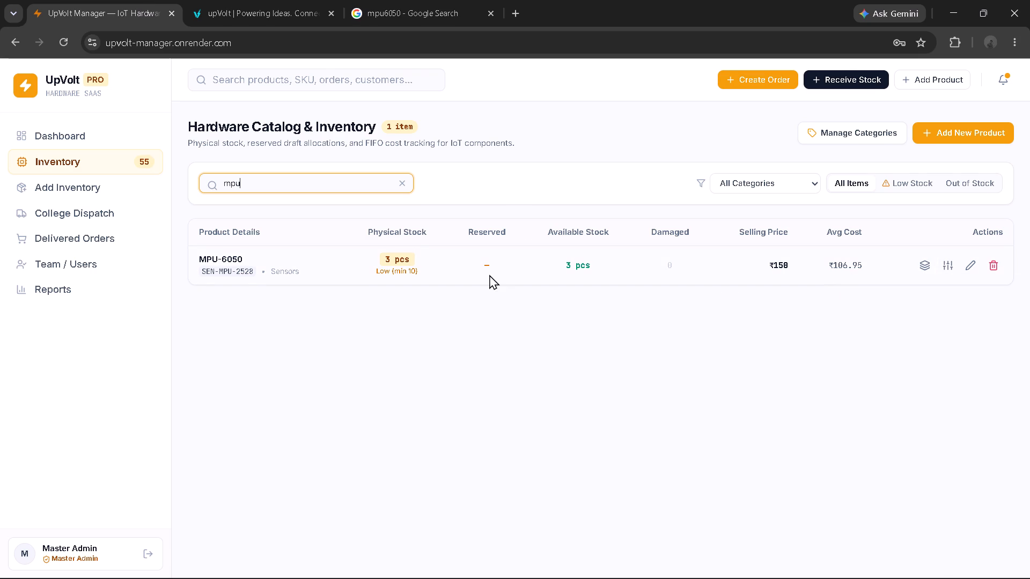
key("BackSpace")
key("BackSpace")
key("BackSpace")
key("BackSpace")
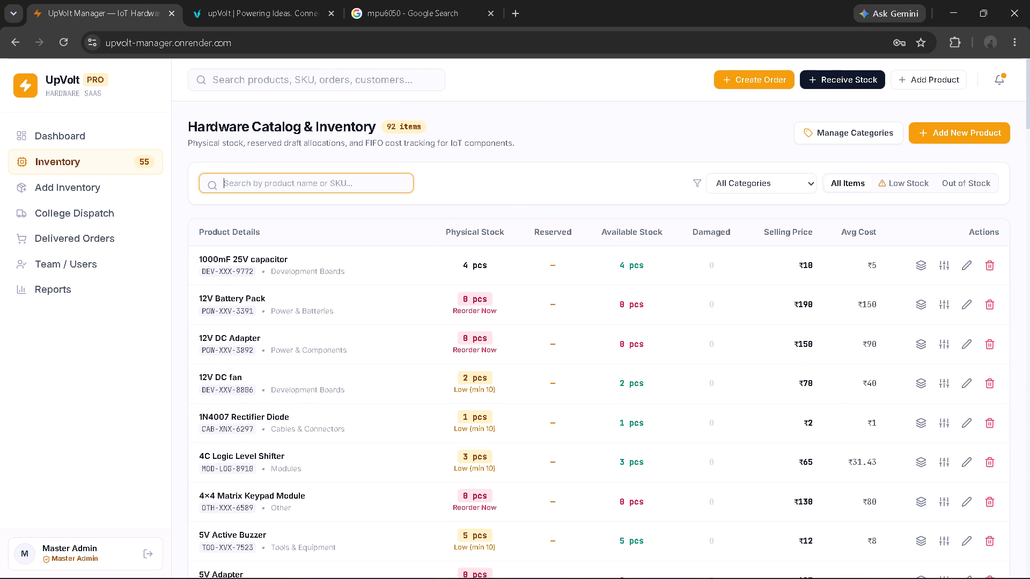
left_click(386, 0)
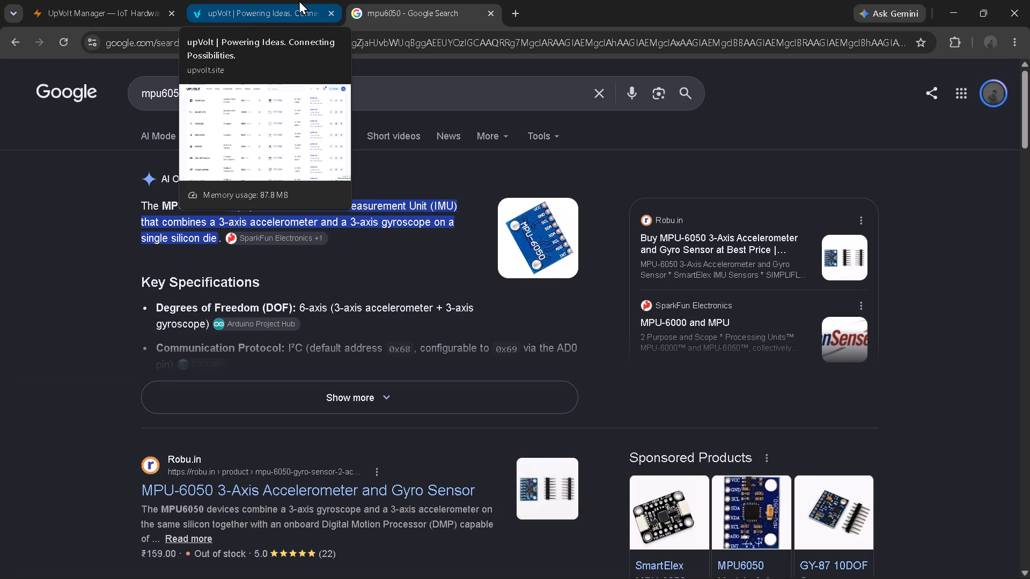
left_click(299, 0)
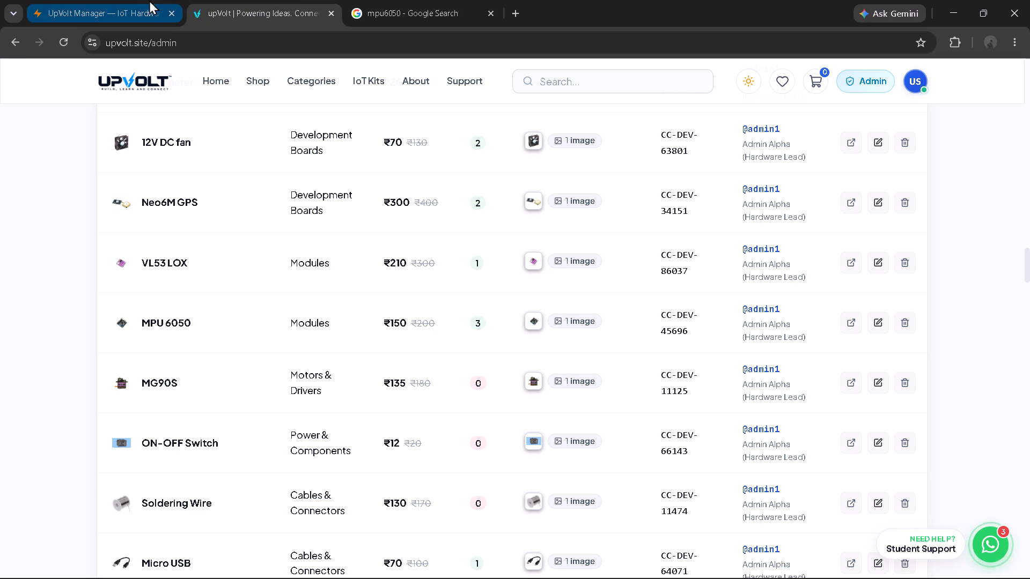
scroll(406, 293, "down", 1)
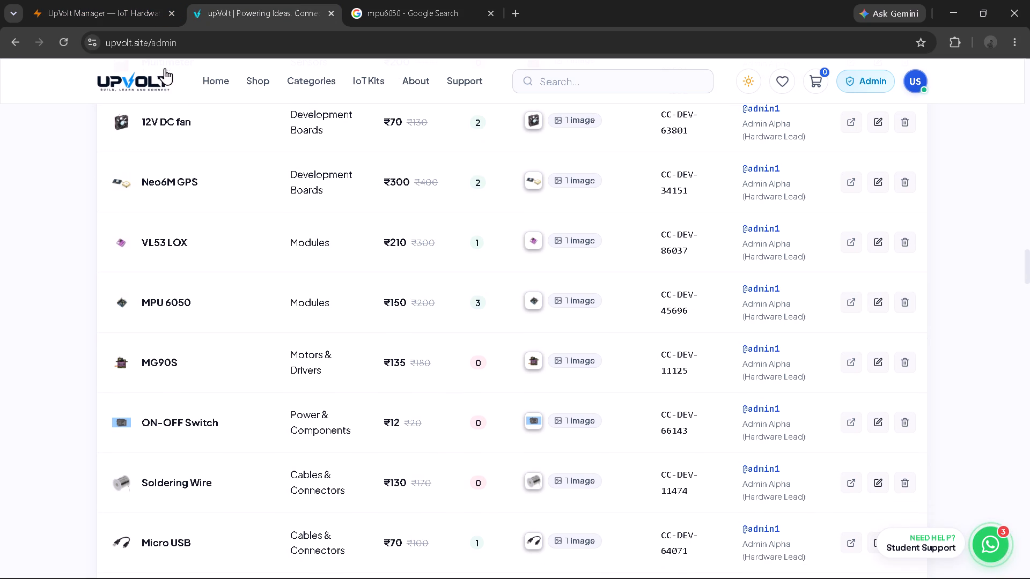
left_click(127, 11)
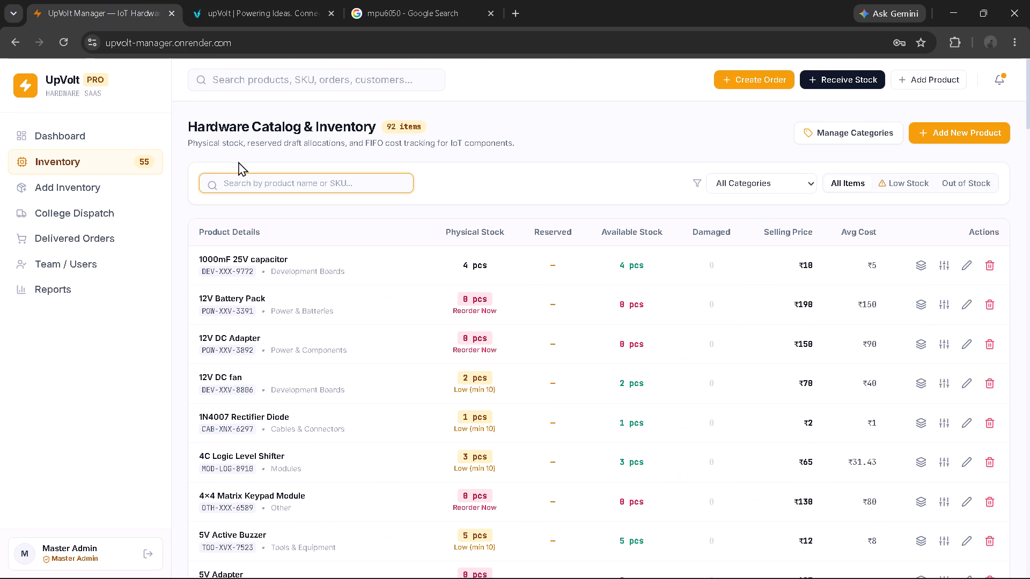
key("m")
key("g")
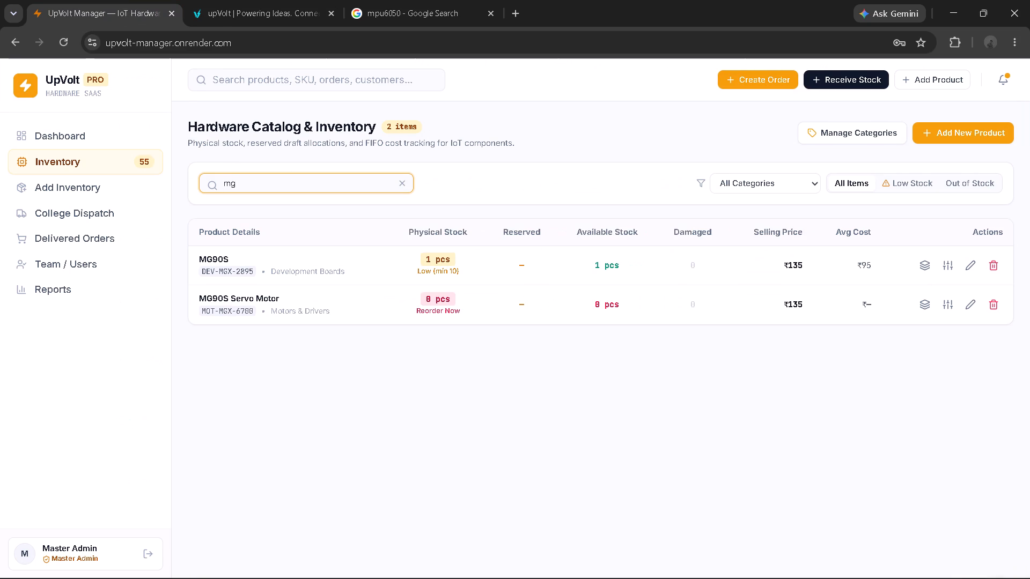
left_click(997, 299)
type("delete")
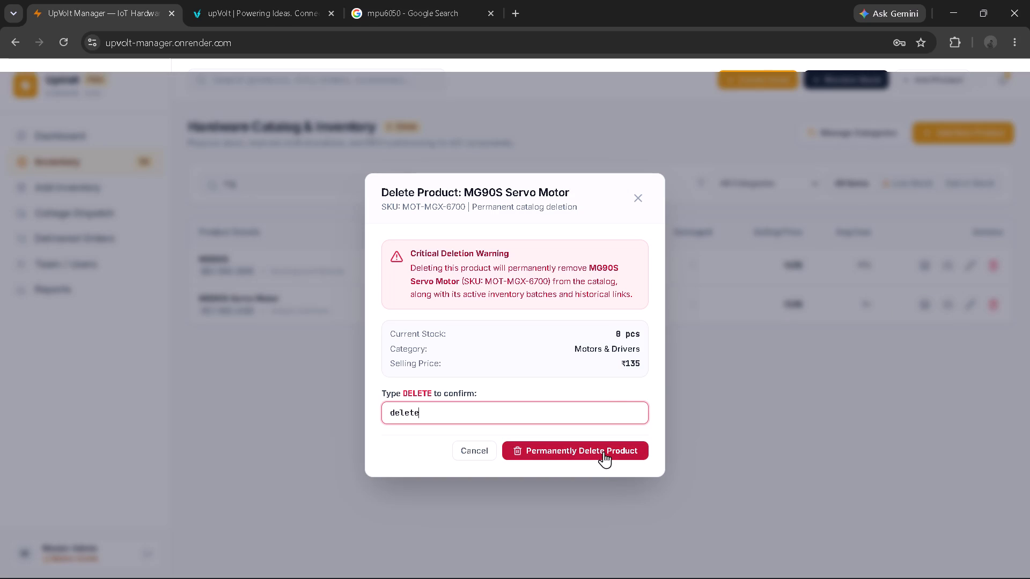
left_click(604, 451)
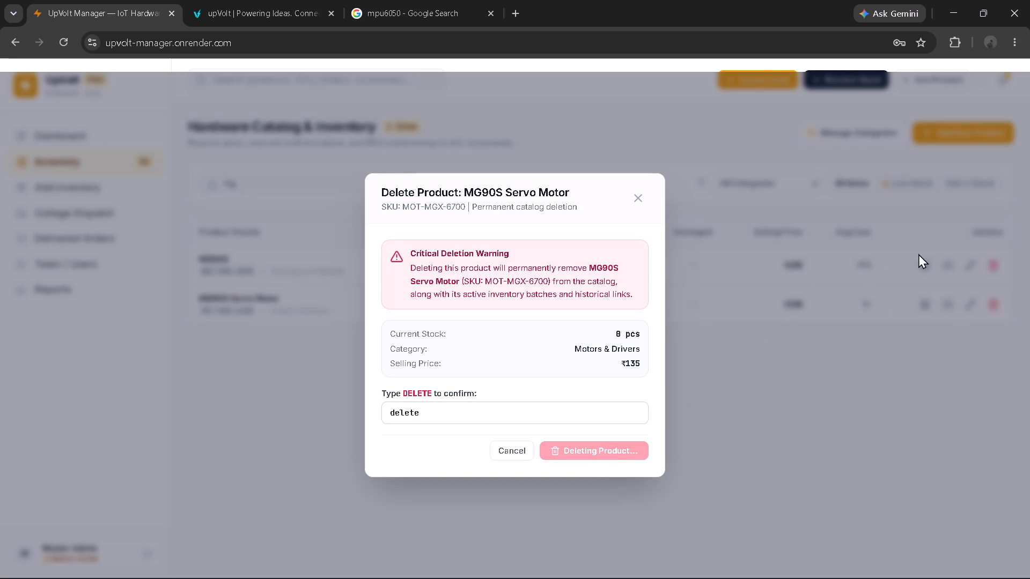
Decrease the remaining MG90S's stock in UpVolt Manager by 1 unit.
left_click(949, 269)
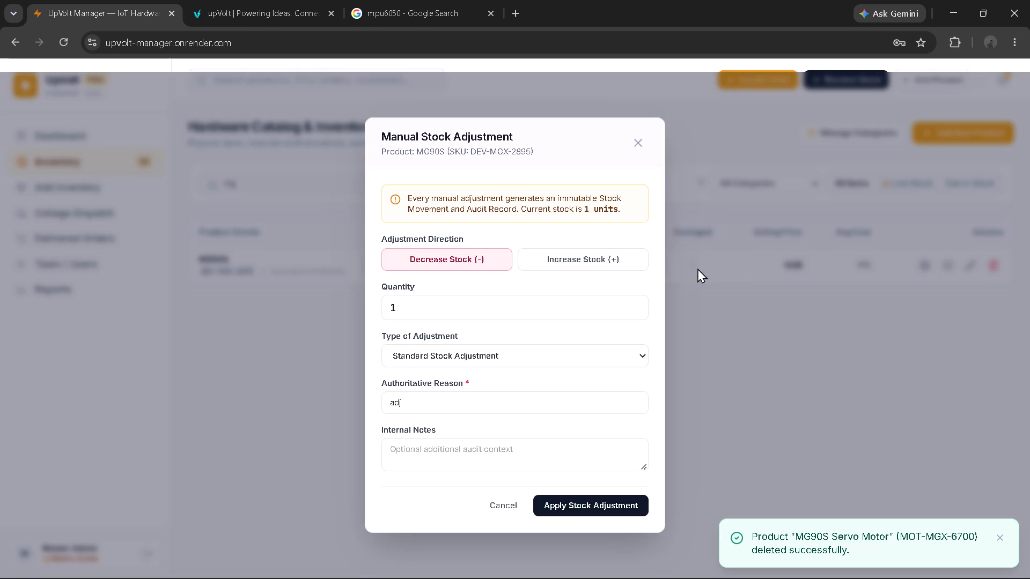
left_click(577, 508)
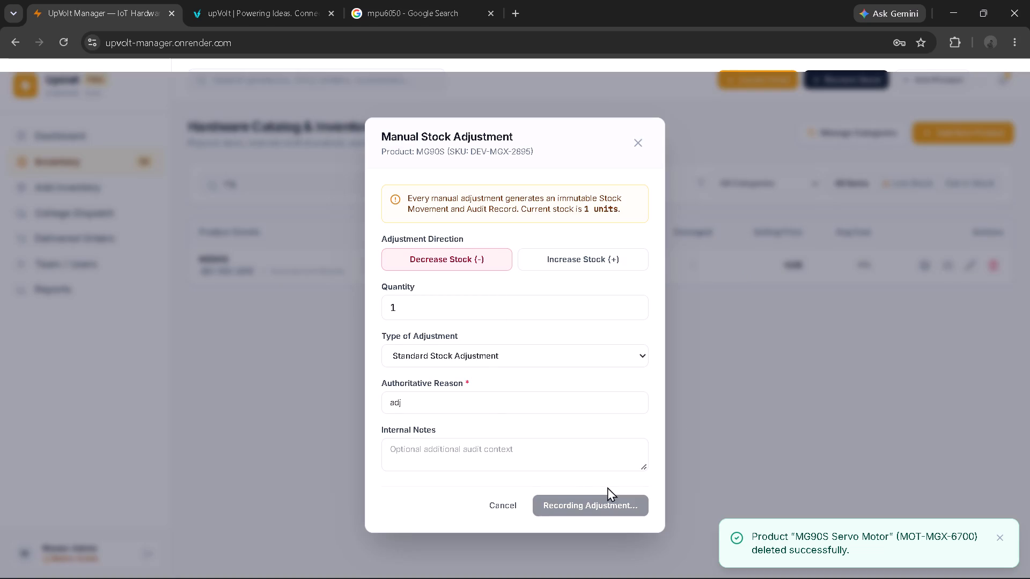
Rename the MG90S product in UpVolt Manager to "MG90S Servo Motor" and save the changes.
left_click(969, 265)
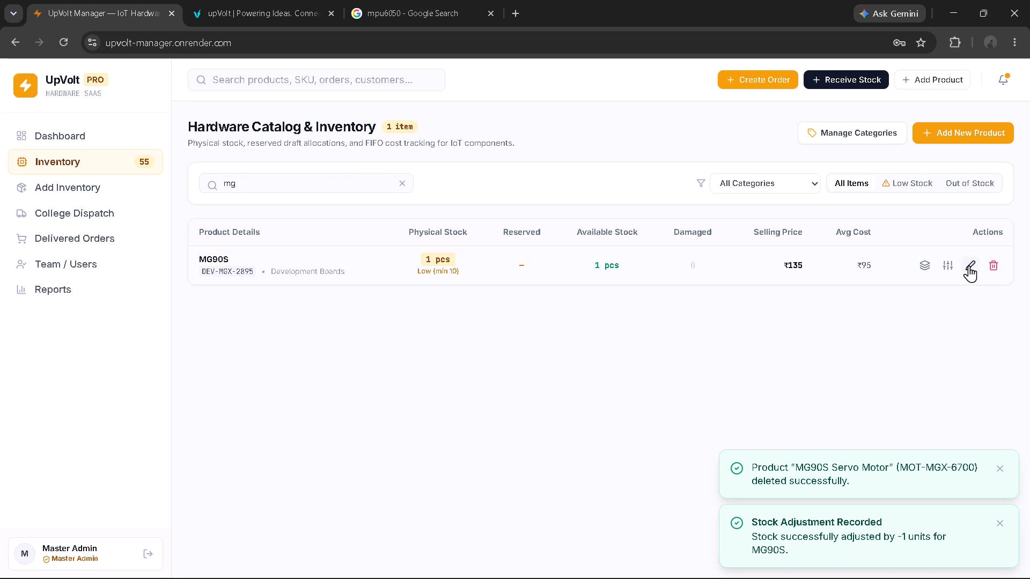
left_click(459, 224)
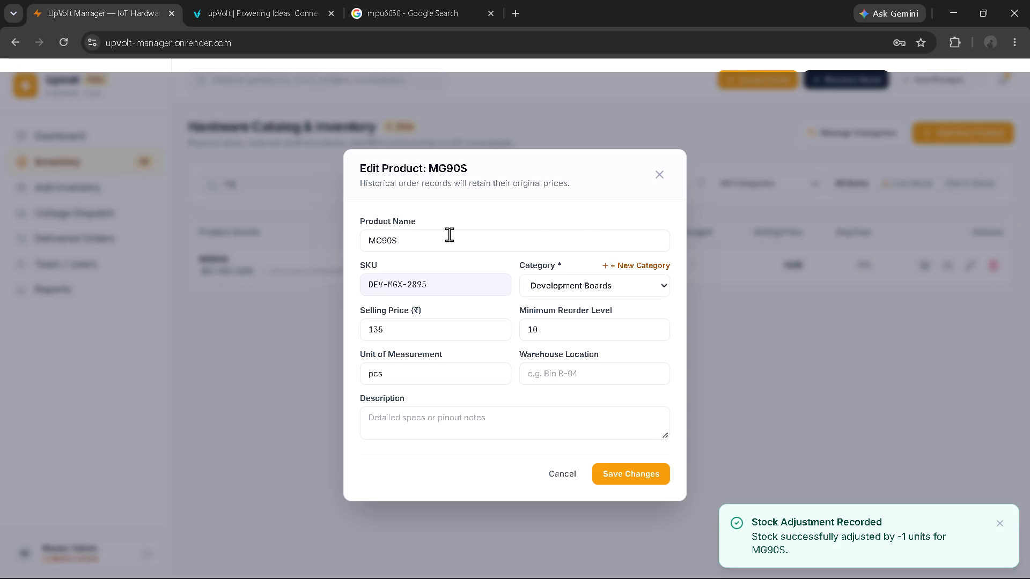
left_click(449, 234)
key("space")
type("Servo Motor")
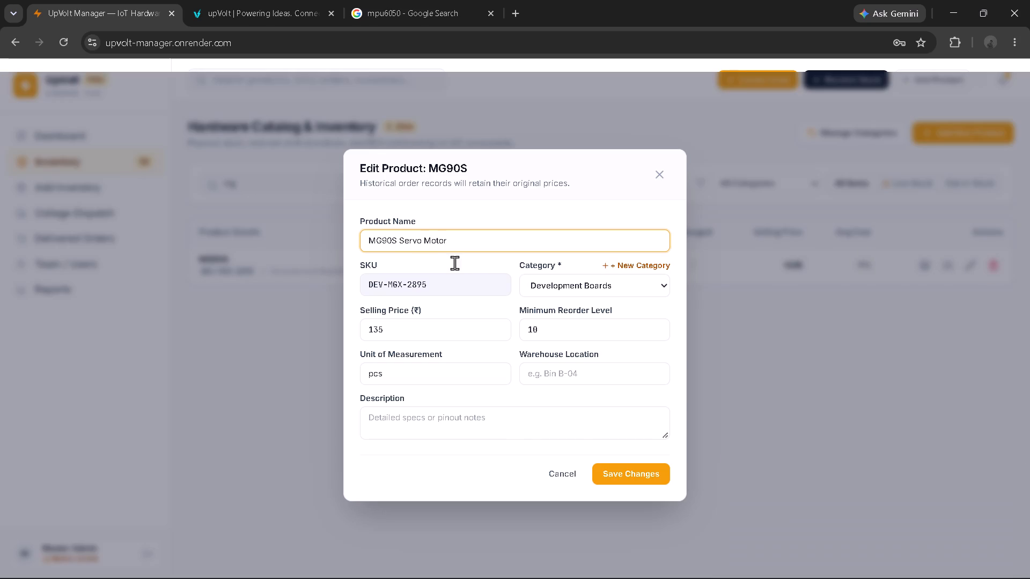
left_click(606, 465)
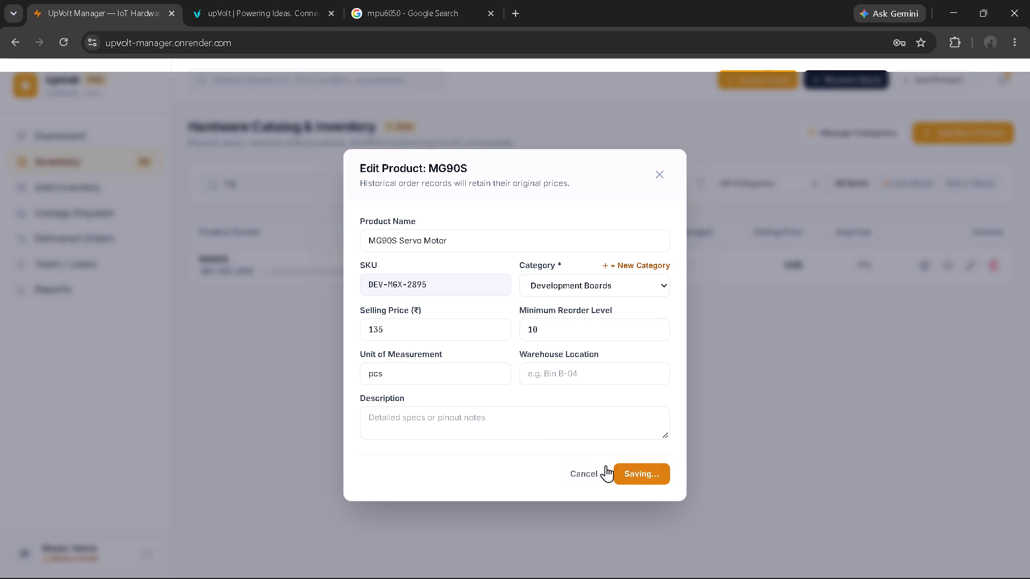
Close the browser tab with the "mpu6050" Google search.
left_click(401, 0)
left_click(492, 11)
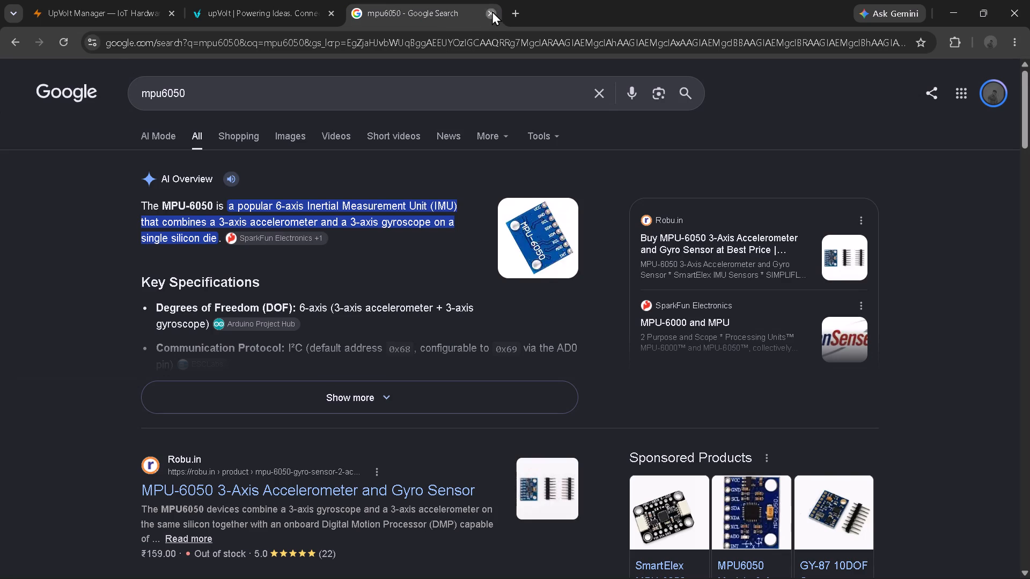
Search the UpVolt Manager inventory for "swit" and compare the On-off switch's stock with the upVolt store's admin list.
scroll(282, 259, "down", 1)
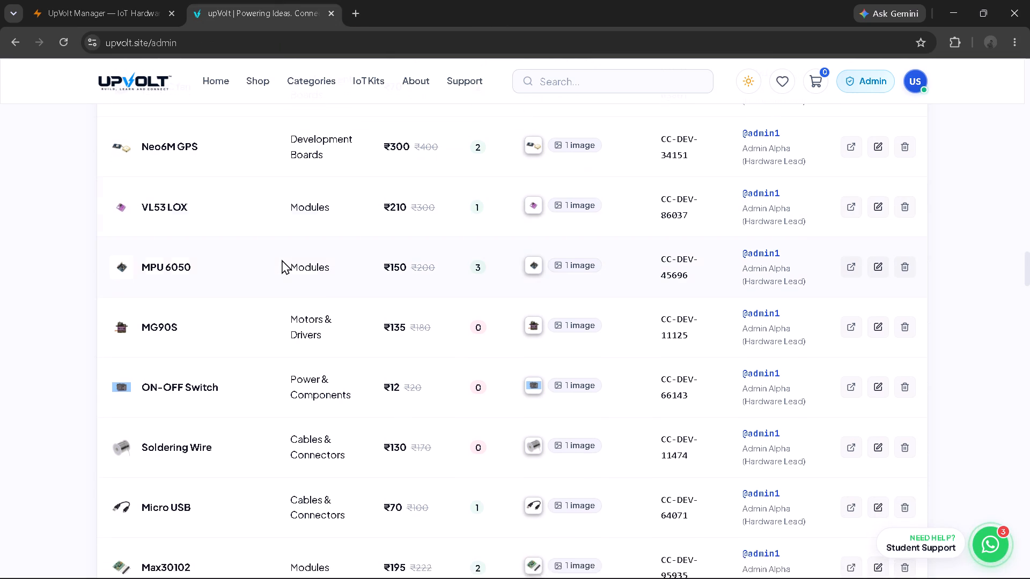
scroll(282, 259, "down", 1)
left_click(93, 0)
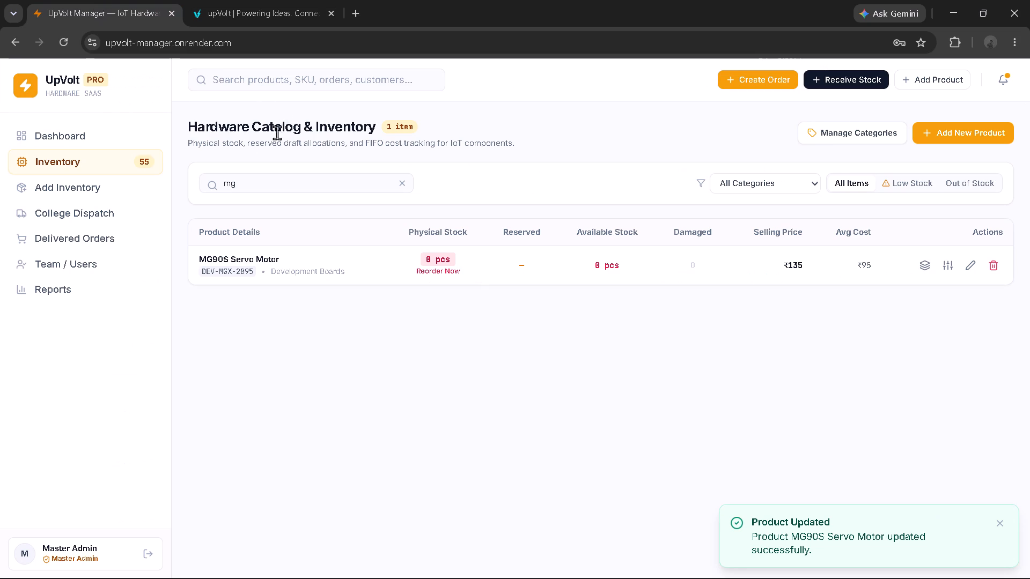
left_click(253, 182)
key("BackSpace")
key("BackSpace")
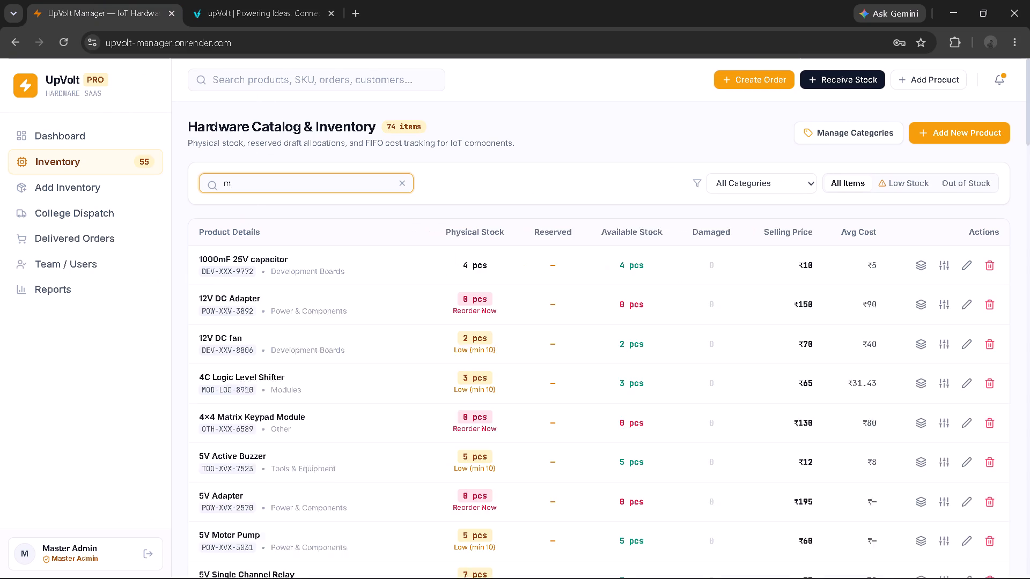
key("BackSpace")
type("swit")
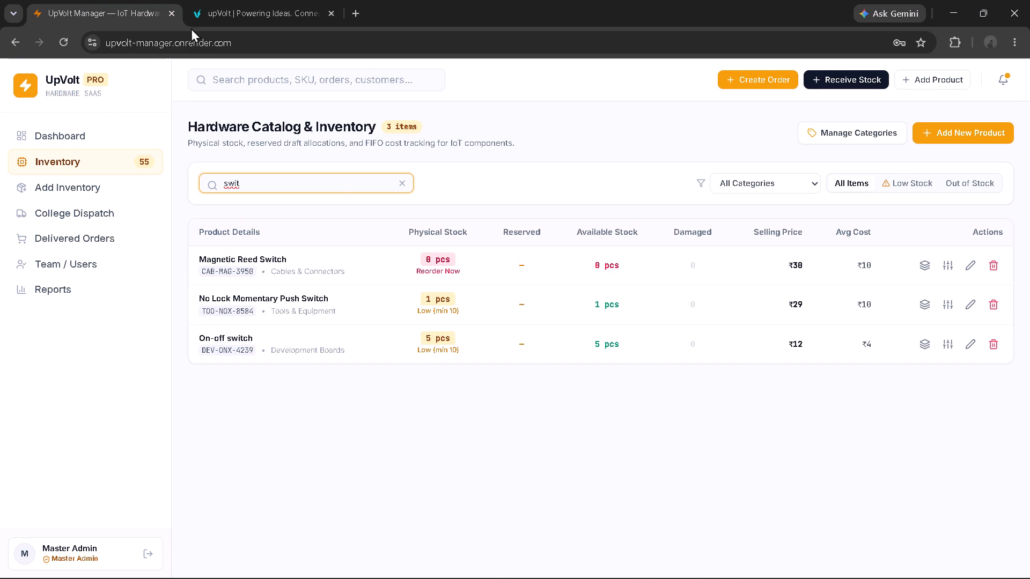
left_click(233, 1)
scroll(245, 326, "down", 1)
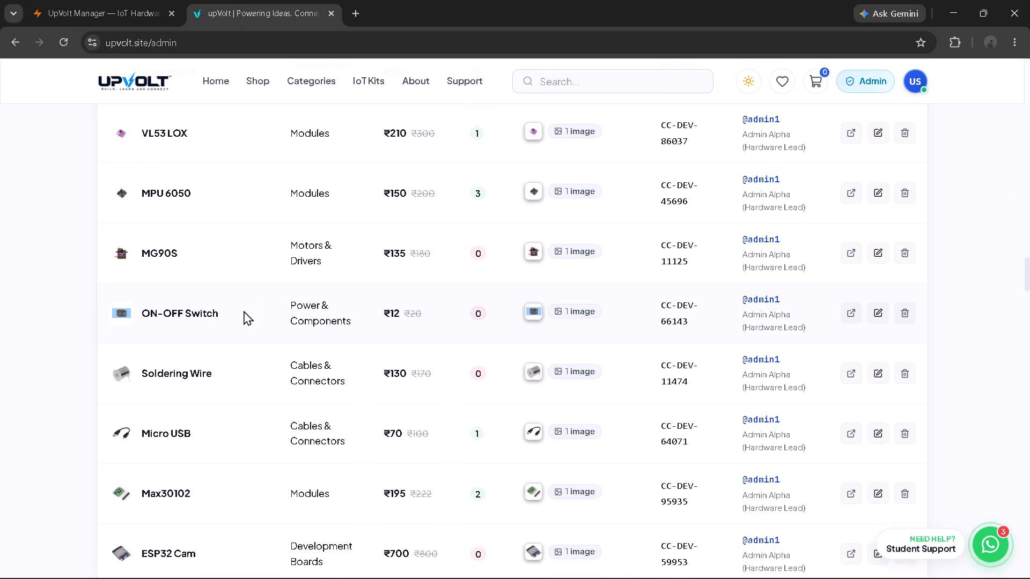
Search the UpVolt Manager inventory for "sol" and compare the soldering wire's stock with the store's admin list.
left_click(135, 0)
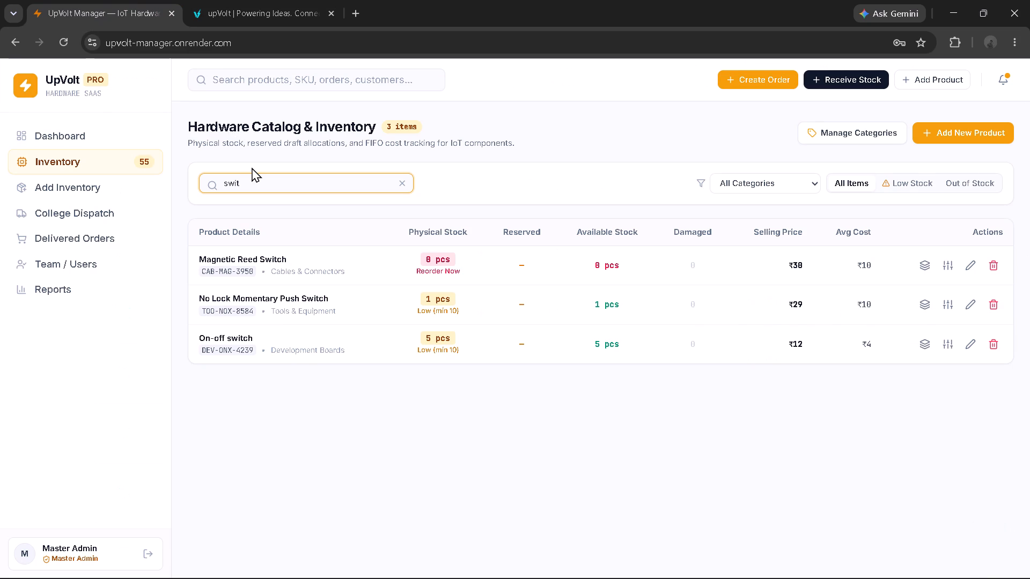
key("BackSpace")
key("BackSpace")
key("BackSpace")
key("BackSpace")
type("sol")
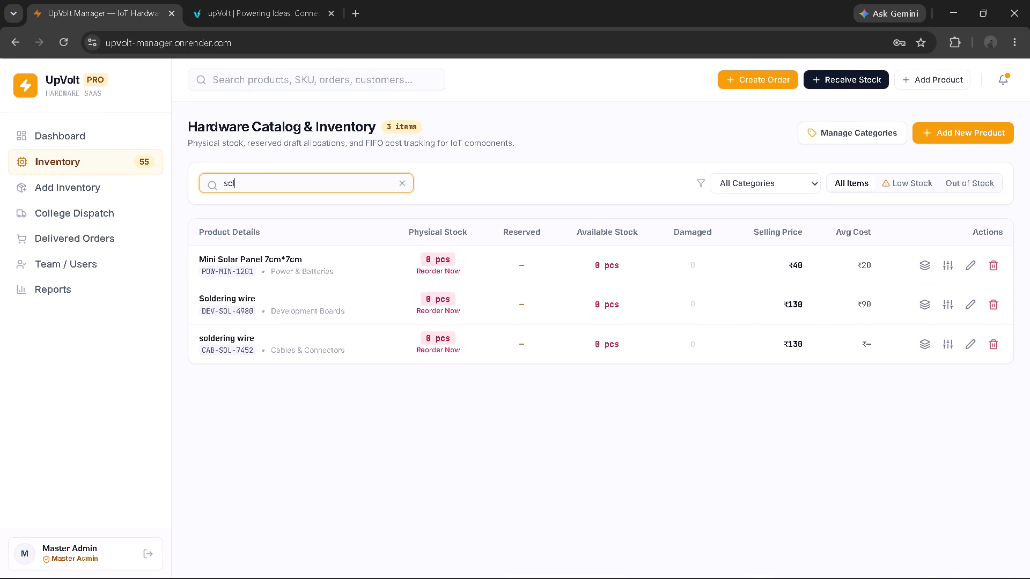
key("BackSpace")
key("BackSpace")
key("BackSpace")
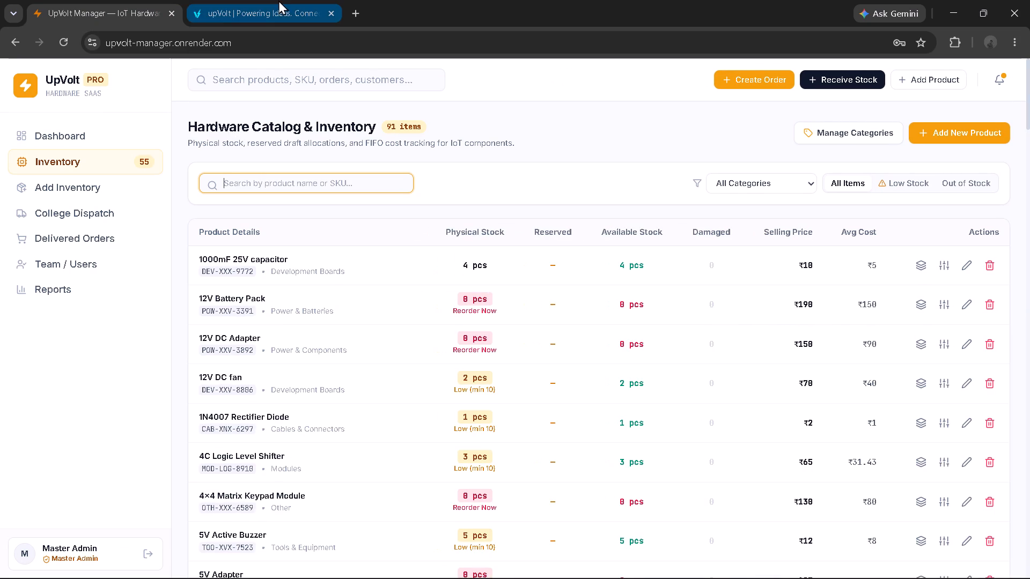
left_click(278, 0)
scroll(212, 292, "down", 1)
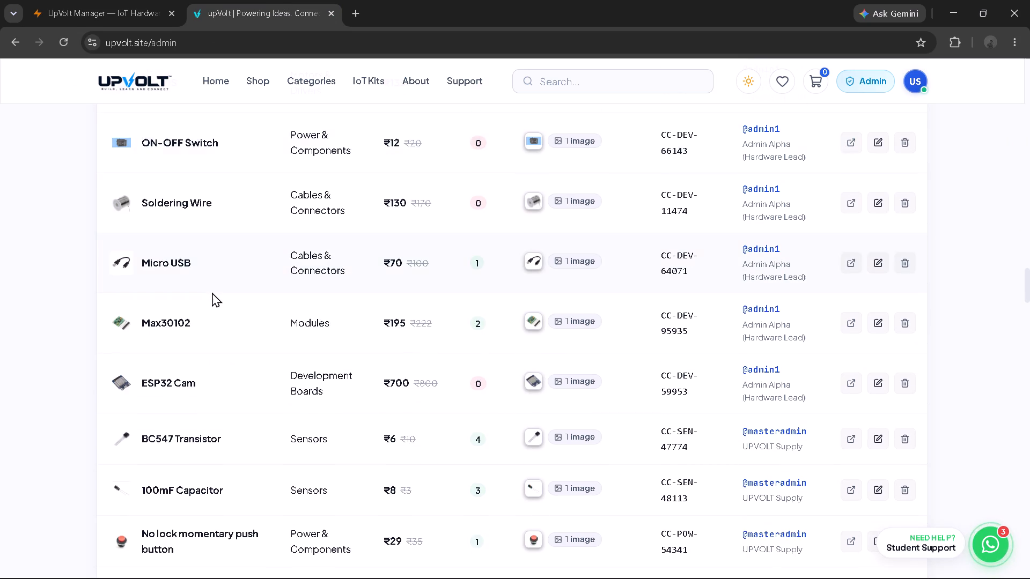
scroll(212, 292, "down", 1)
Search the UpVolt Manager inventory for "max" and compare the MAX30102's stock with the store's admin list.
left_click(121, 0)
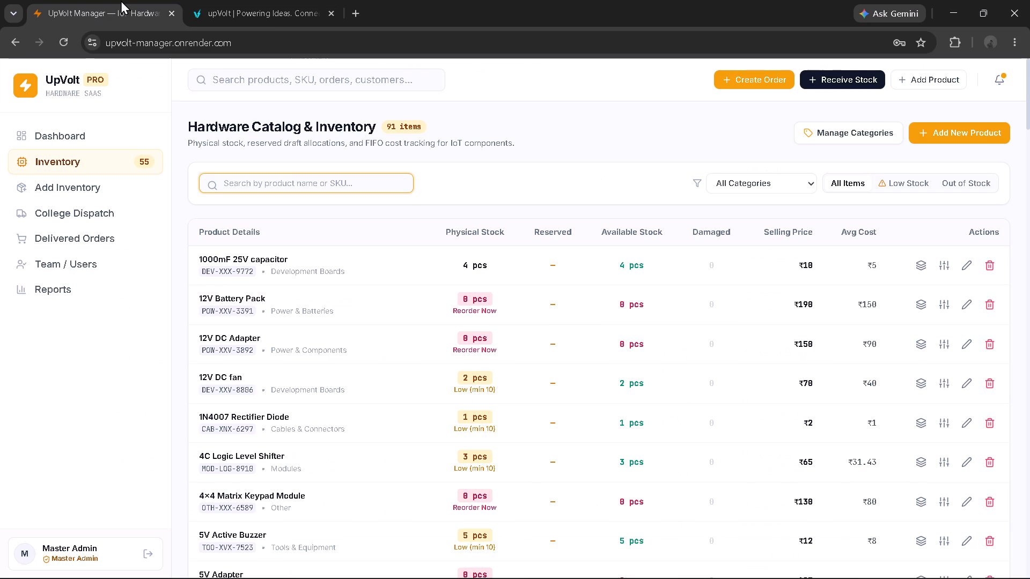
type("max")
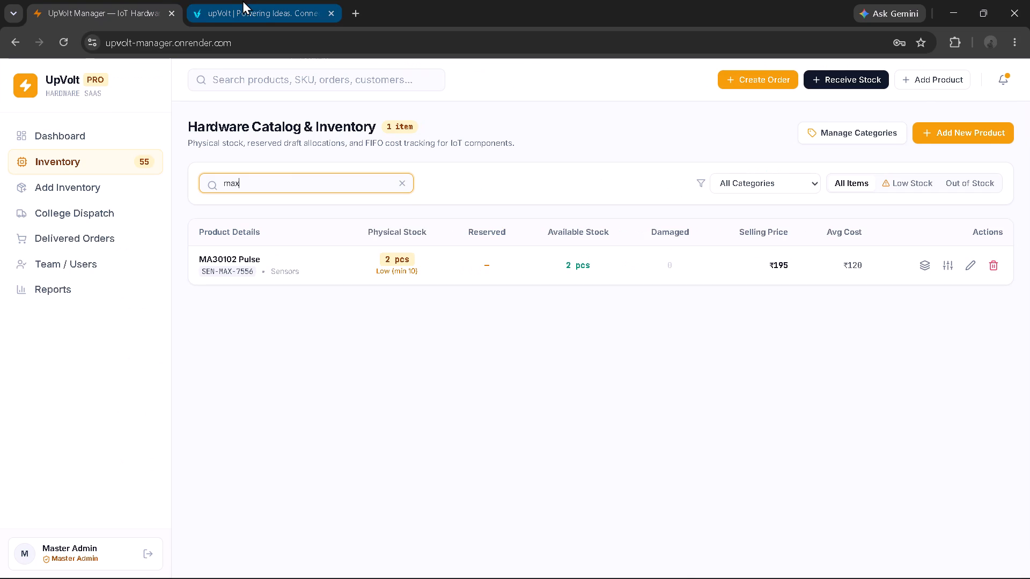
left_click(241, 0)
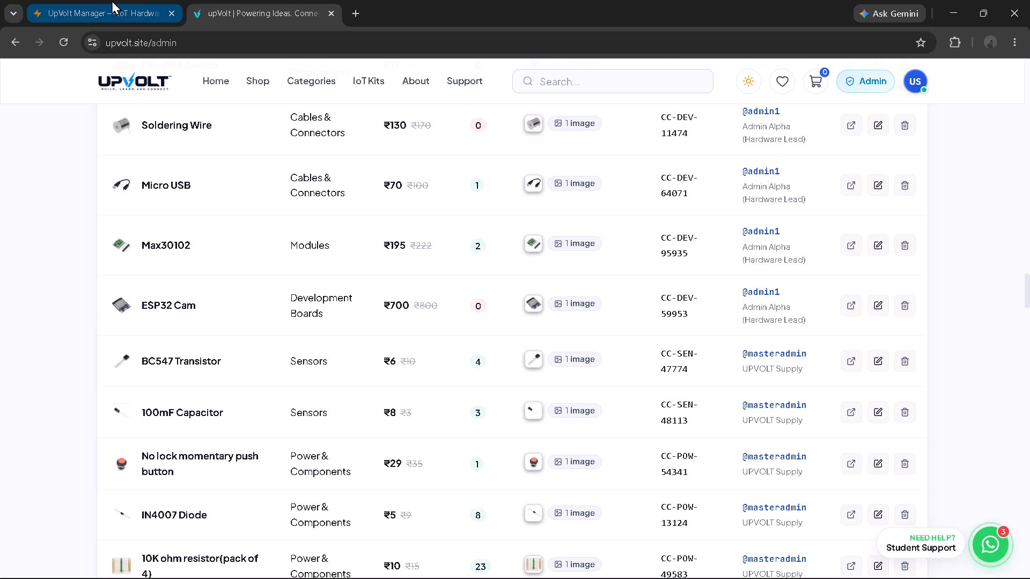
Search the UpVolt Manager inventory for "esp32" and compare the ESP32 Cam's stock with the store's admin list.
left_click(112, 0)
key("BackSpace")
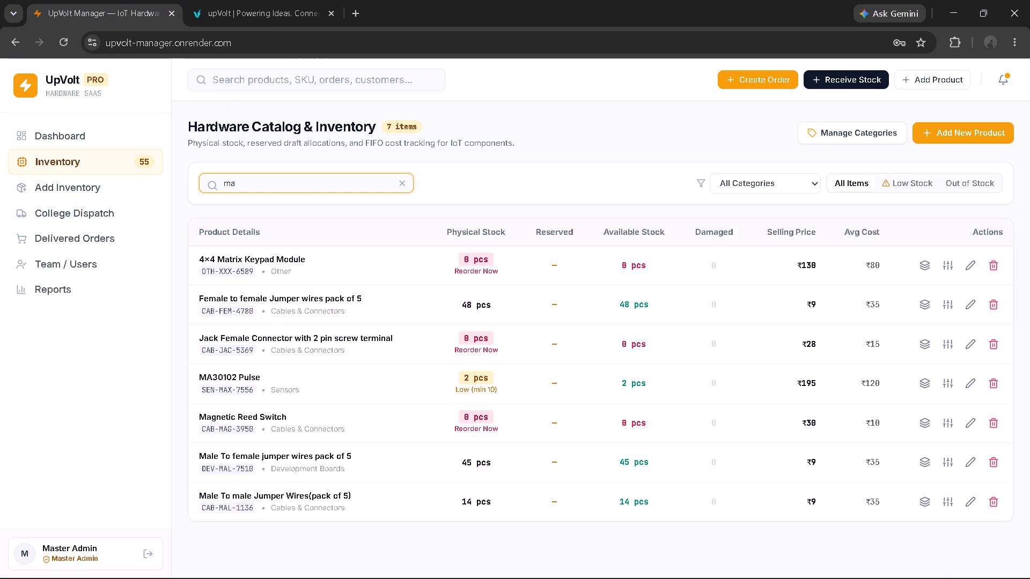
key("BackSpace")
key("BackSpace")
type("esp32")
left_click(224, 0)
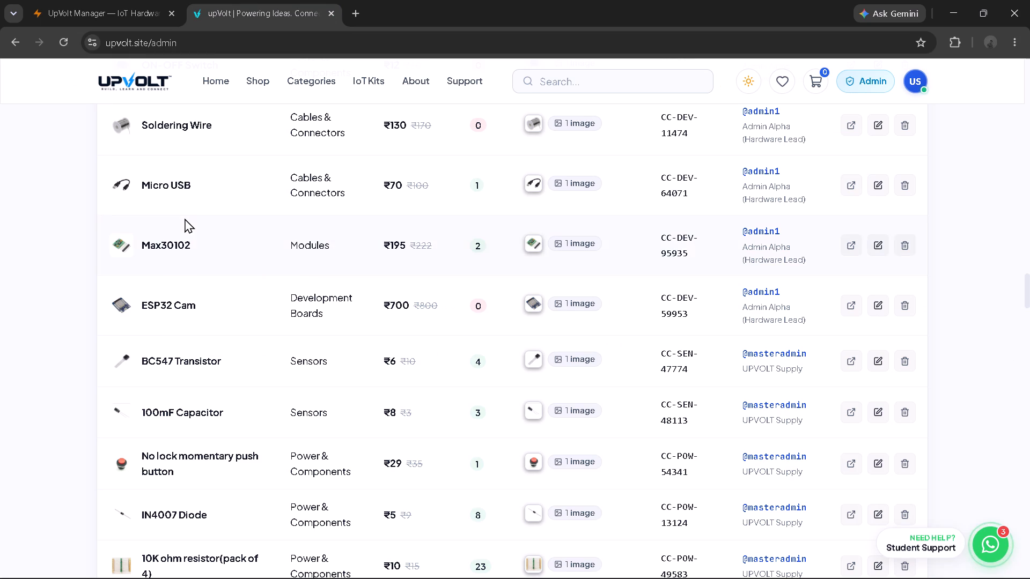
scroll(185, 218, "down", 1)
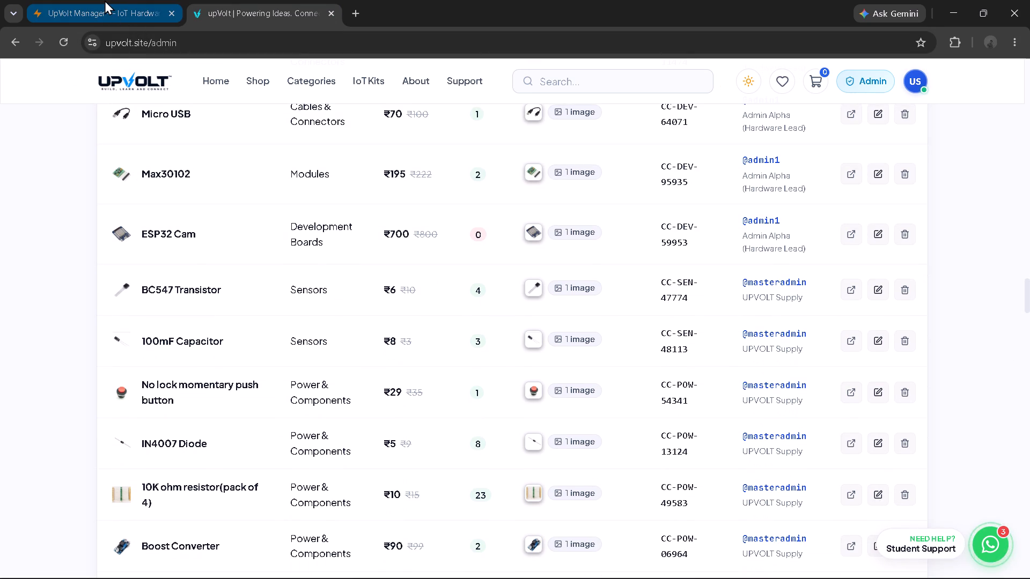
Look for the BC547 Transistor in the UpVolt Manager inventory, searching for "bc" and for "tr".
left_click(105, 0)
key("BackSpace")
key("BackSpace")
key("BackSpace")
key("BackSpace")
key("BackSpace")
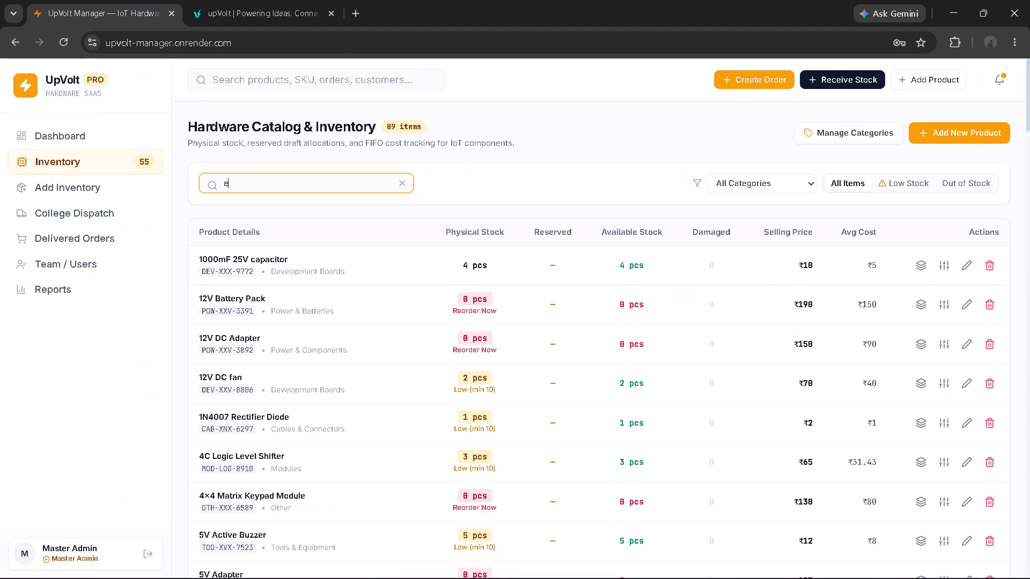
type("bc")
key("BackSpace")
key("BackSpace")
key("BackSpace")
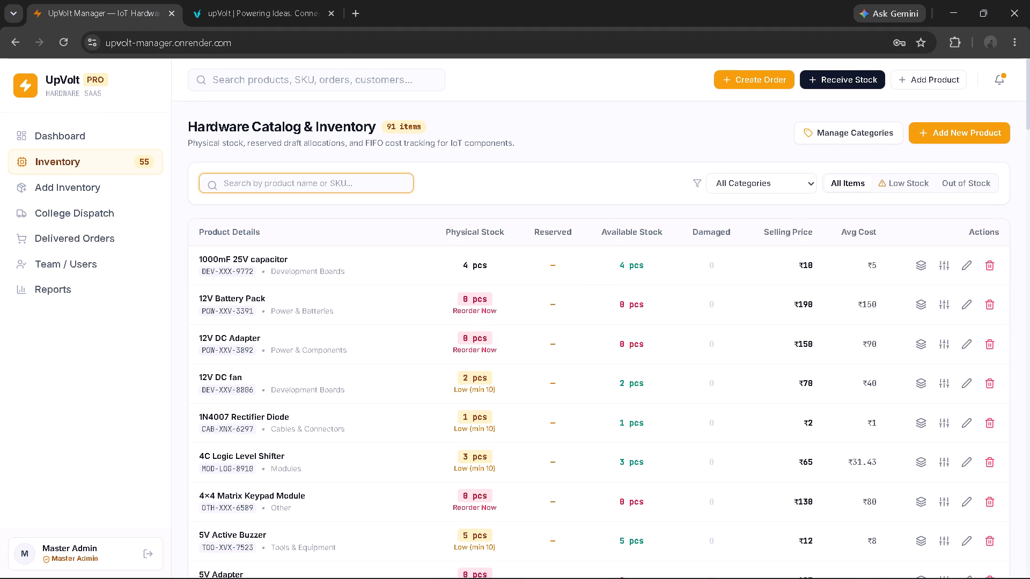
type("tr")
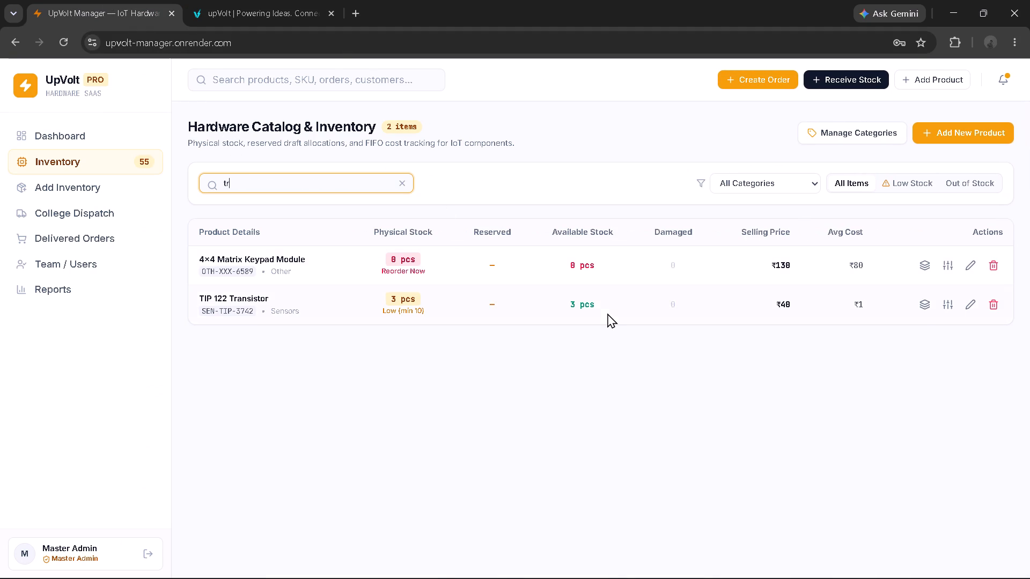
Open the TIP 122 Transistor's product details for editing in UpVolt Manager.
left_click(947, 307)
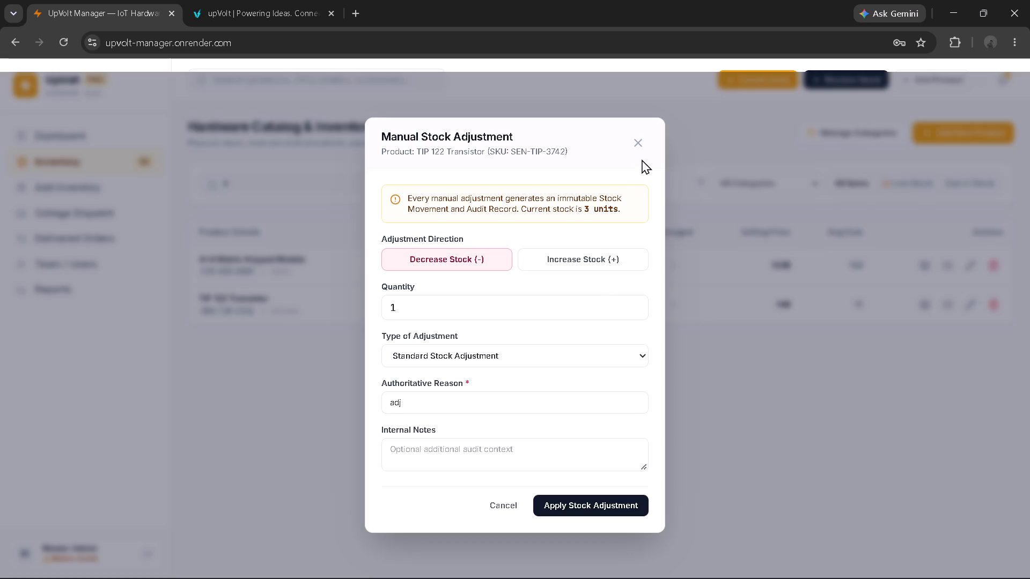
left_click(642, 151)
left_click(973, 302)
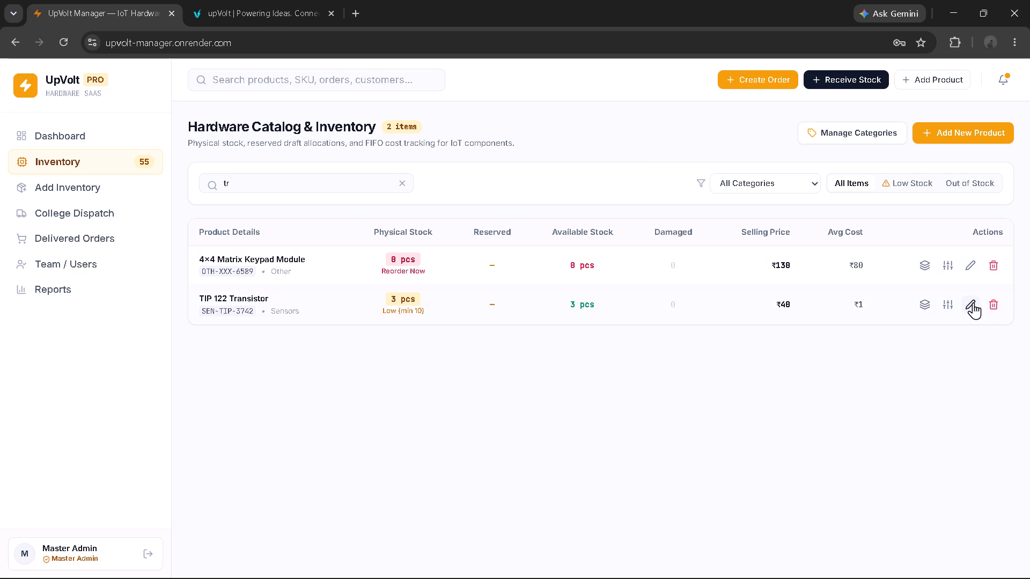
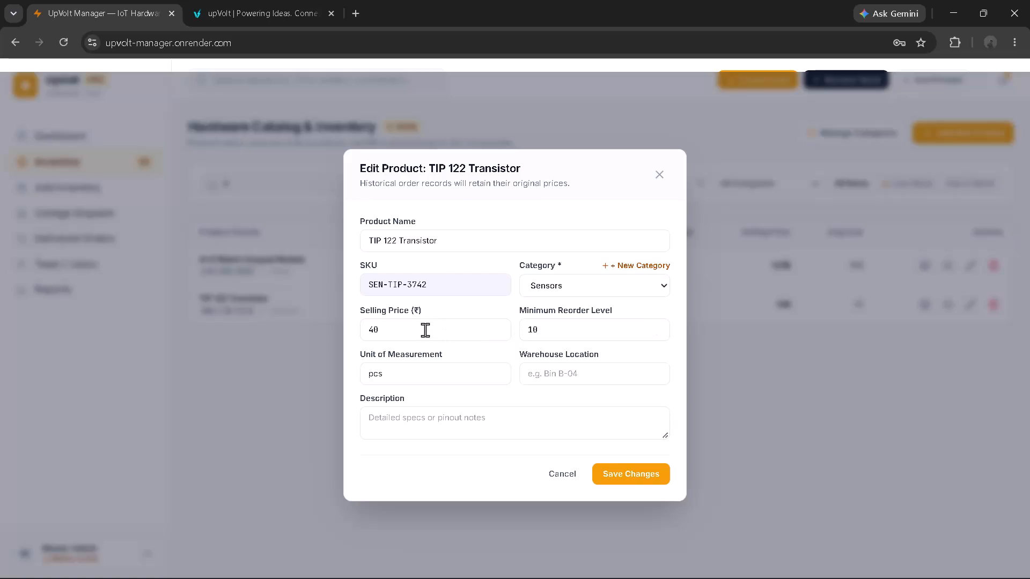
Leave the TIP 122 Transistor's product details without changes and check the transistor entries in the store's admin list.
left_click(425, 330)
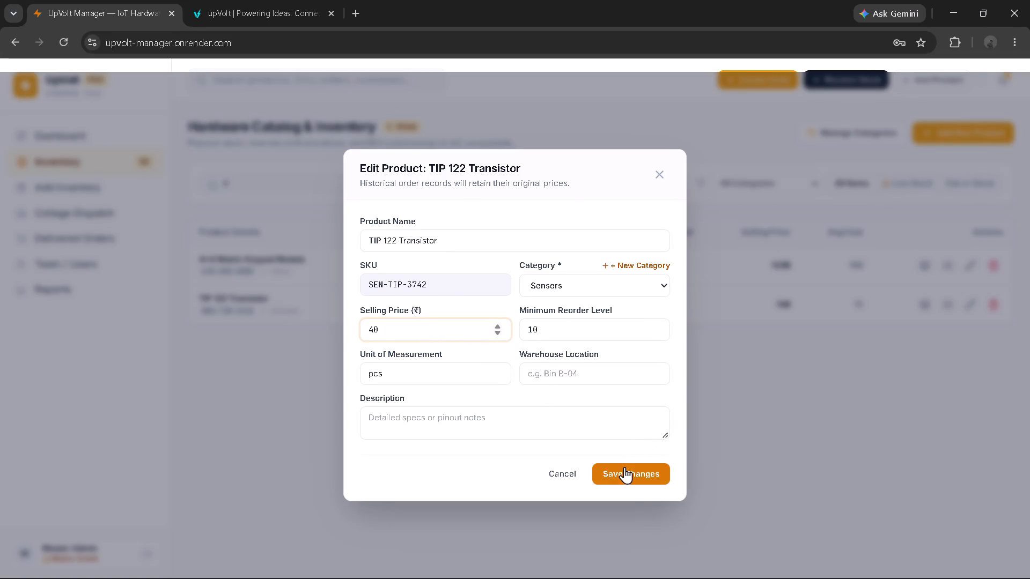
left_click(659, 178)
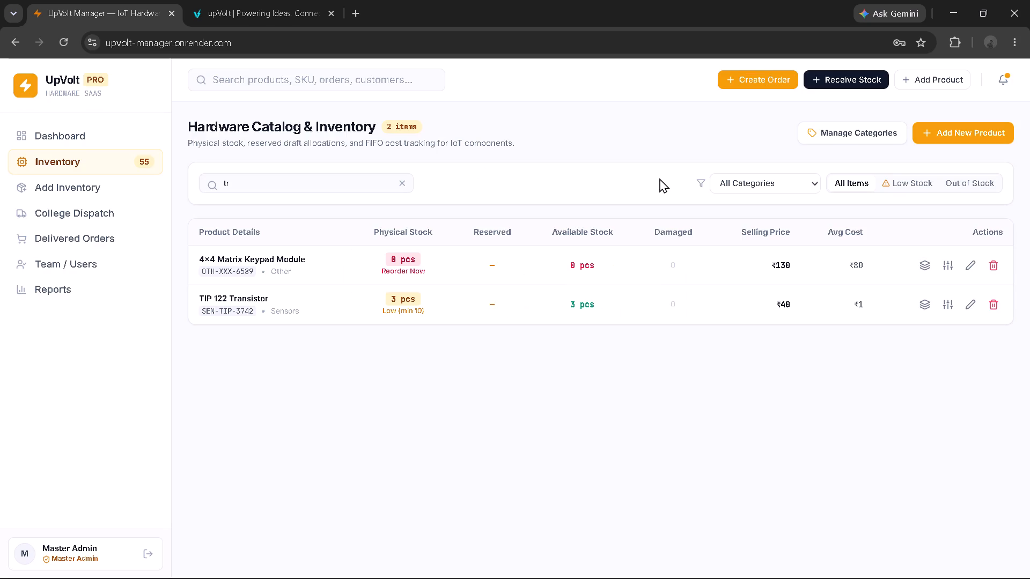
left_click(313, 0)
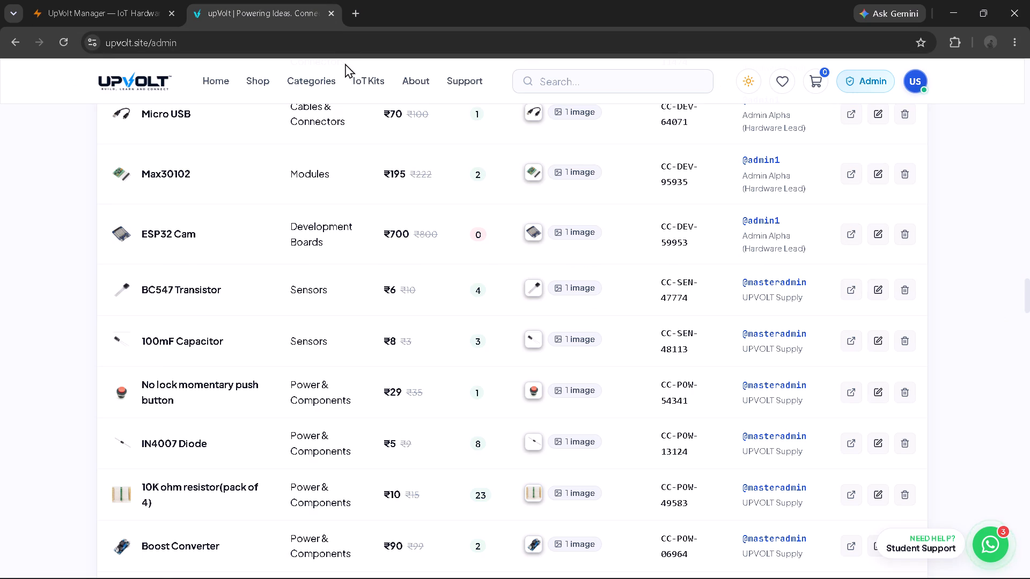
left_click(73, 0)
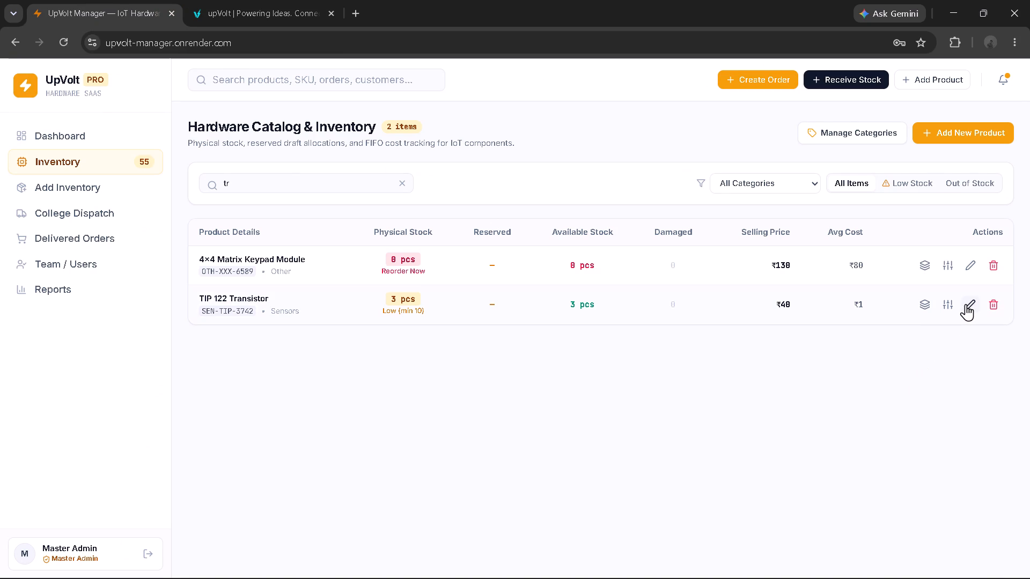
Decrease the TIP 122 Transistor's stock by 3 with a standard stock adjustment, keeping the reason "adj".
left_click(952, 303)
left_click(440, 296)
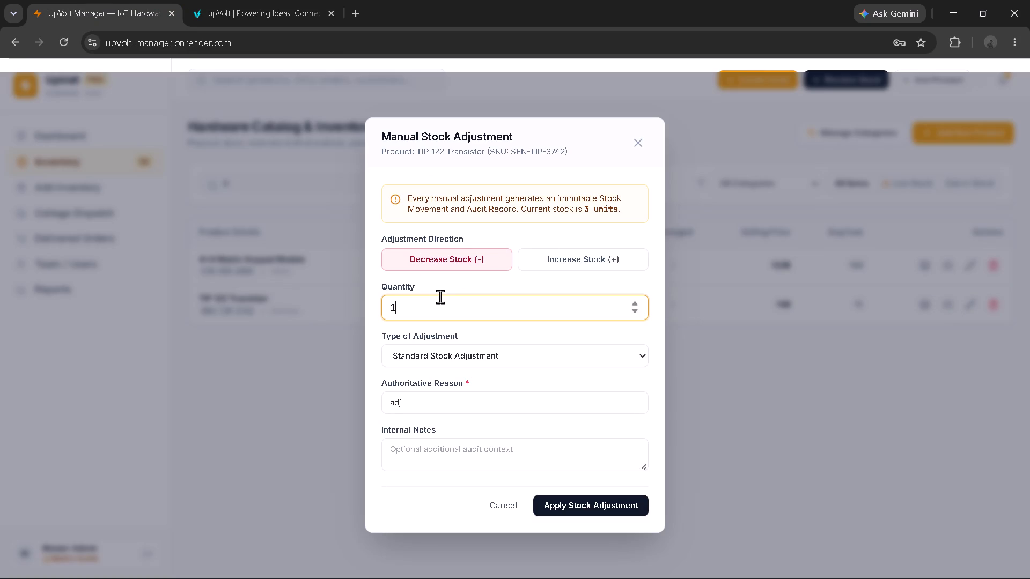
key("Right")
key("Left")
key("3")
key("Right")
key("BackSpace")
scroll(488, 353, "down", 8)
left_click(593, 507)
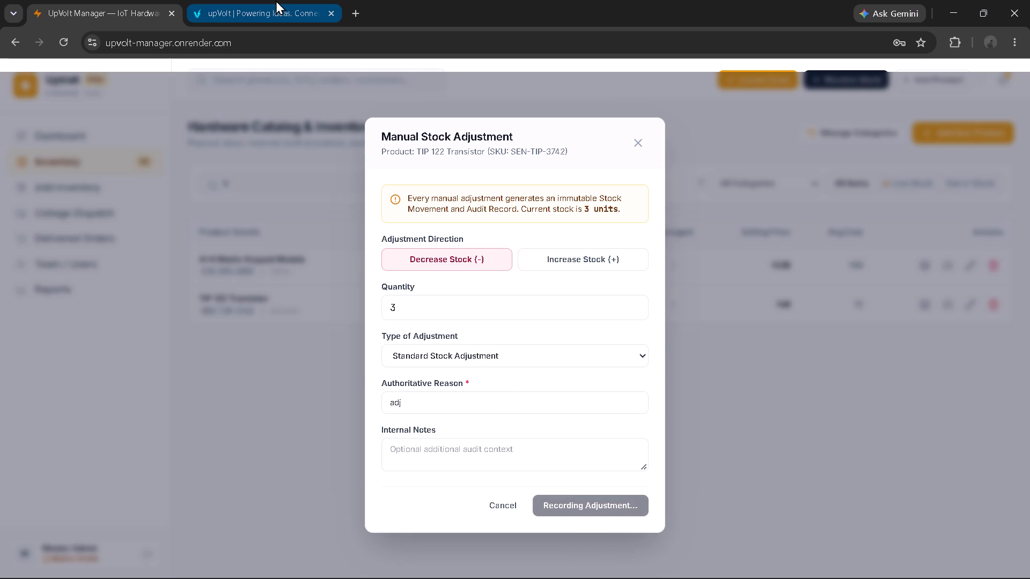
Review the store's admin list from the BC547 Transistor down to the 4A Battery Holder for stock quantities to compare.
left_click(276, 0)
scroll(268, 330, "down", 1)
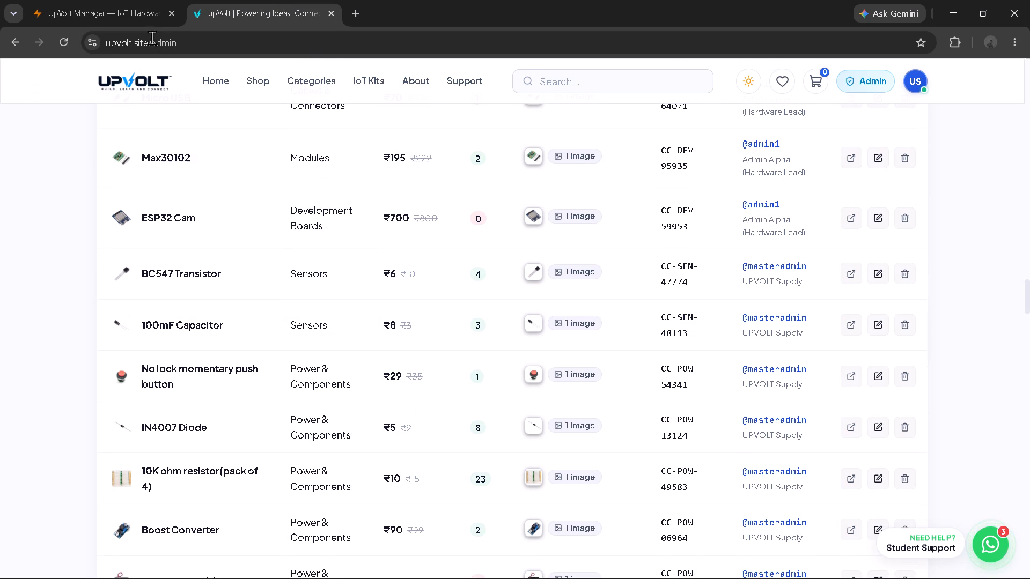
scroll(225, 247, "down", 1)
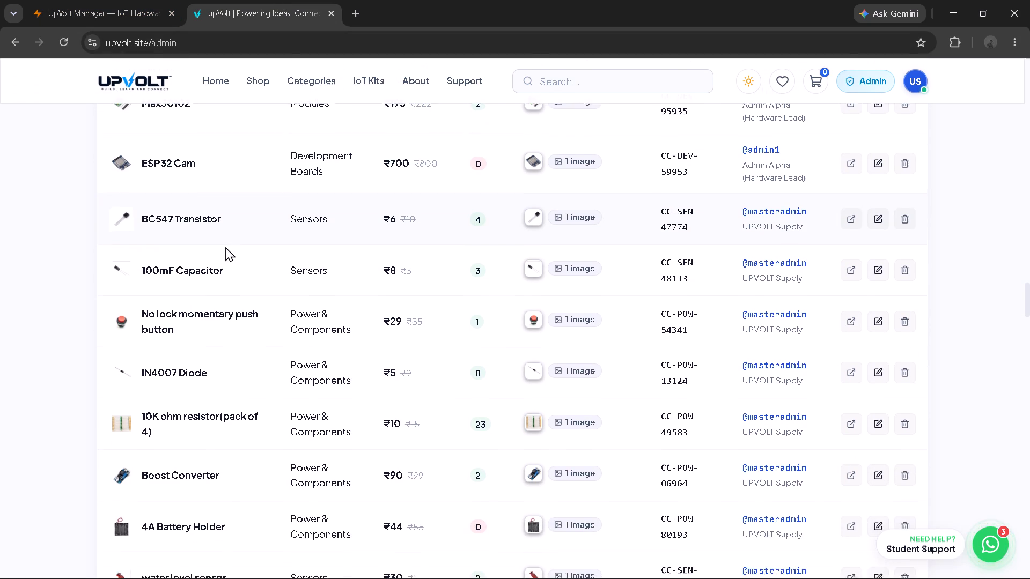
scroll(225, 247, "down", 1)
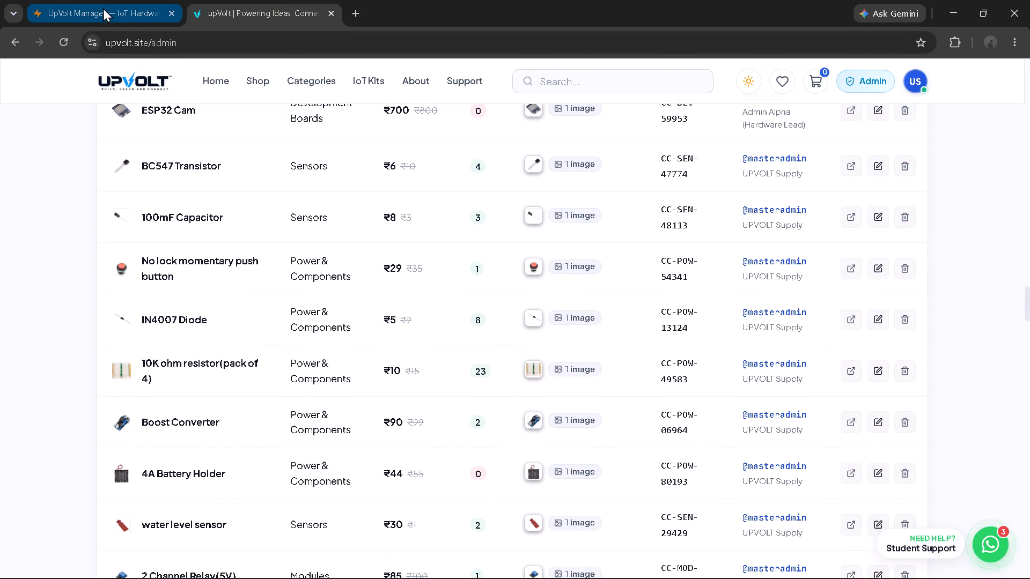
scroll(228, 179, "down", 2)
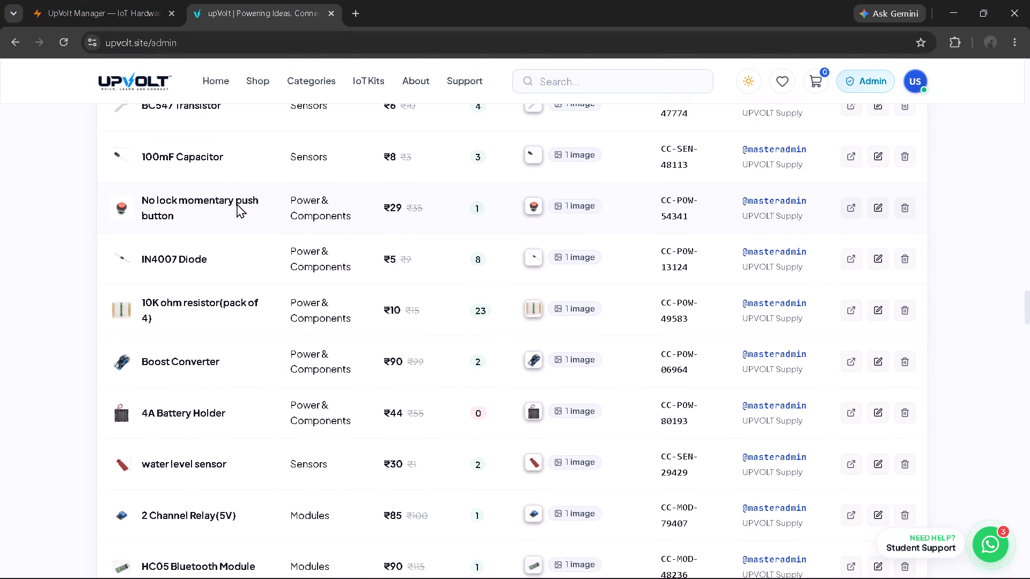
scroll(237, 203, "down", 1)
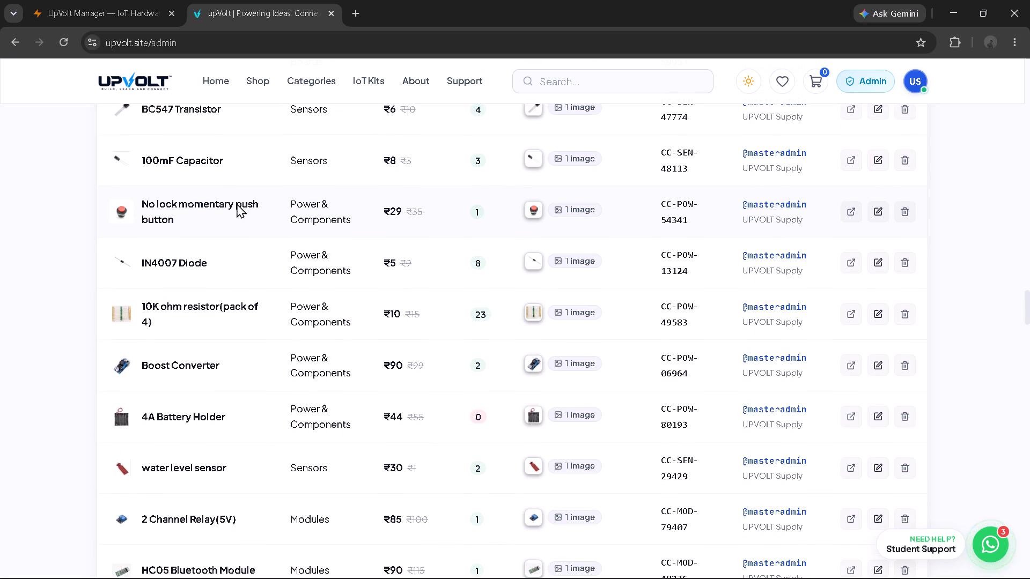
scroll(237, 203, "down", 1)
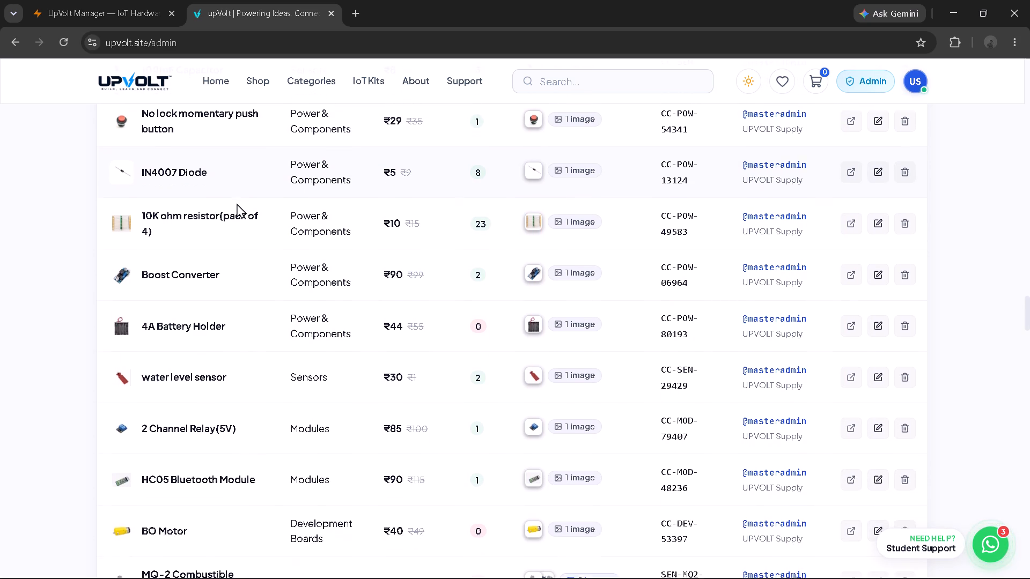
scroll(237, 203, "down", 1)
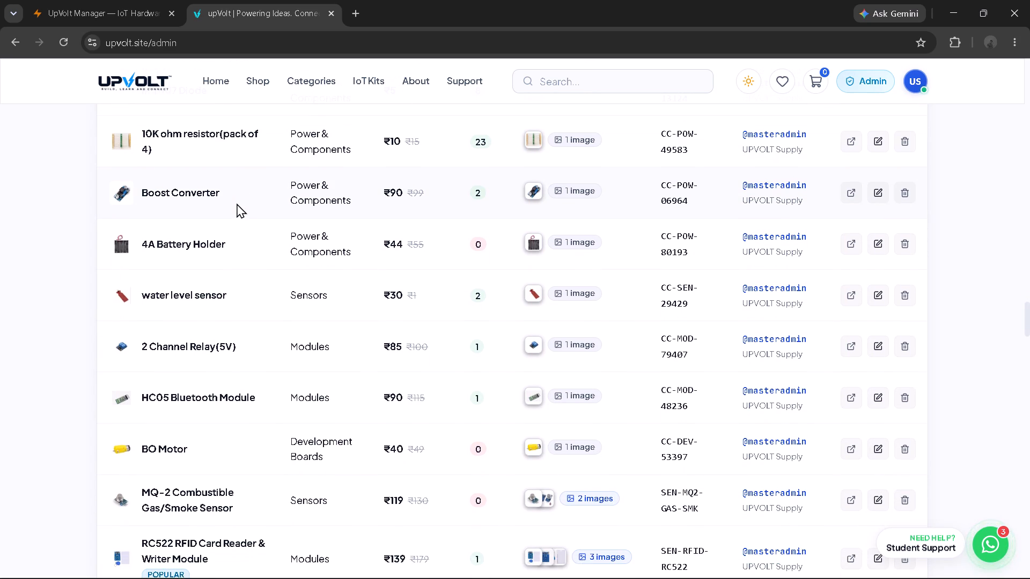
scroll(237, 203, "down", 1)
Look for the 4A Battery Holder in the UpVolt Manager inventory, searching for "4A" and for "ba", and clear the search.
left_click(116, 0)
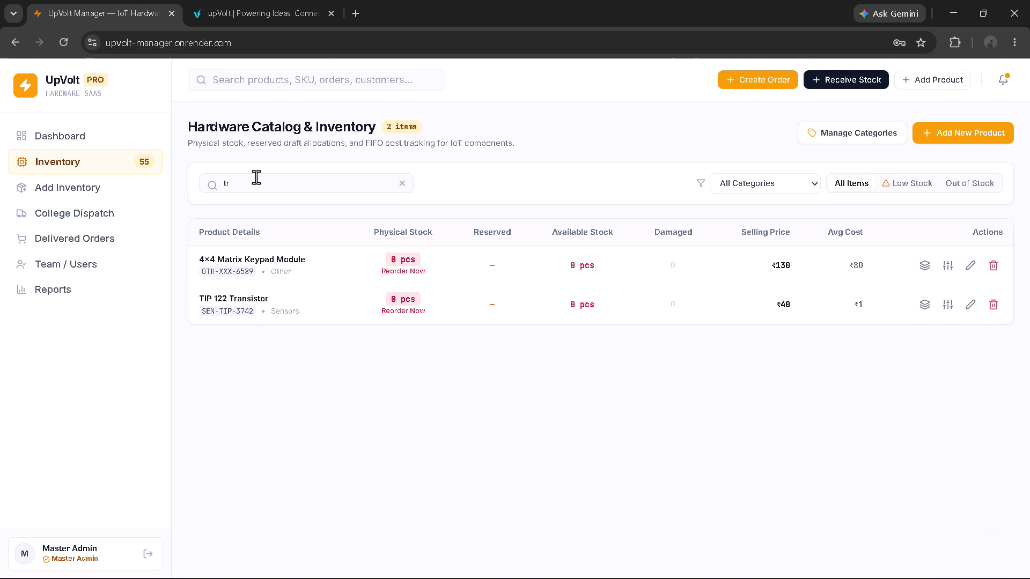
left_click(252, 182)
key("BackSpace")
key("BackSpace")
key("BackSpace")
type("4A")
key("BackSpace")
key("BackSpace")
key("BackSpace")
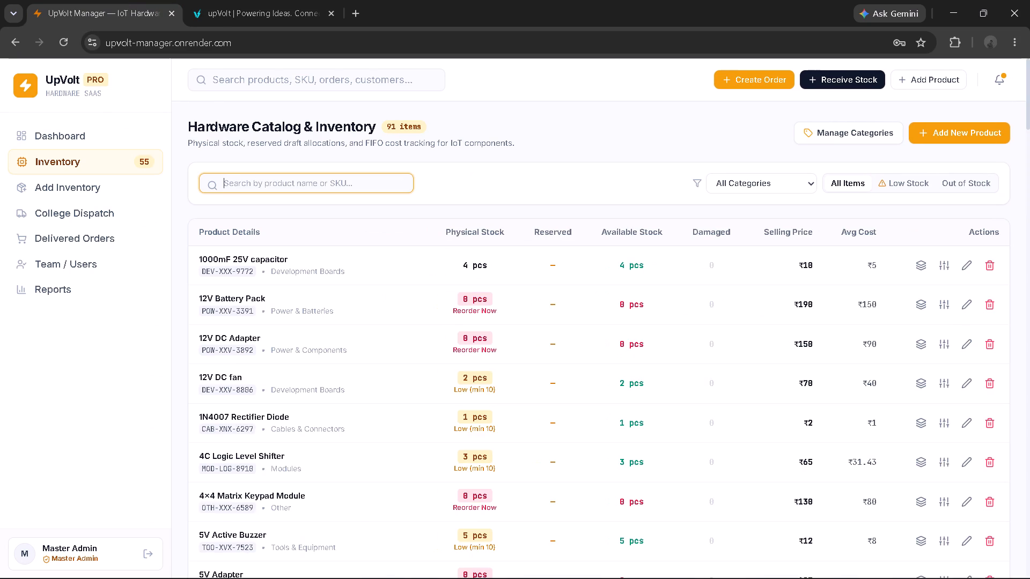
type("ba")
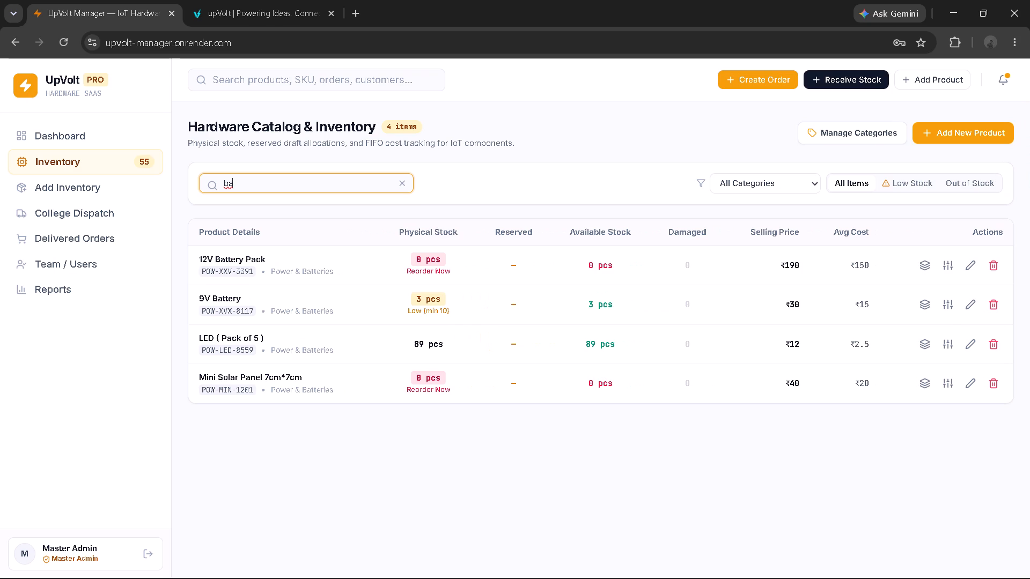
key("BackSpace")
key("BackSpace")
key("BackSpace")
Review the store's admin list from the water level sensor down past the LM35 Precision Analog Temperature Sensor for stock quantities.
left_click(234, 0)
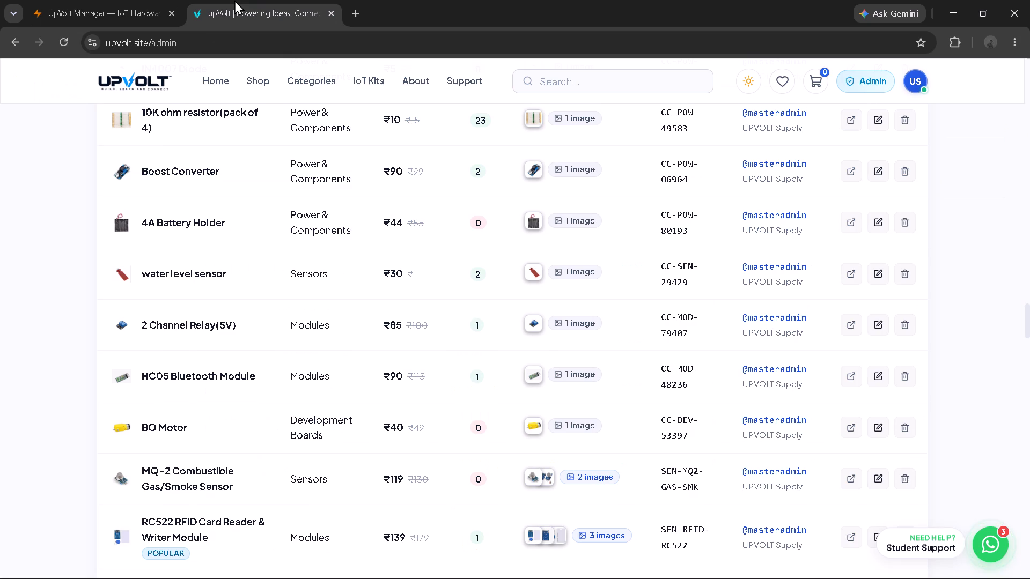
scroll(259, 297, "down", 2)
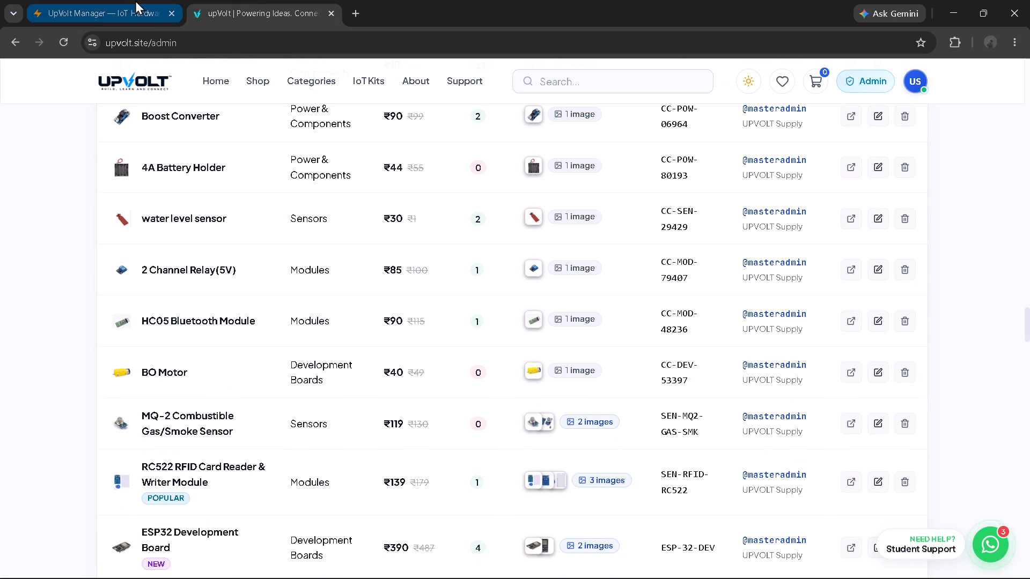
scroll(224, 175, "down", 1)
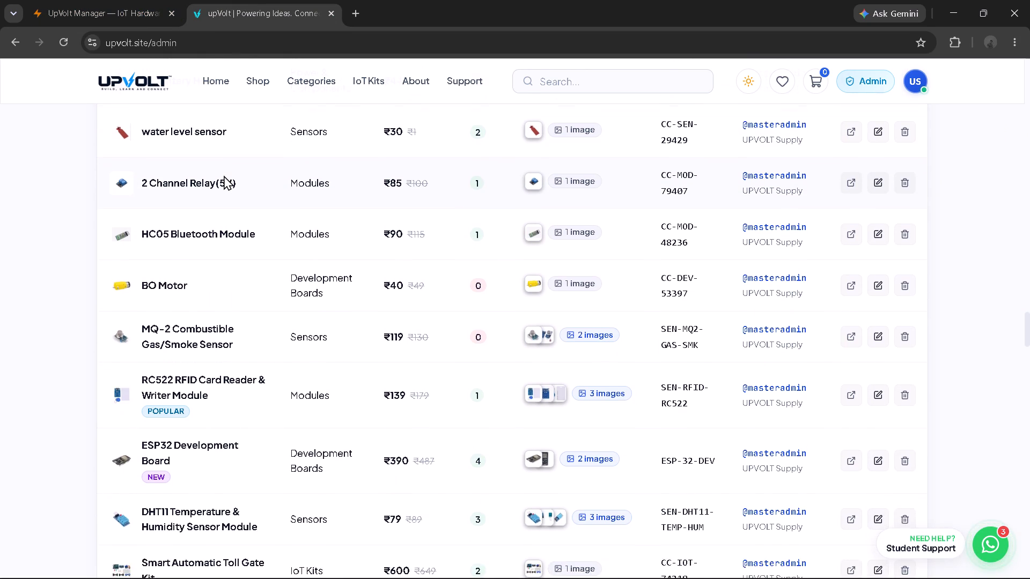
scroll(215, 171, "down", 1)
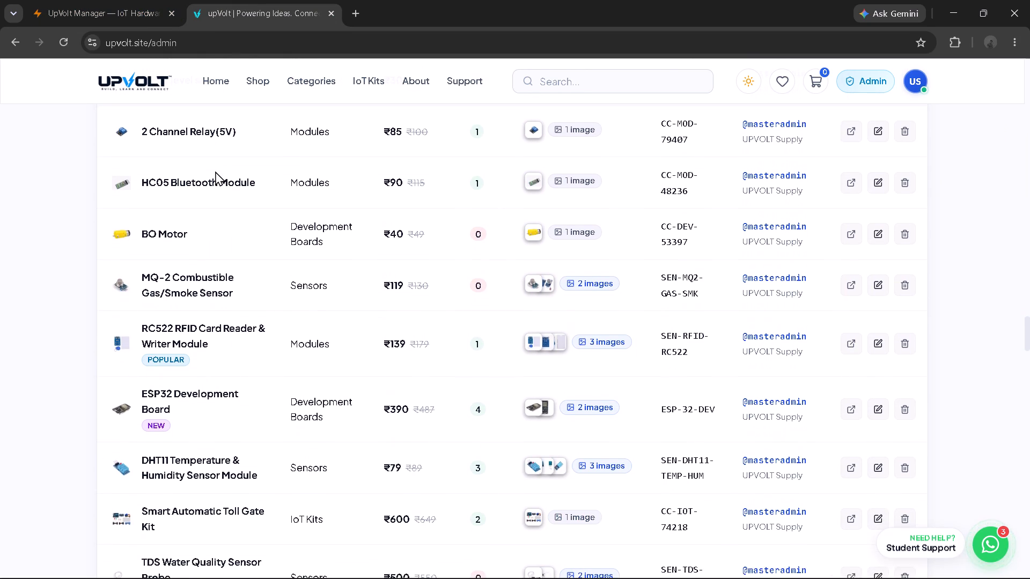
scroll(215, 171, "down", 2)
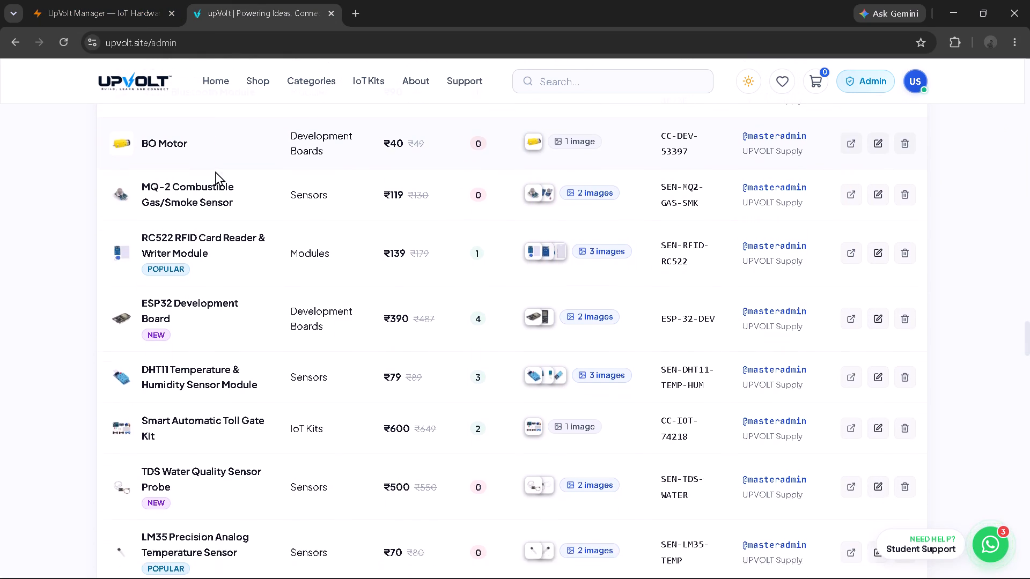
scroll(215, 171, "down", 2)
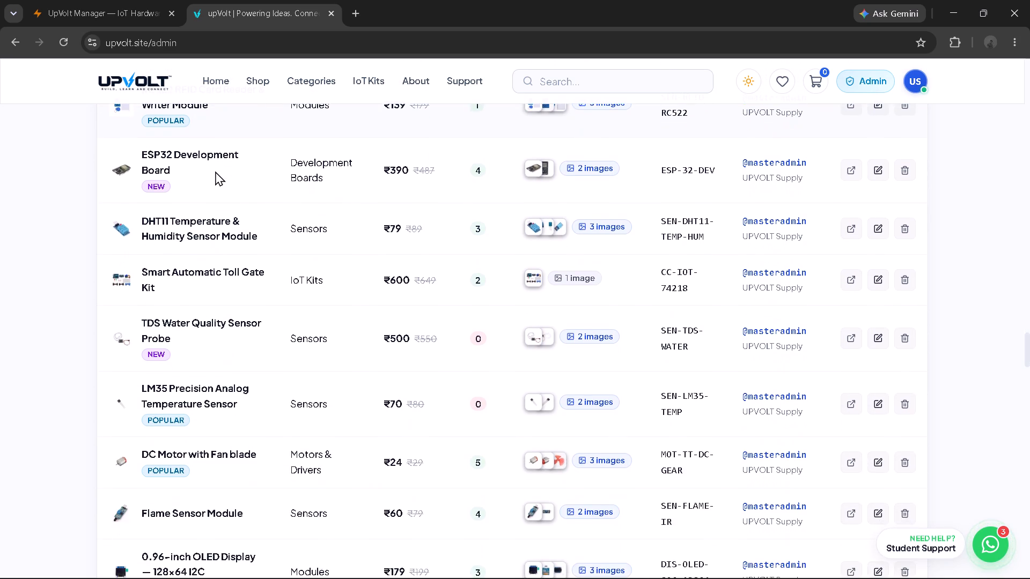
scroll(215, 171, "down", 1)
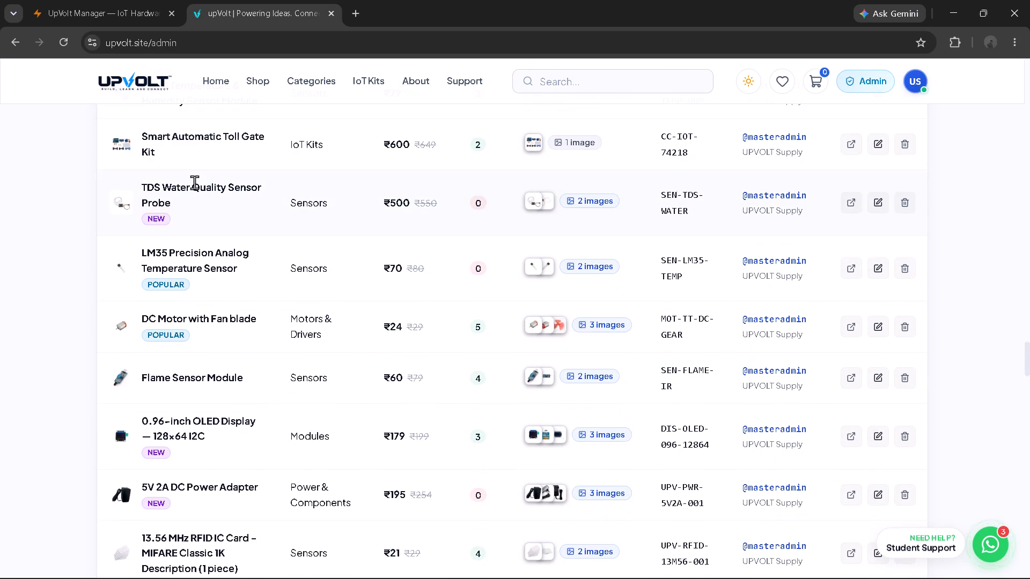
scroll(194, 182, "down", 2)
left_click(153, 124)
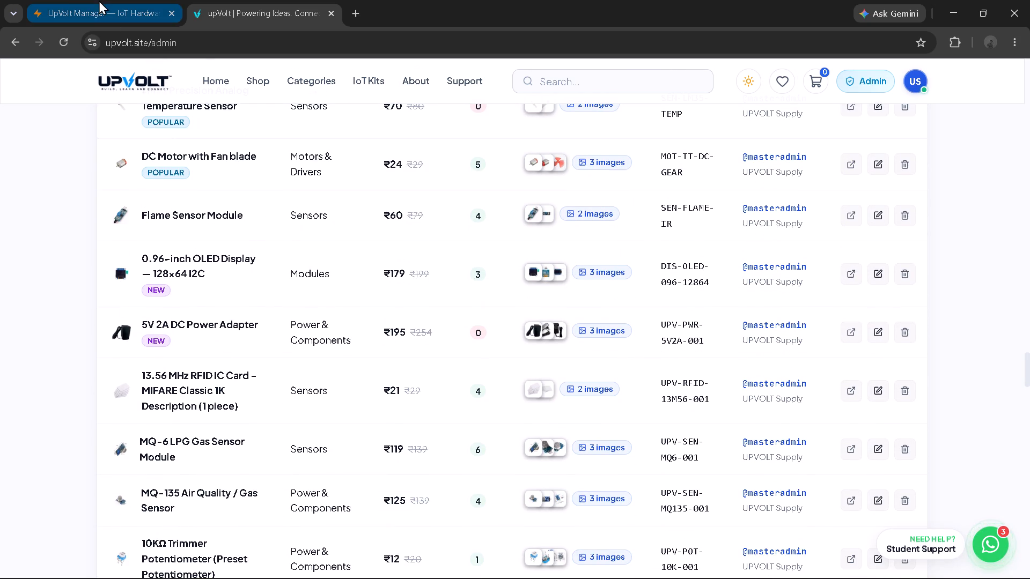
Search the UpVolt Manager inventory for "lm" and permanently delete the duplicate LM35 product with SKU SEN-LMX-2753.
left_click(99, 0)
type("lm")
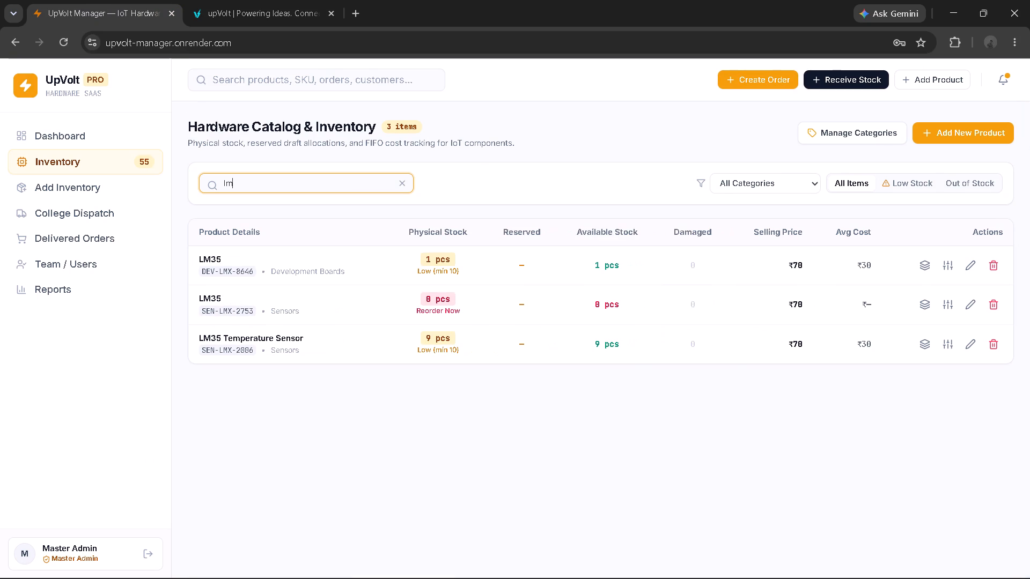
left_click(989, 296)
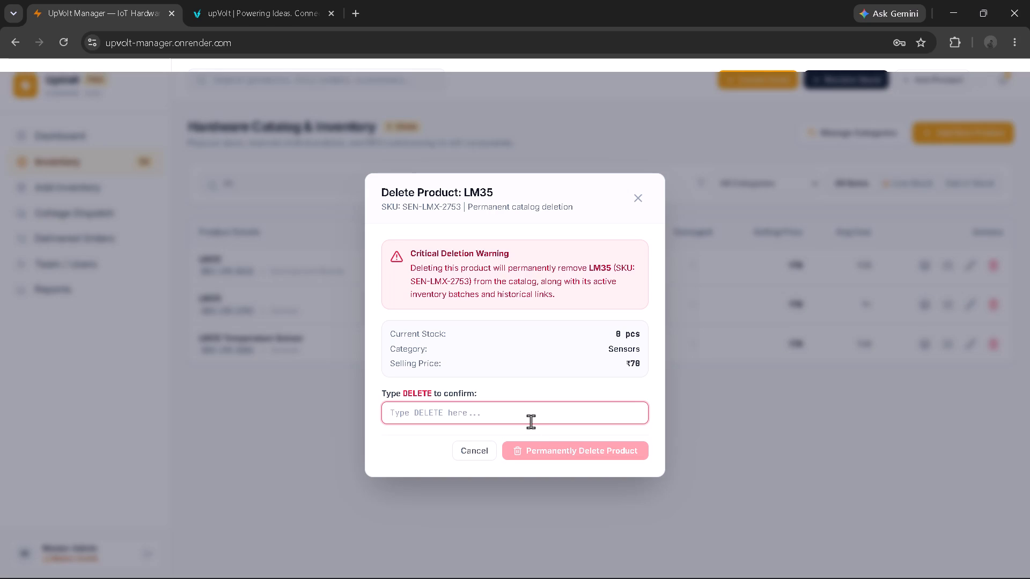
type("dek")
key("BackSpace")
type("lete")
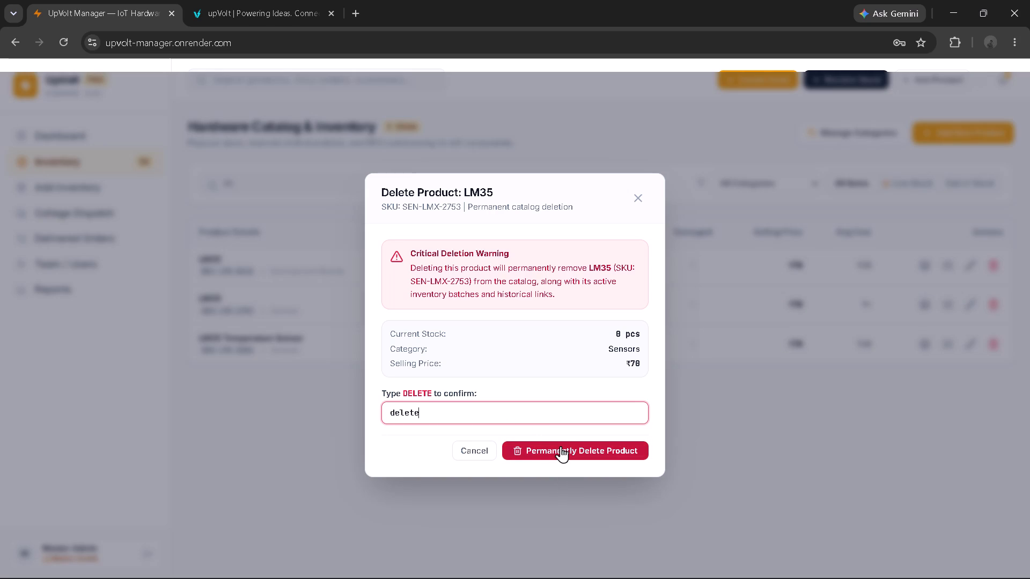
left_click(561, 446)
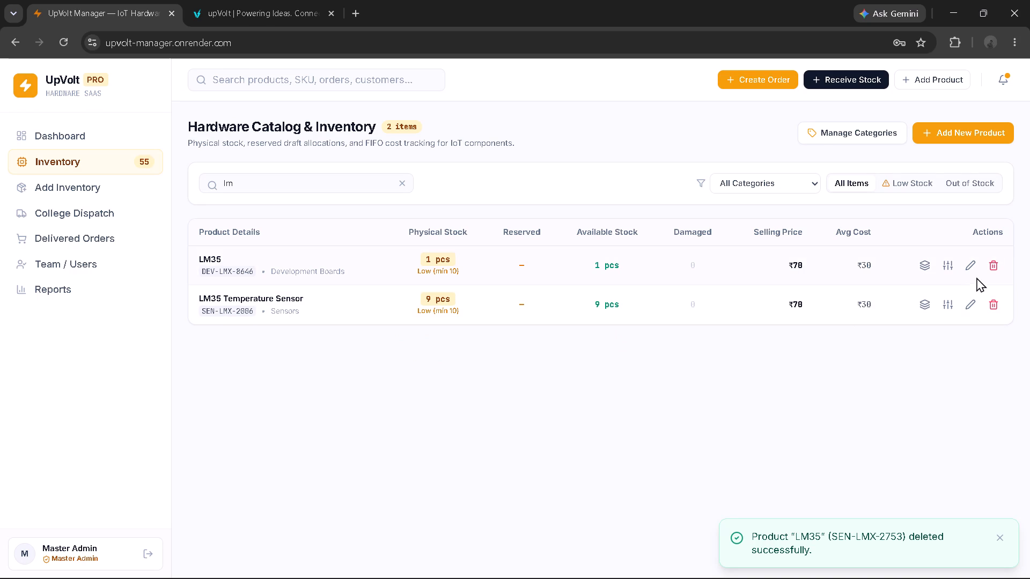
Check the LM35 Precision Analog Temperature Sensor's stock in the store's admin list against the UpVolt Manager inventory.
left_click(196, 0)
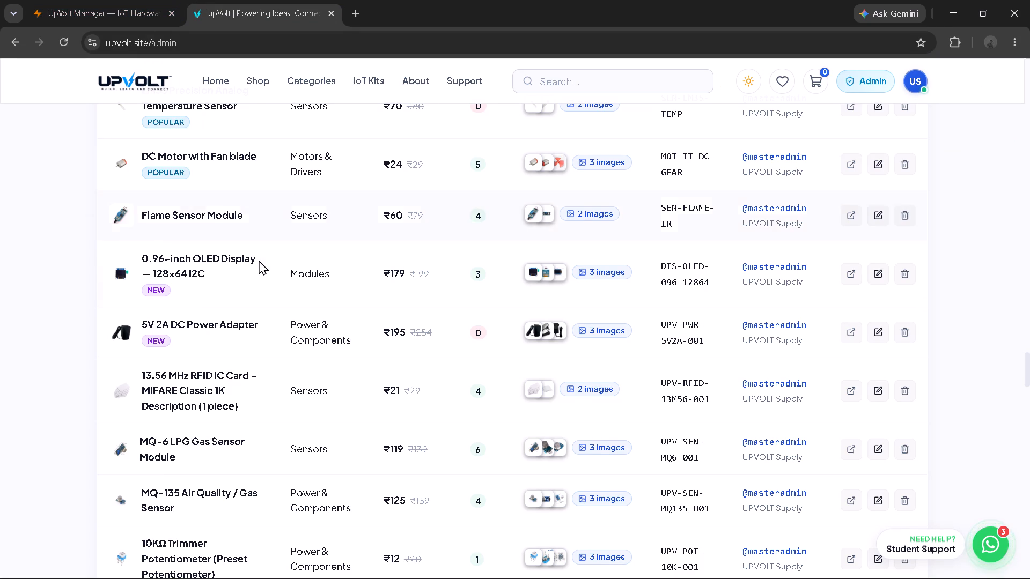
scroll(259, 260, "up", 1)
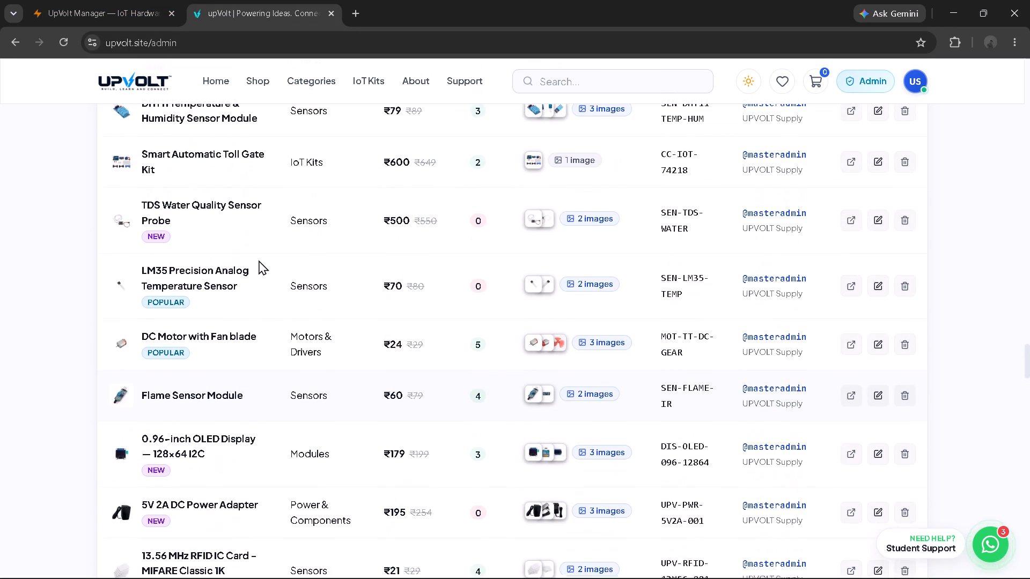
scroll(259, 260, "up", 1)
left_click(56, 1)
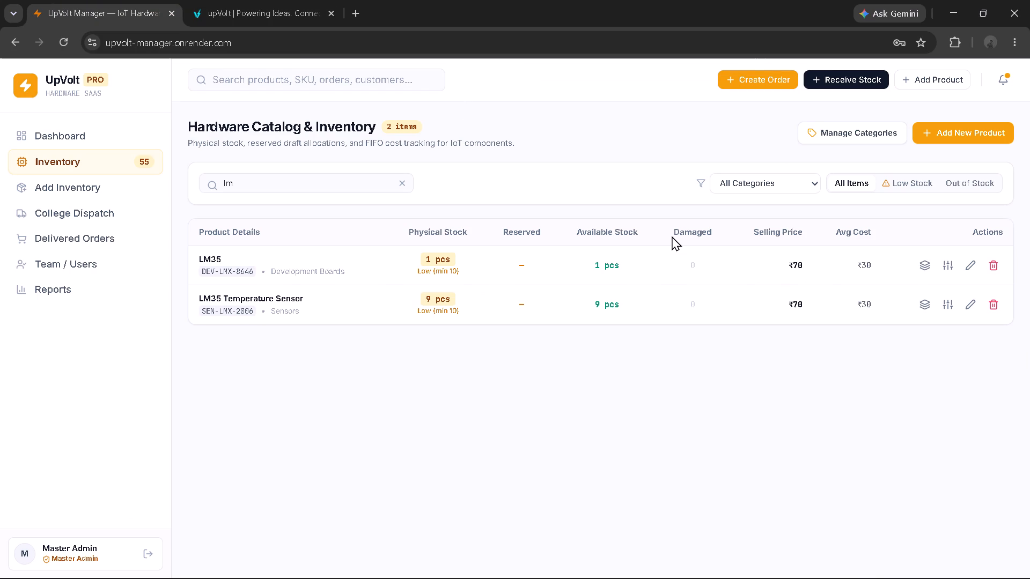
Decrease the stock of the LM35 product with SKU DEV-LMX-8646 by 1 unit.
left_click(947, 264)
left_click(507, 306)
key("BackSpace")
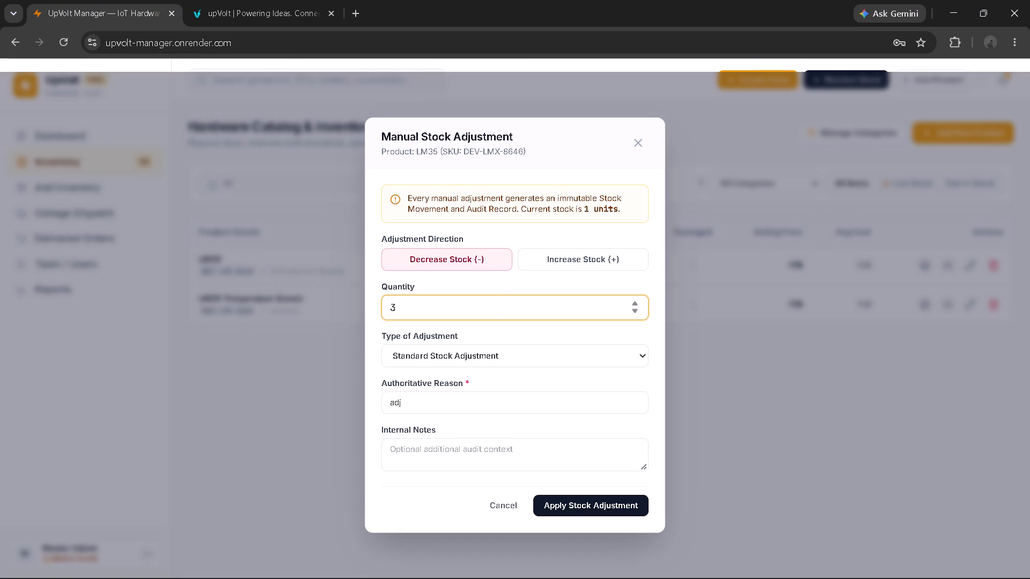
left_click(575, 498)
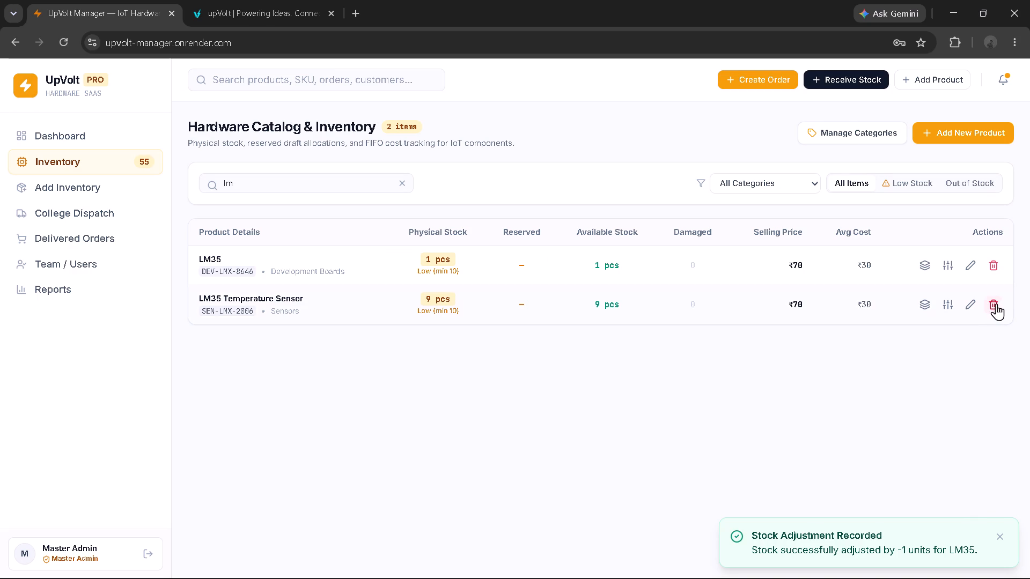
Permanently delete the duplicate LM35 Temperature Sensor with SKU SEN-LMX-2006, confirming with "delete".
left_click(997, 303)
type("delete")
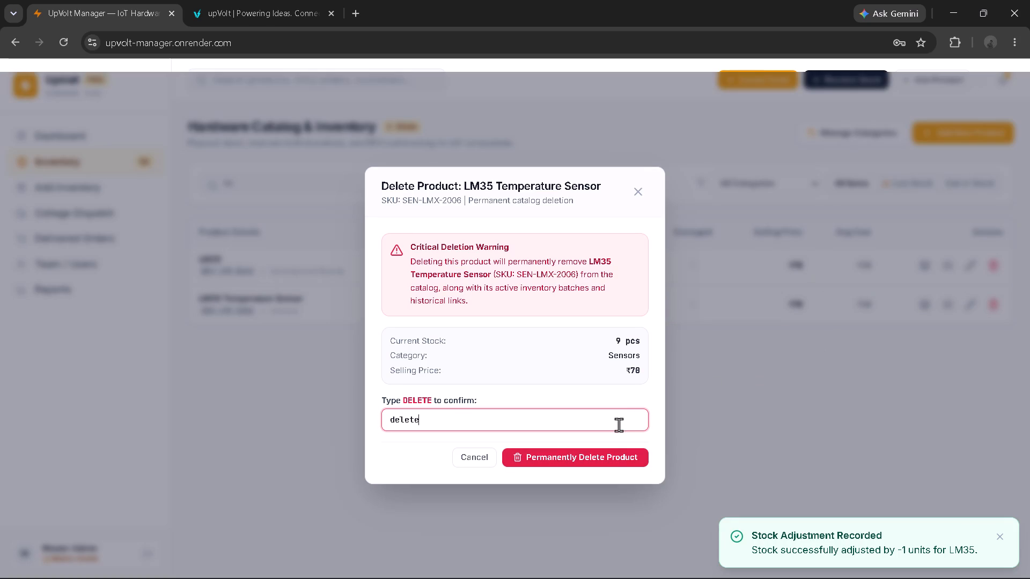
left_click(610, 451)
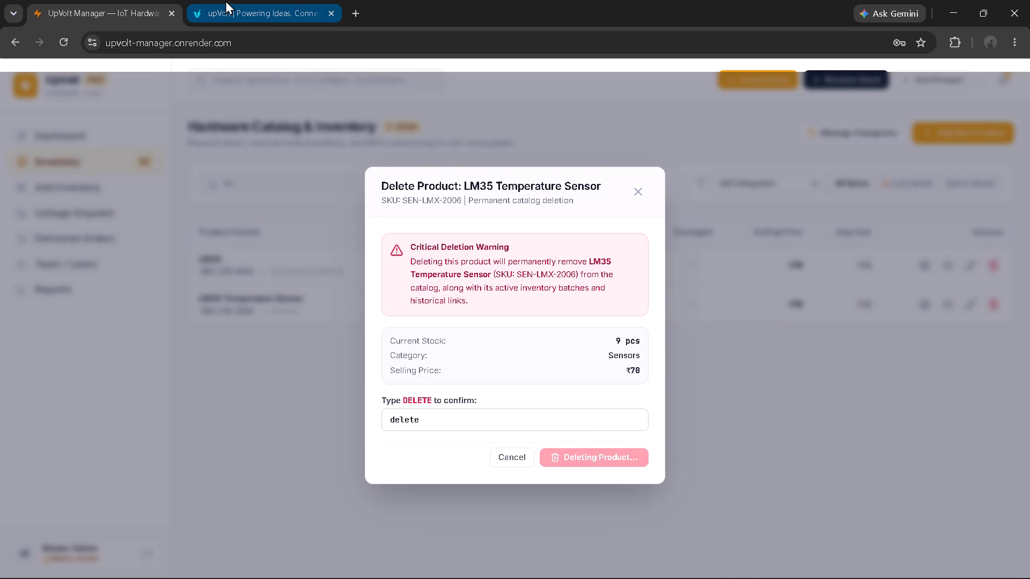
Check the DC Motor with Fan blade's stock in the store's admin list against the inventory, searching for "dc", and clear the search.
left_click(225, 0)
scroll(321, 252, "down", 1)
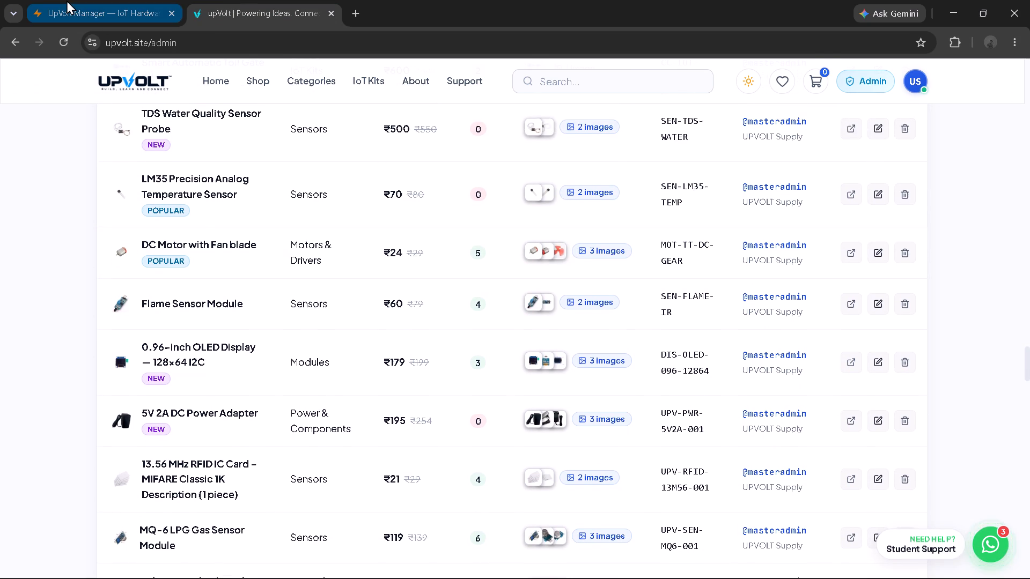
left_click(67, 0)
left_click(286, 173)
key("BackSpace")
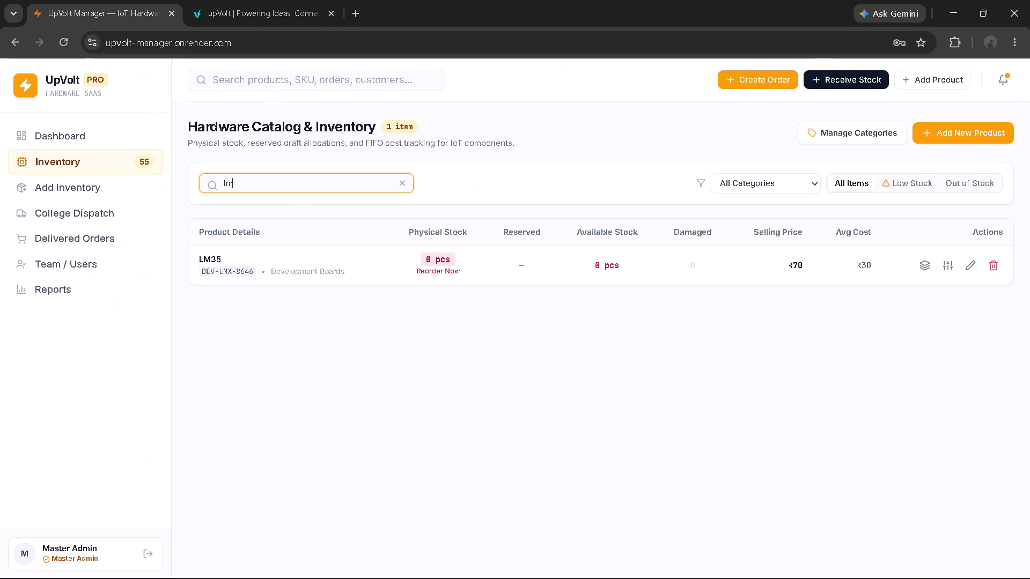
key("BackSpace")
key("BackSpace")
type("dc")
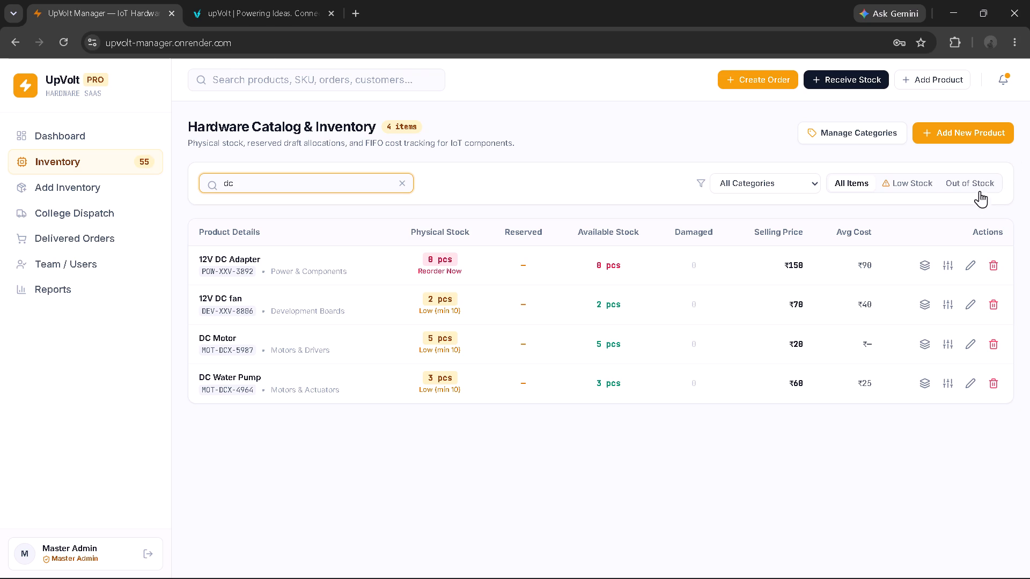
left_click(952, 303)
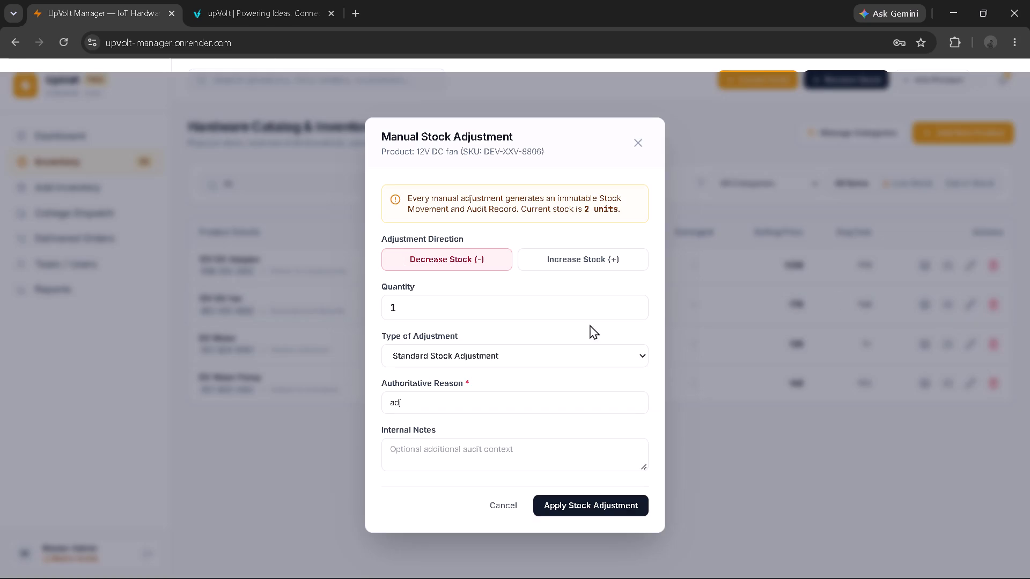
left_click(642, 145)
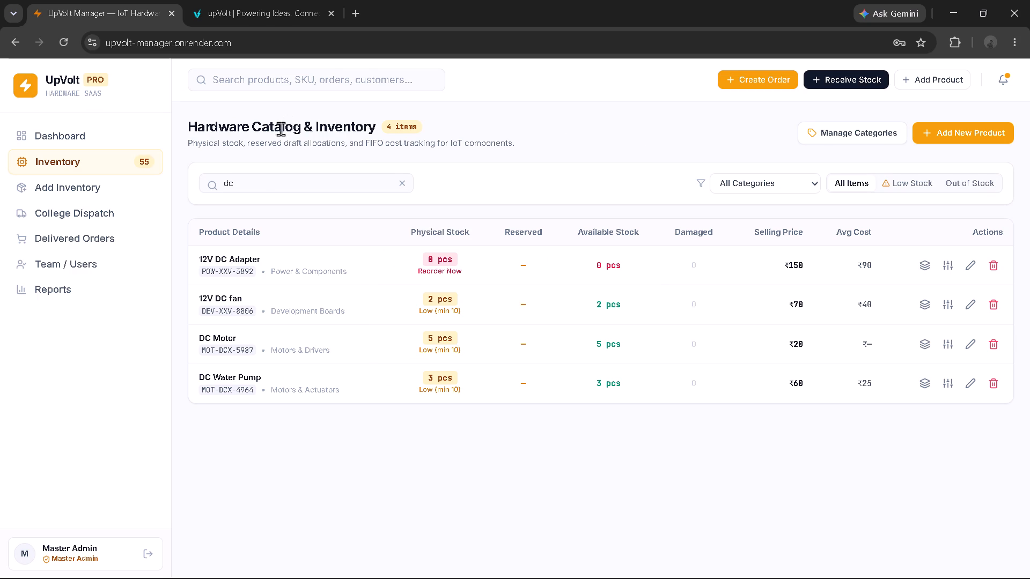
left_click(256, 189)
key("BackSpace")
key("BackSpace")
key("BackSpace")
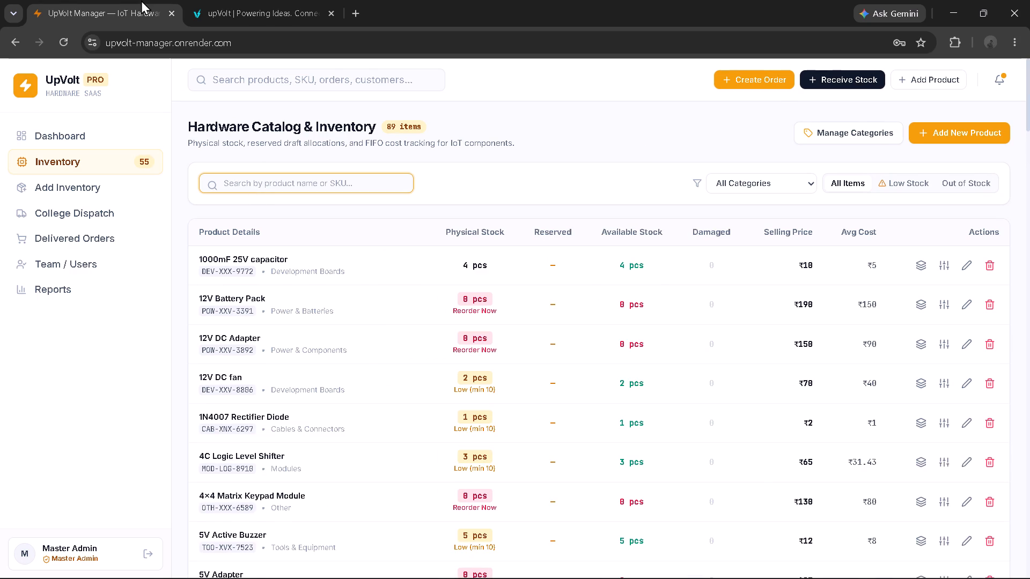
Detach UpVolt Manager into its own window over the store's admin list, with the Flame Sensor Module and the products below it in view.
left_click(204, 0)
scroll(204, 339, "down", 1)
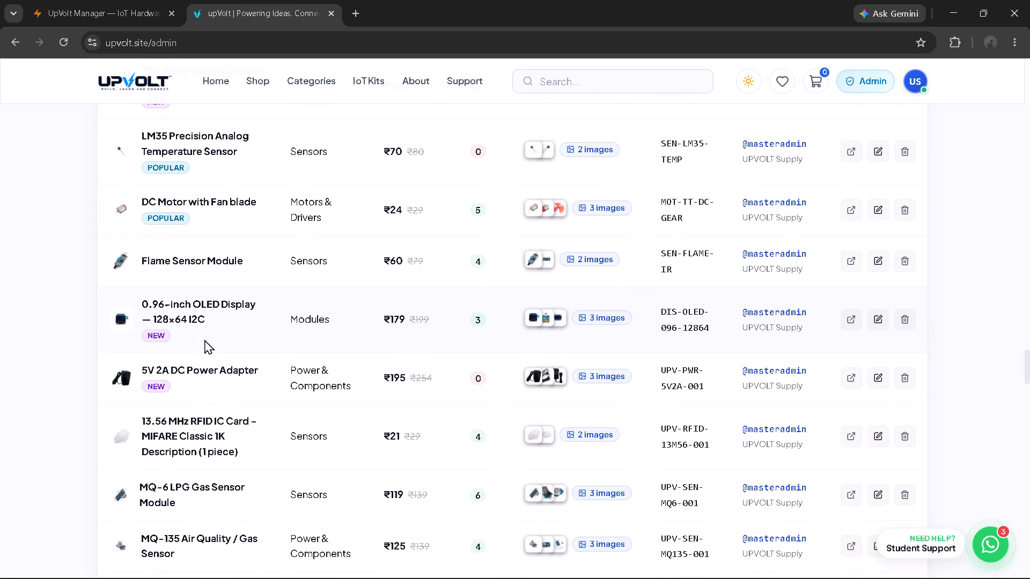
scroll(238, 355, "down", 1)
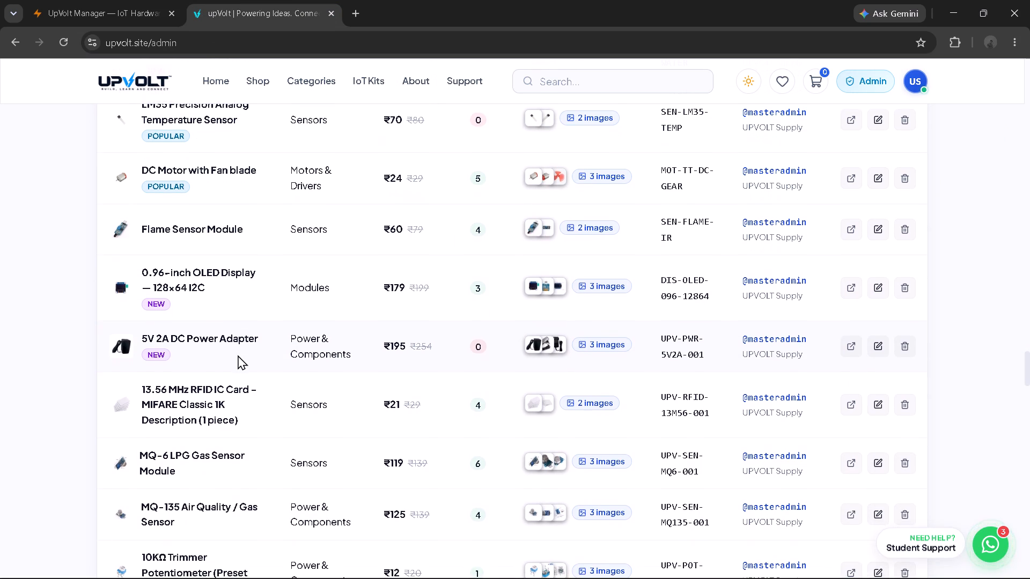
left_click_drag(84, 0, 342, 172)
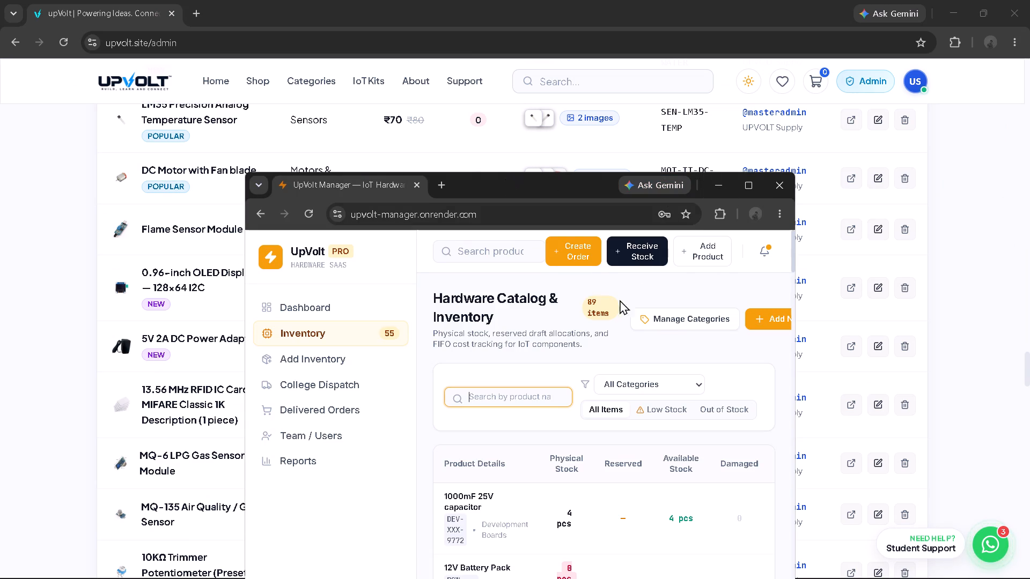
Search the UpVolt Manager inventory for "flam" to compare the Flame Sensor's stock with the store's list, and clear the search.
type("flam")
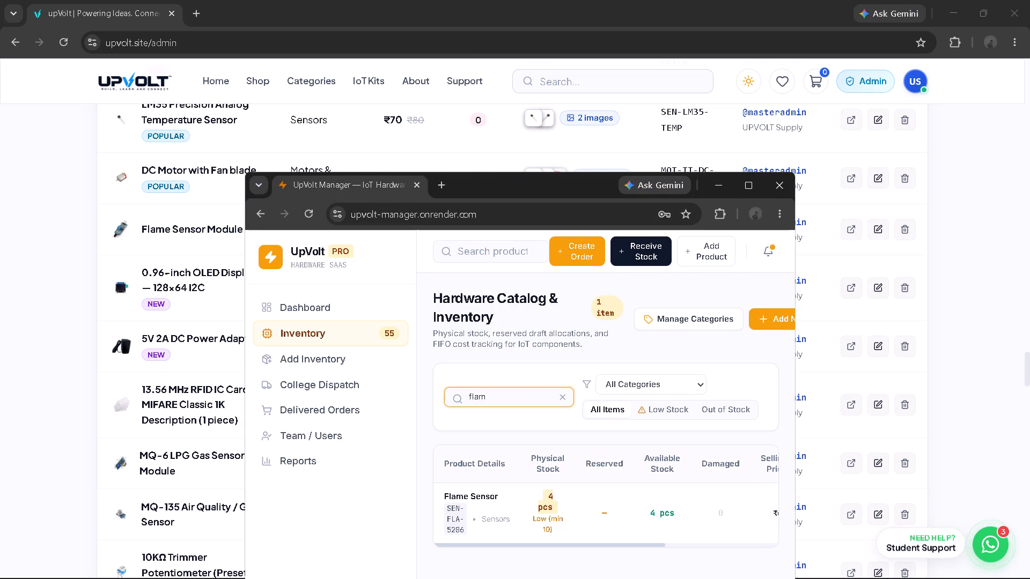
key("BackSpace")
key("BackSpace")
key("BackSpace")
key("BackSpace")
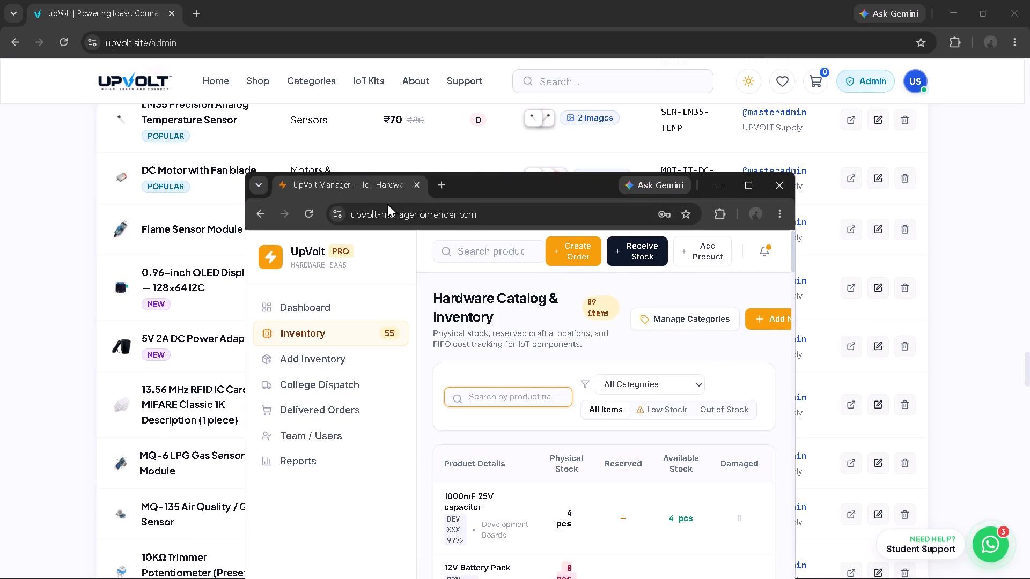
Move the UpVolt Manager window beside the store's admin list so the product names and stock quantities are uncovered.
scroll(170, 273, "down", 2)
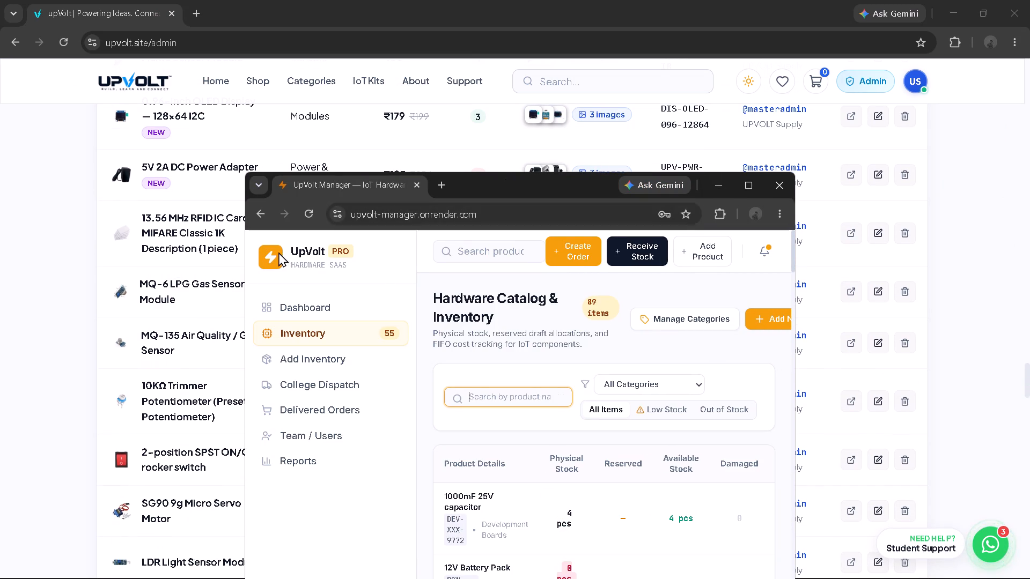
left_click_drag(398, 281, 476, 261)
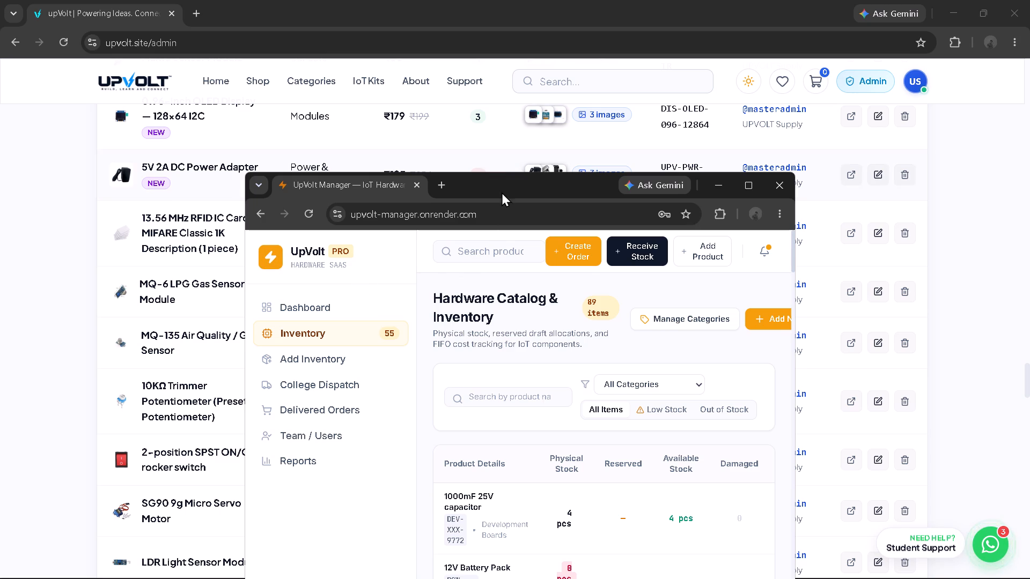
left_click_drag(503, 188, 716, 151)
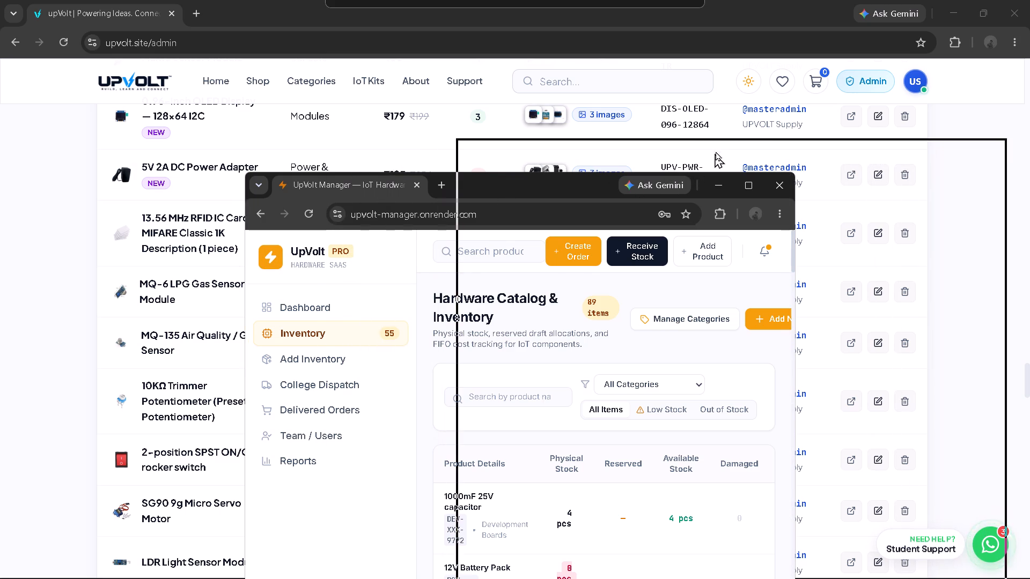
left_click_drag(716, 151, 757, 107)
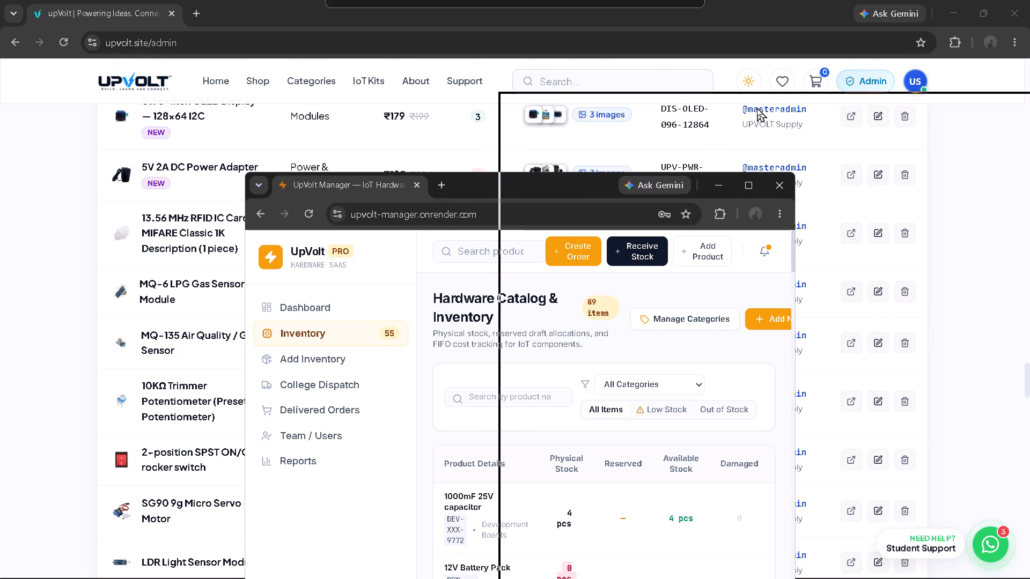
left_click_drag(757, 107, 757, 109)
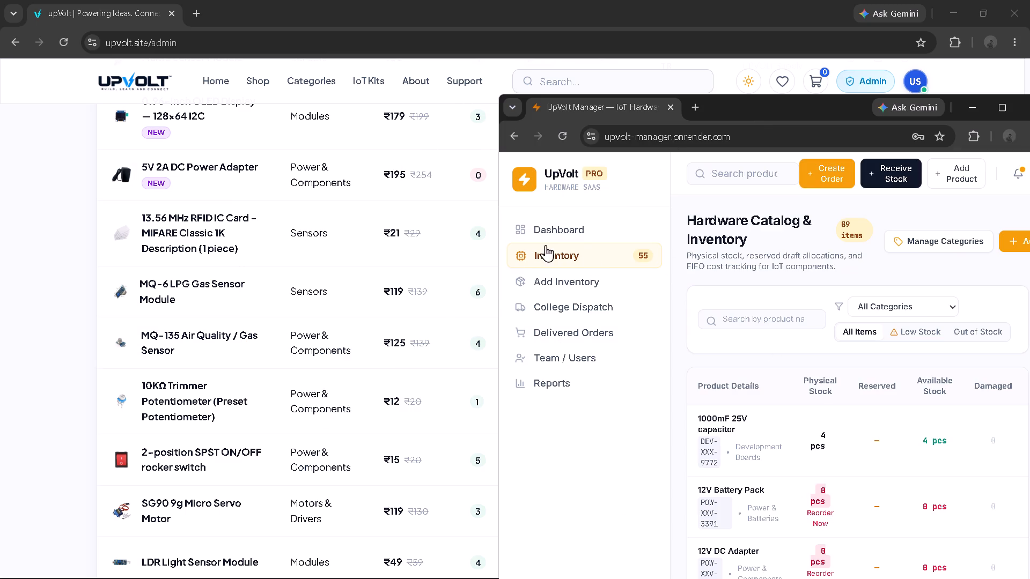
Search the inventory for "pote" and, with UpVolt Manager maximised, decrease the Potentiometer 10kohm's stock by 4 units.
scroll(366, 367, "down", 1)
left_click(744, 320)
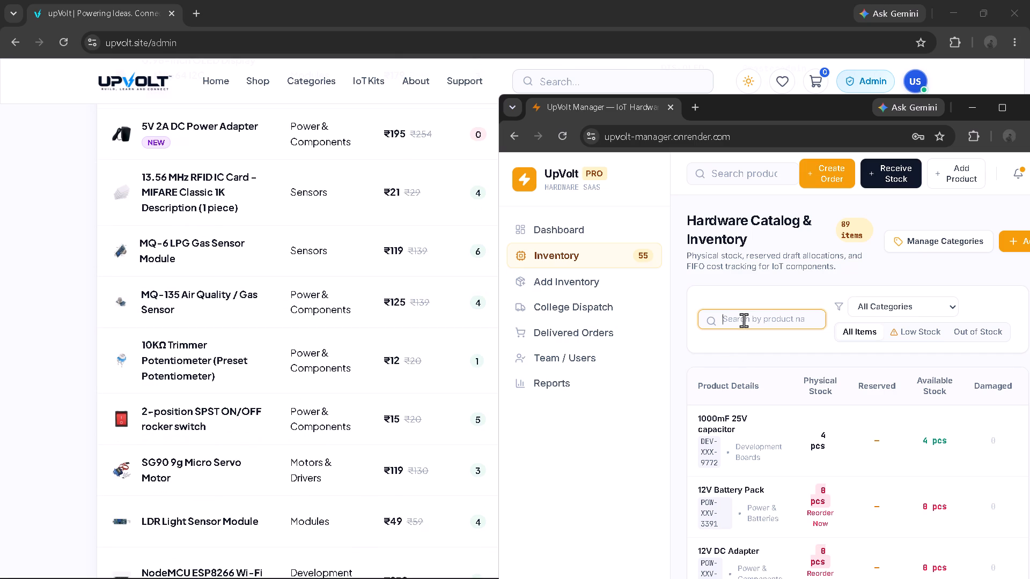
type("po")
type("te")
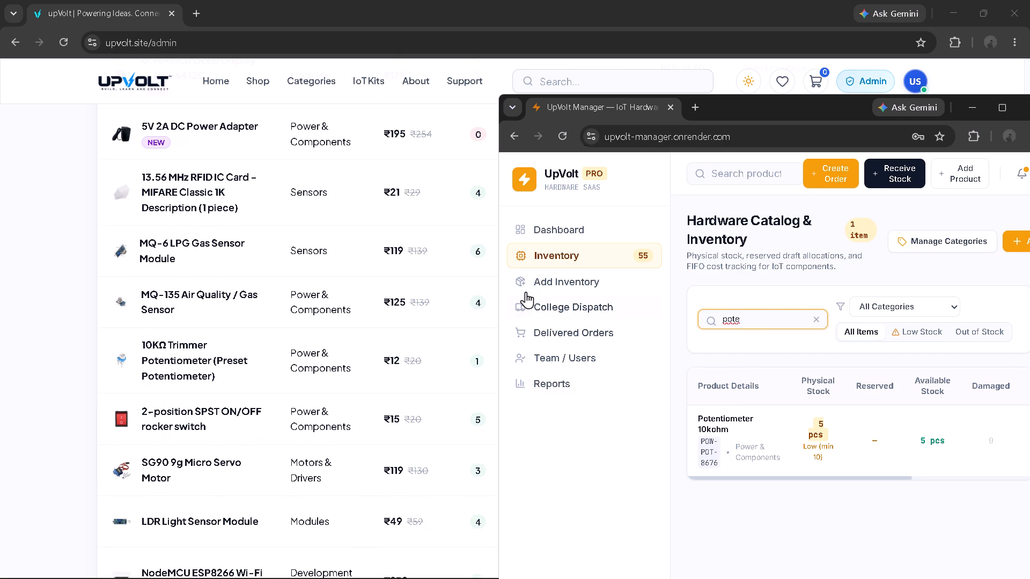
left_click_drag(736, 106, 633, 0)
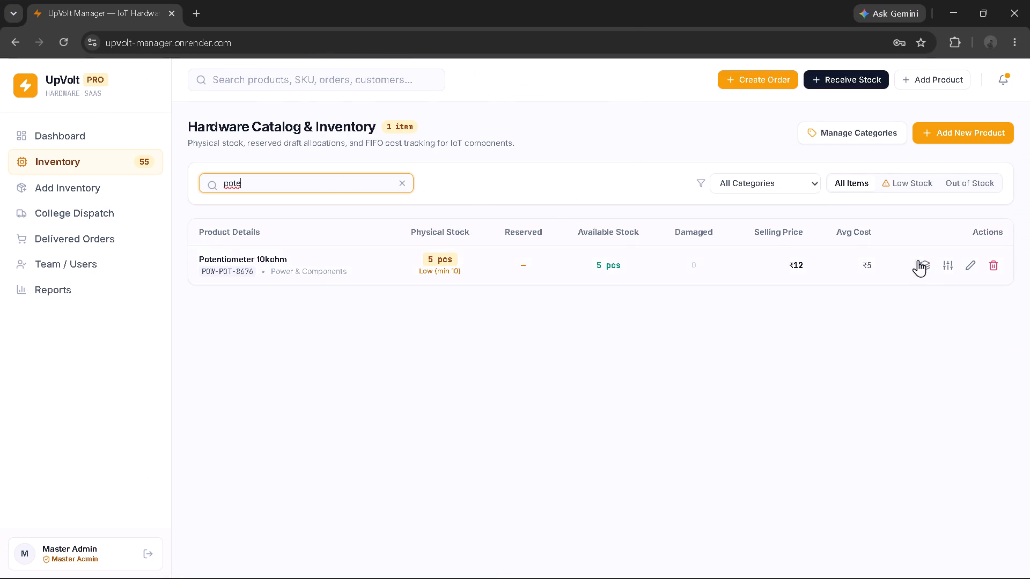
left_click(947, 269)
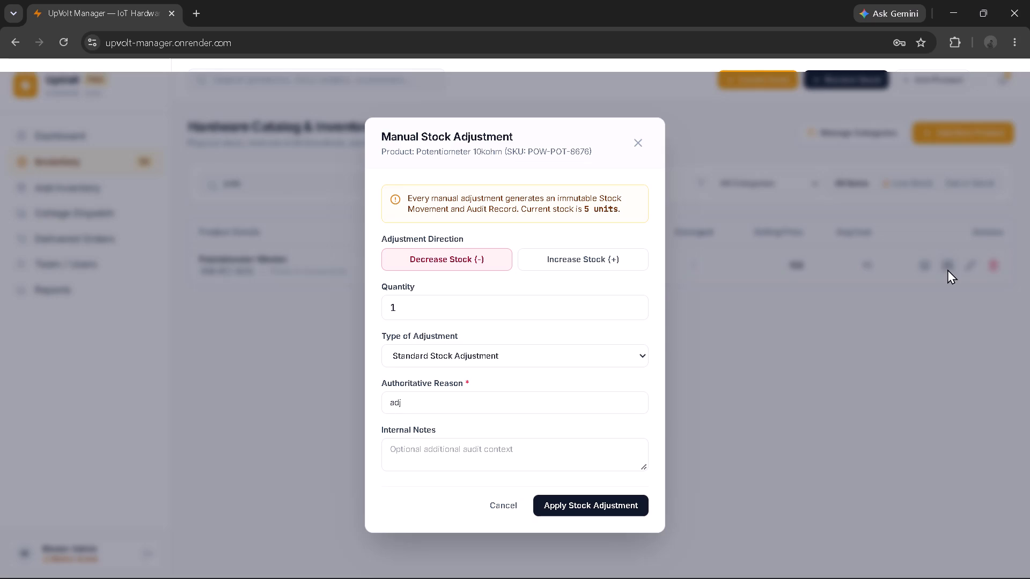
left_click(510, 302)
key("Left")
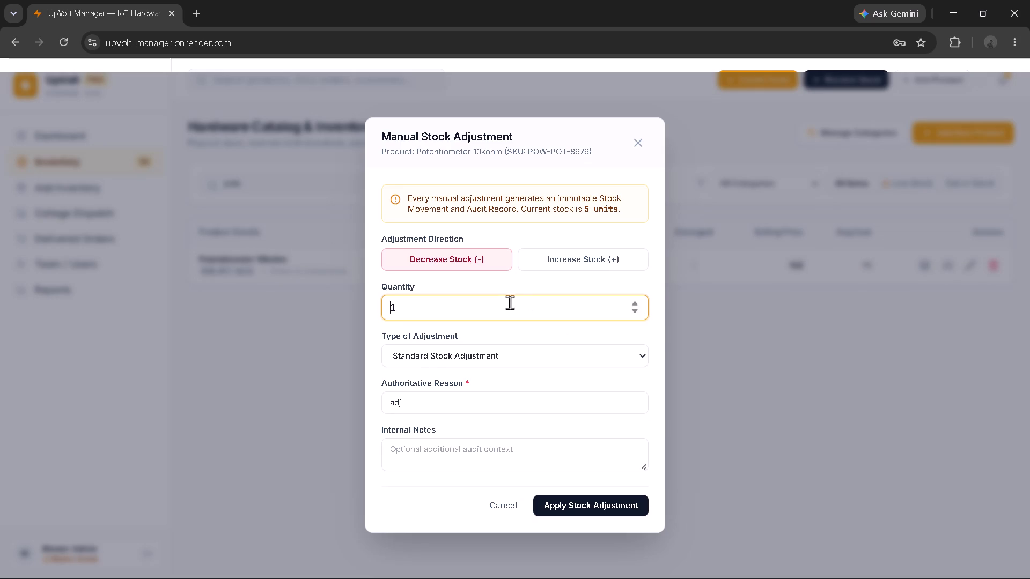
key("4")
key("Right")
key("BackSpace")
left_click(603, 504)
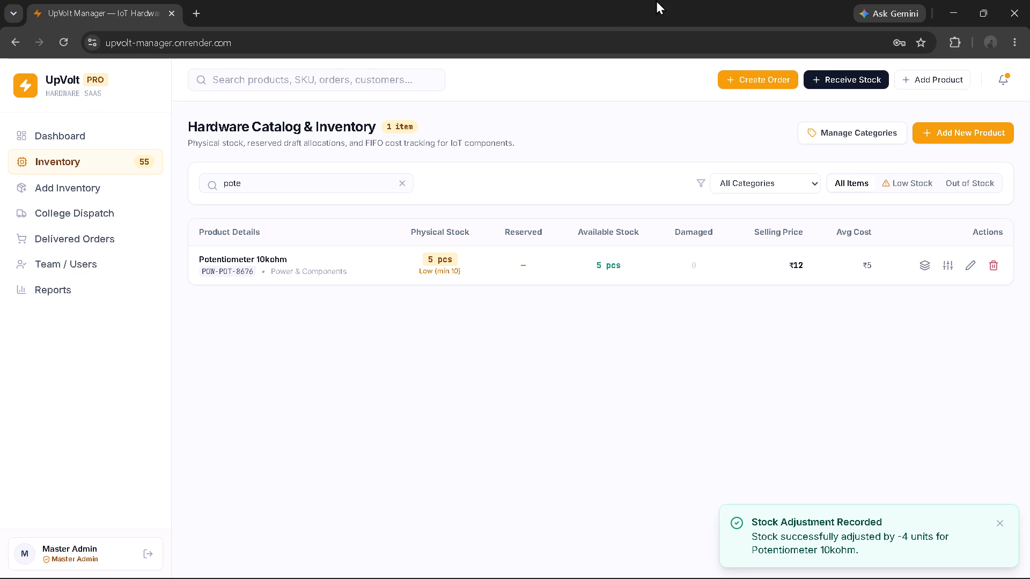
Bring the store's admin list back beside UpVolt Manager, review down to the 6x6mm Tactile Push Button Switch and search the inventory for "push".
left_click_drag(602, 10, 657, 61)
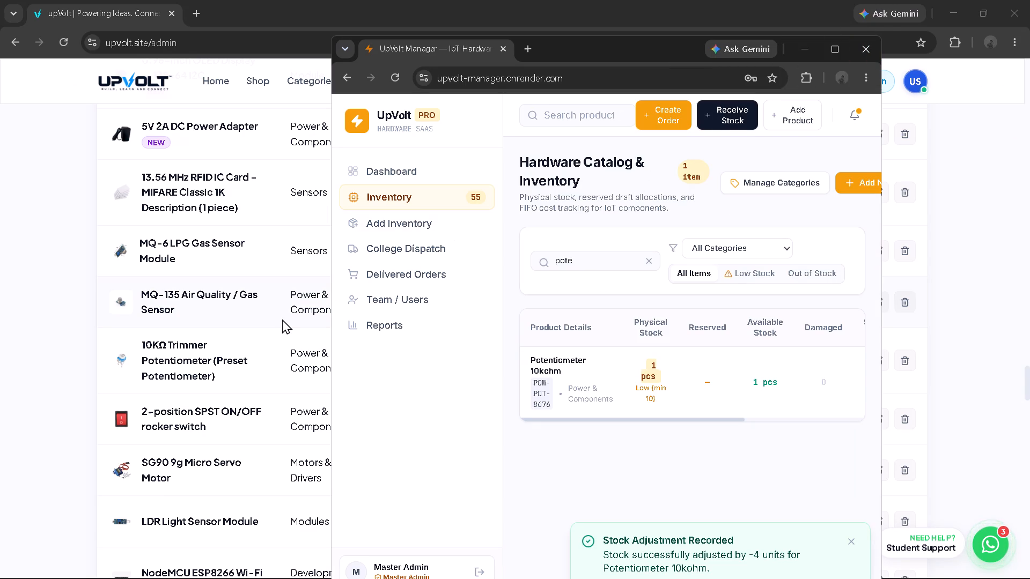
scroll(277, 323, "down", 1)
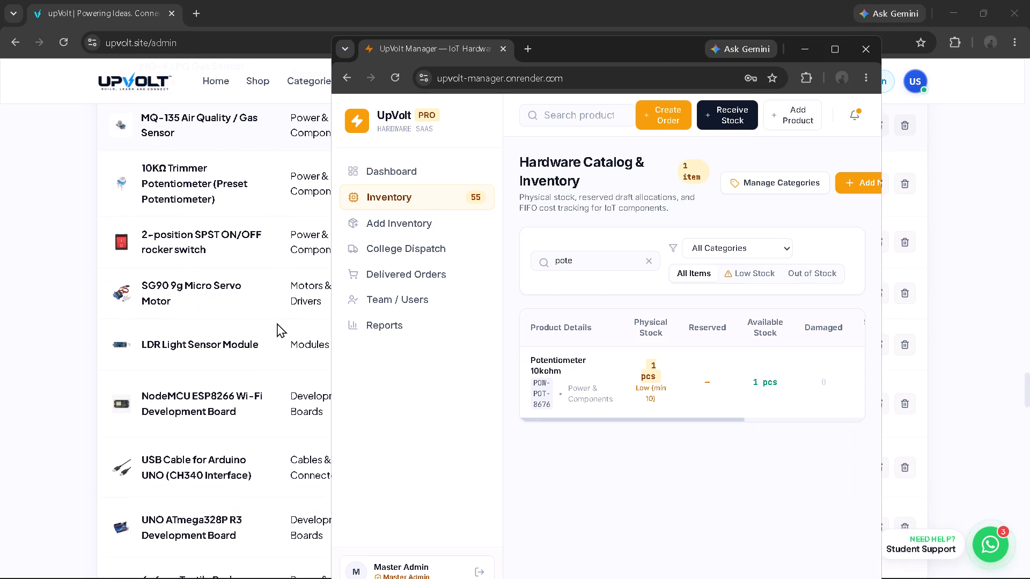
scroll(277, 323, "down", 1)
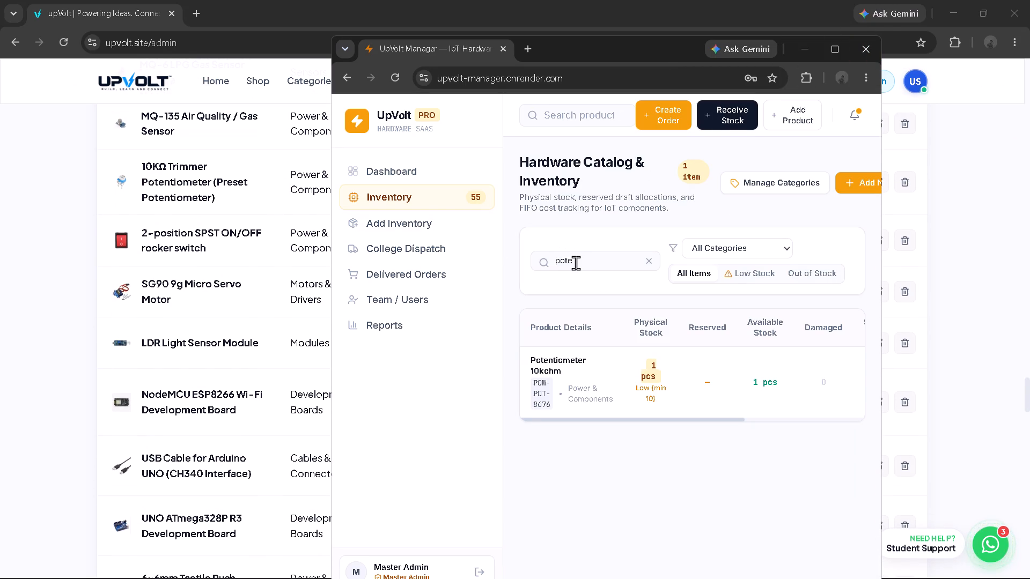
left_click(576, 263)
key("BackSpace")
key("BackSpace")
key("BackSpace")
key("BackSpace")
key("BackSpace")
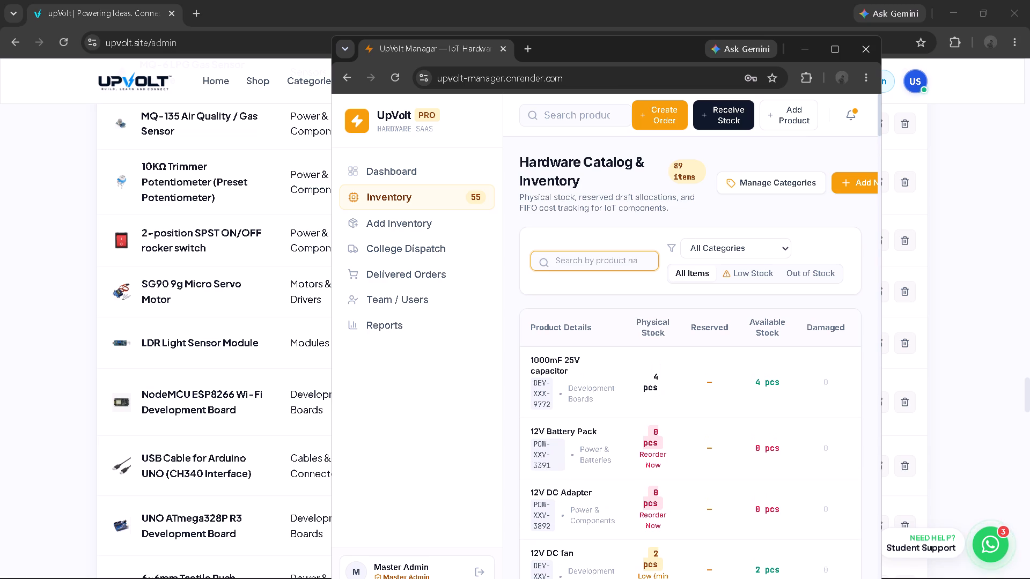
scroll(232, 337, "down", 1)
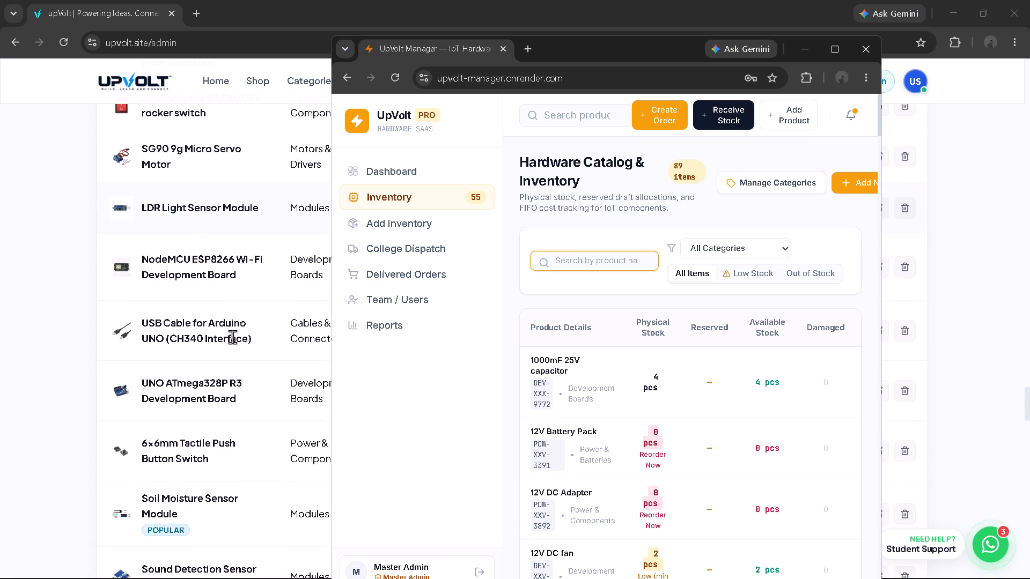
scroll(232, 337, "down", 2)
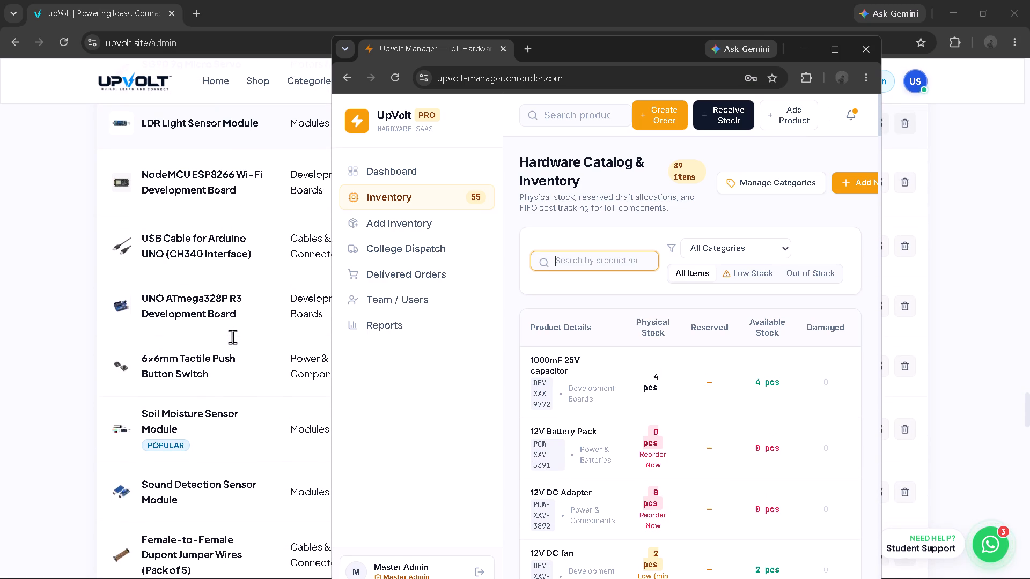
type("pusj")
key("BackSpace")
key("h")
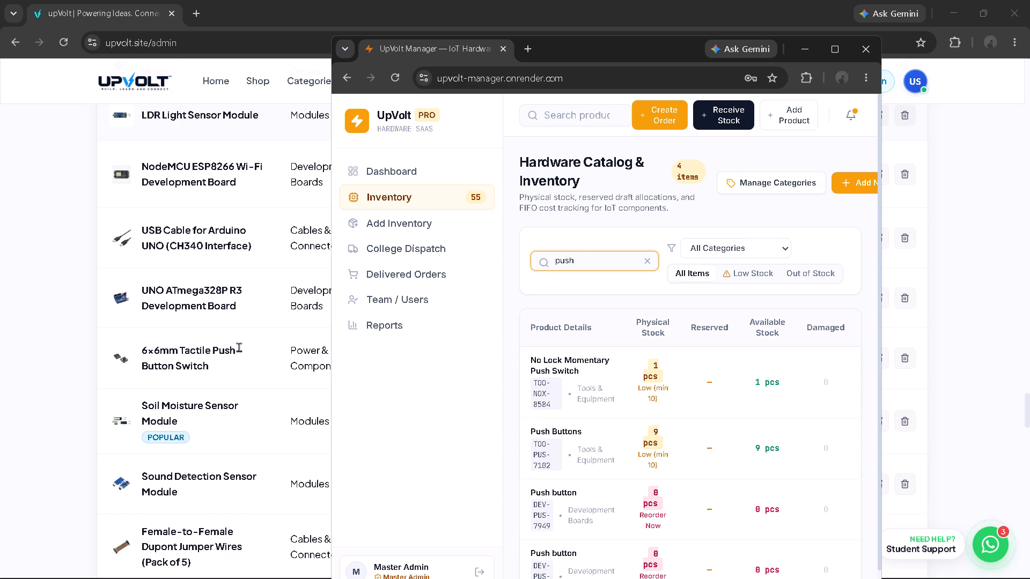
Review the inventory entries matching "push" and permanently delete the duplicate Push button product with SKU DEV-PUS-7949.
scroll(713, 394, "left", 2)
scroll(713, 394, "right", 1)
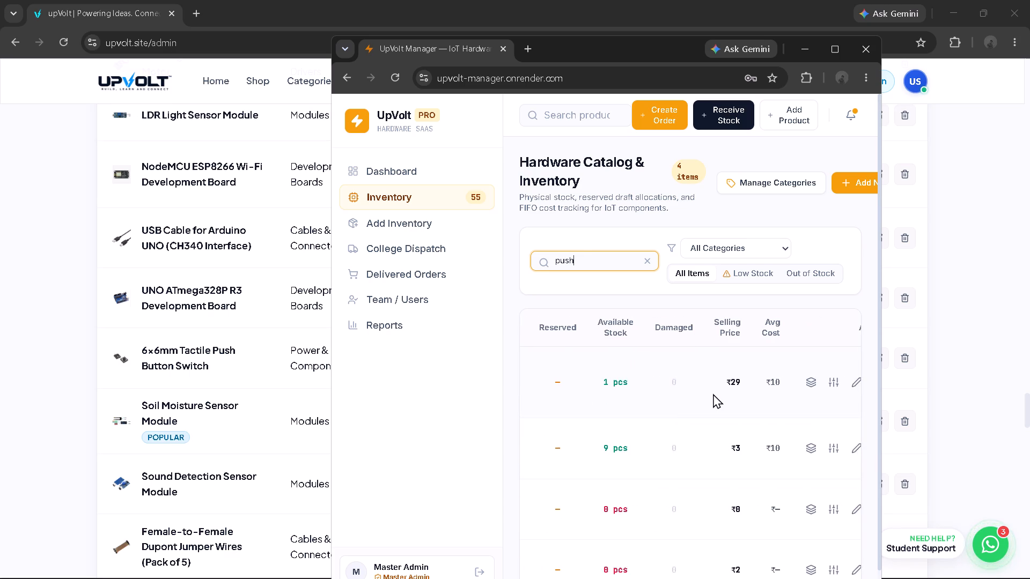
scroll(713, 394, "right", 2)
scroll(713, 394, "down", 1)
scroll(713, 394, "left", 1)
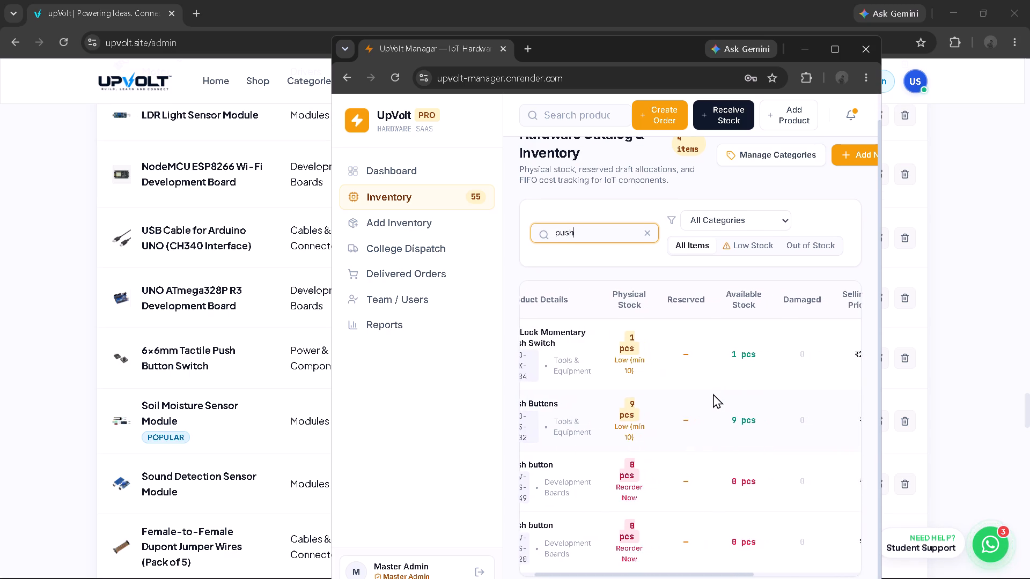
scroll(713, 394, "left", 1)
scroll(705, 412, "right", 2)
scroll(705, 412, "down", 1)
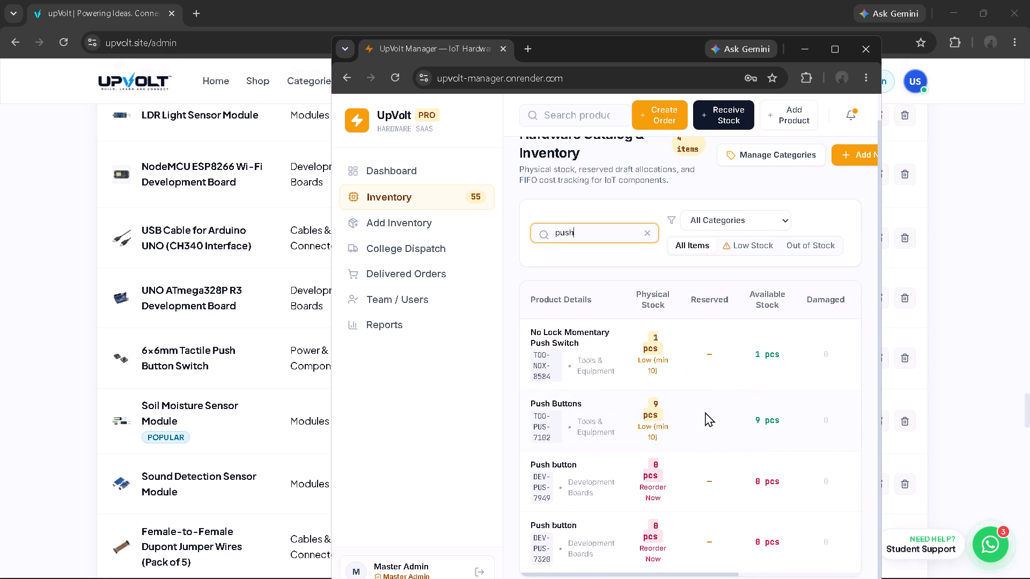
scroll(705, 412, "down", 1)
scroll(705, 412, "left", 4)
scroll(705, 412, "down", 1)
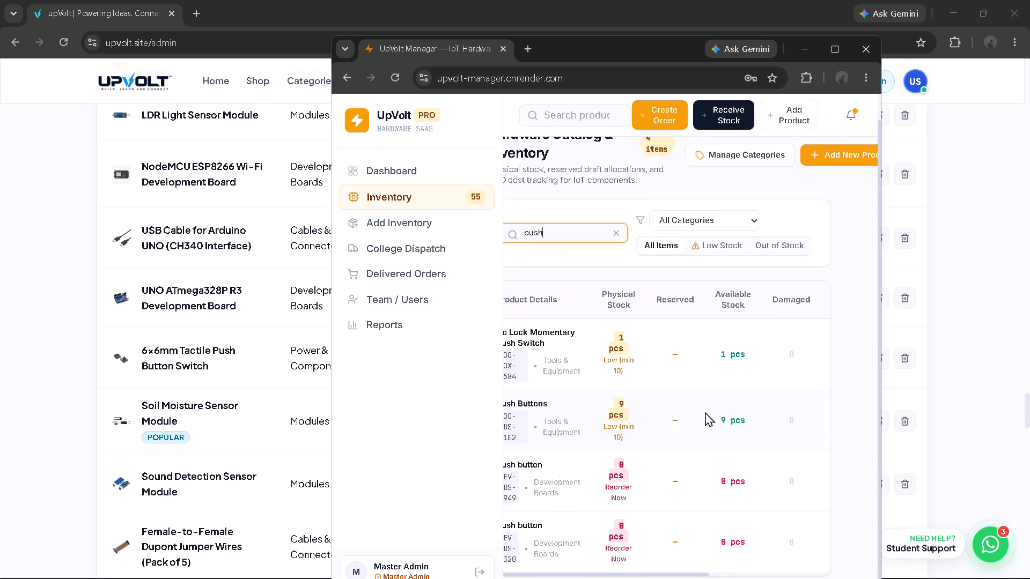
scroll(705, 412, "right", 3)
scroll(749, 421, "left", 7)
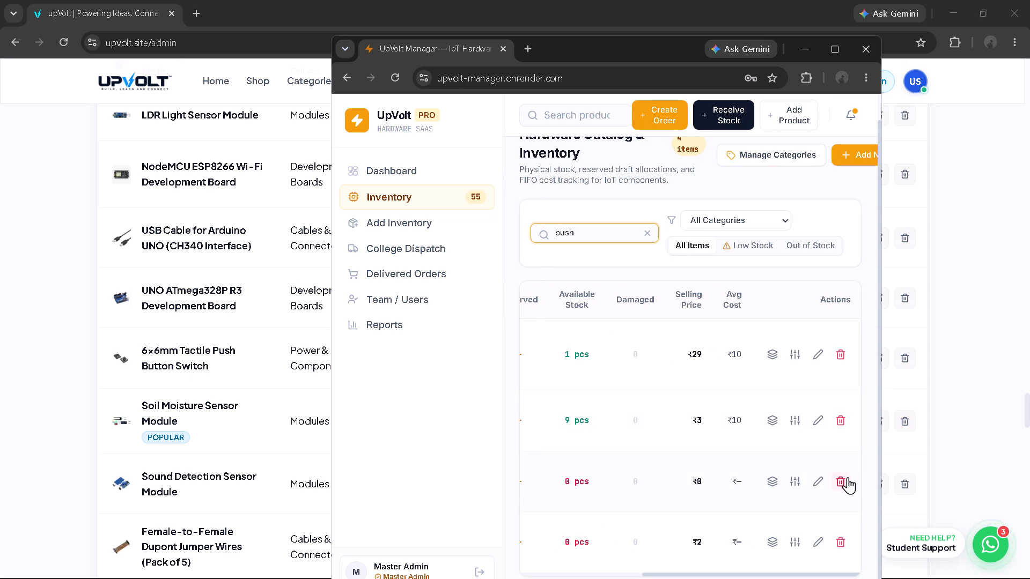
left_click(847, 480)
type("delete")
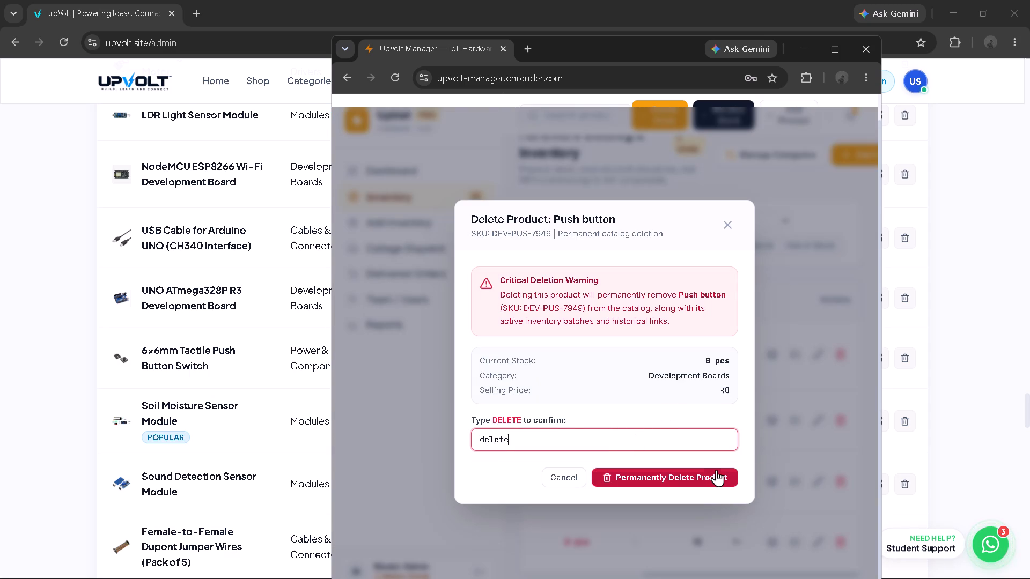
left_click(709, 469)
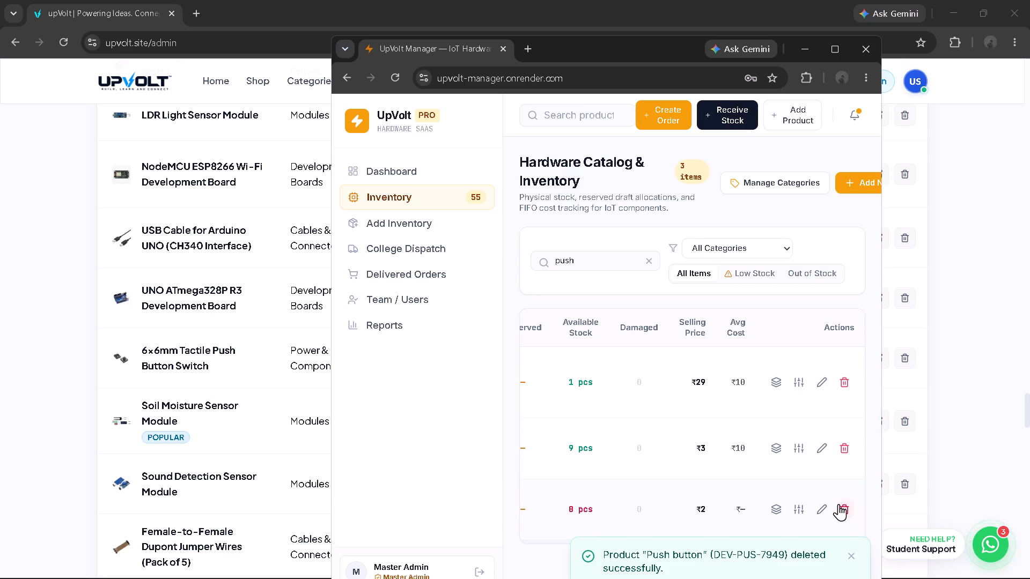
Permanently delete the other duplicate Push button product, SKU DEV-PUS-7320.
left_click(843, 508)
type("delete")
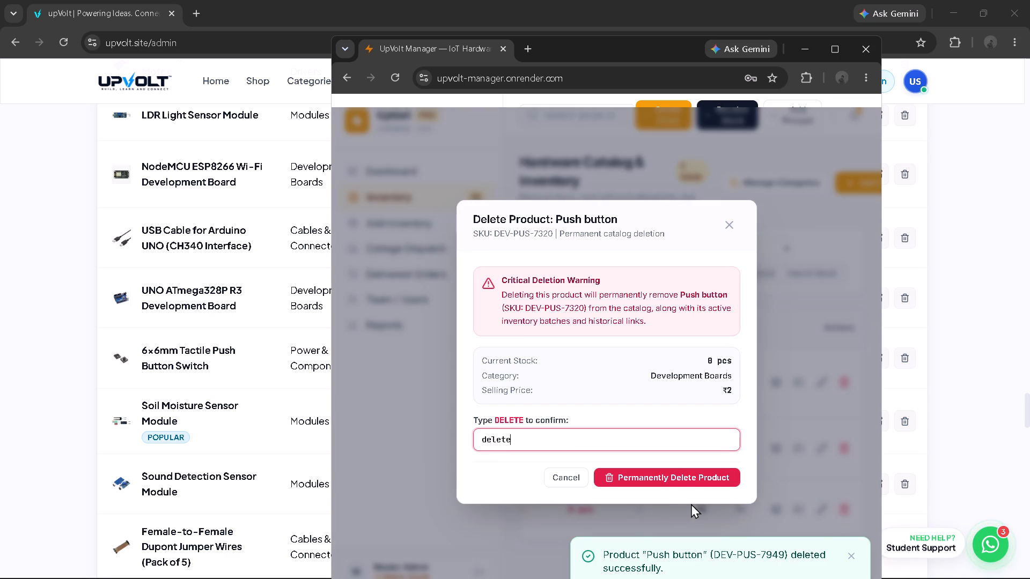
left_click(680, 478)
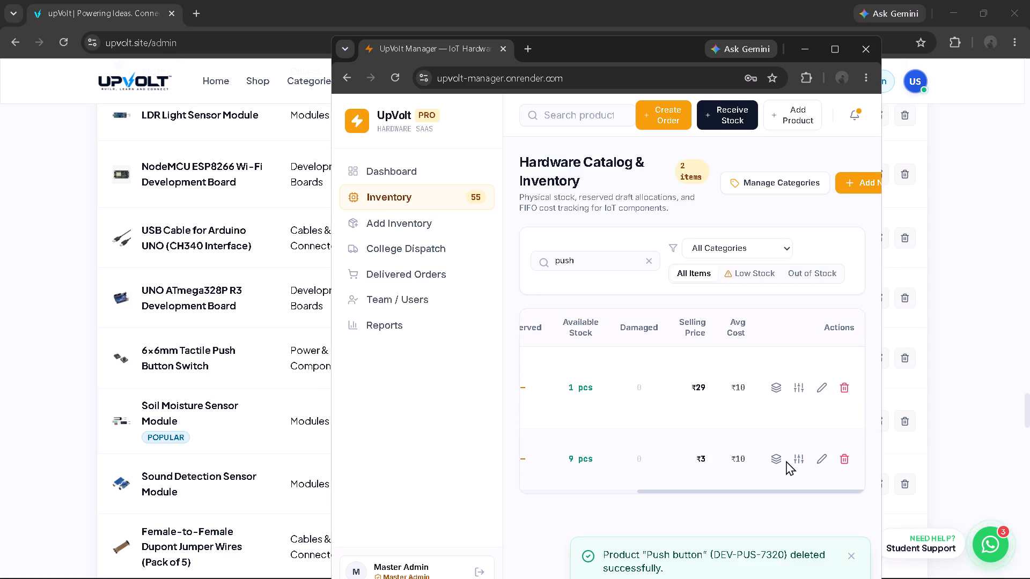
Compare the remaining push switch and button entries with the 6x6mm Tactile Push Button Switch in the store's admin list, with UpVolt Manager maximised.
scroll(660, 447, "right", 2)
scroll(660, 447, "left", 2)
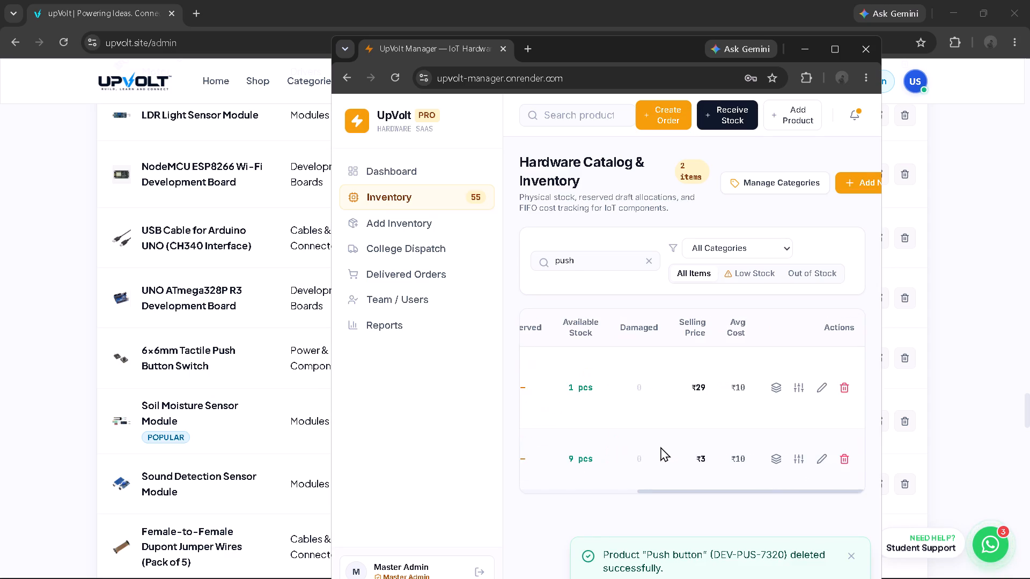
scroll(660, 447, "right", 3)
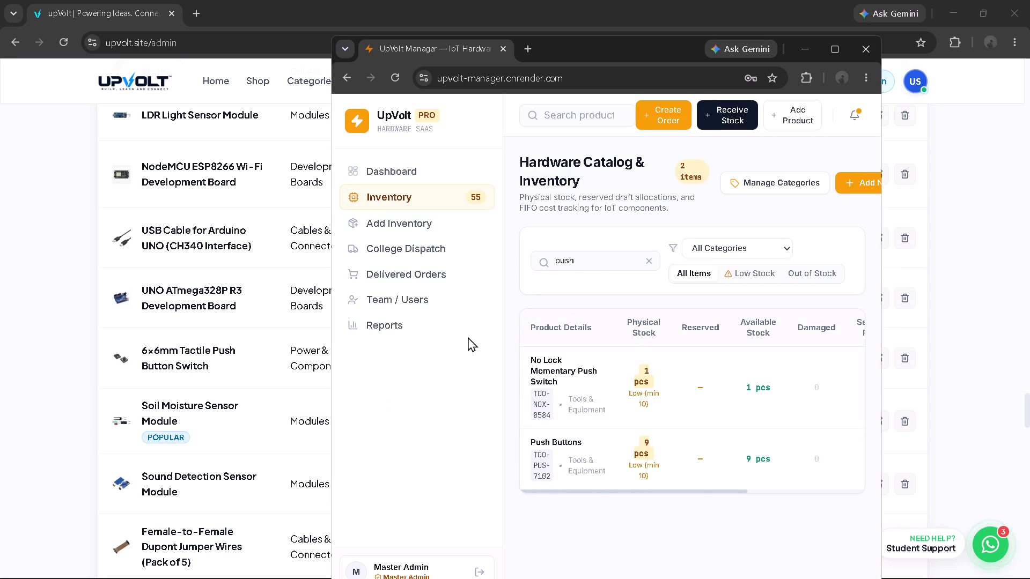
left_click_drag(442, 306, 358, 174)
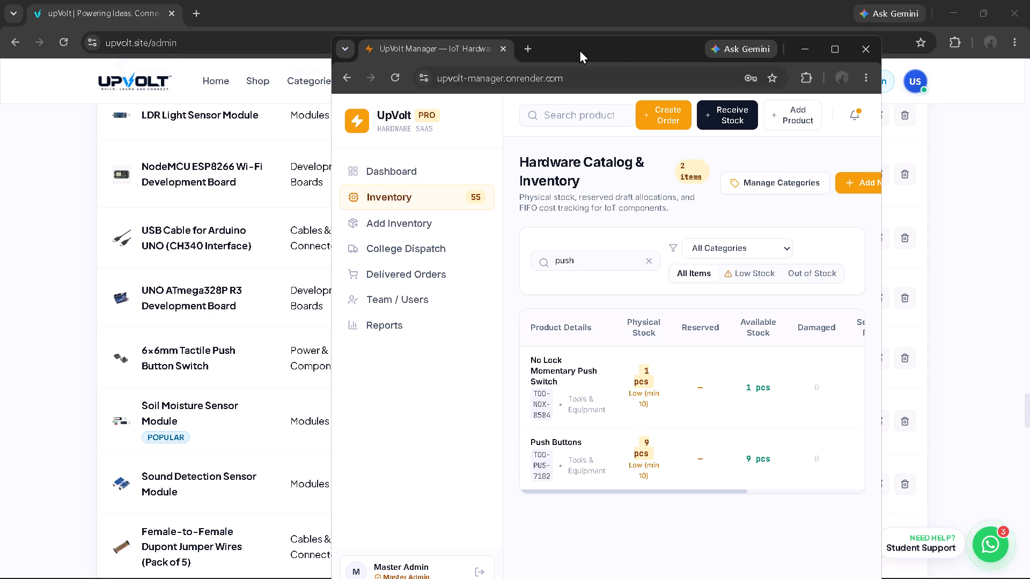
left_click_drag(579, 48, 185, 0)
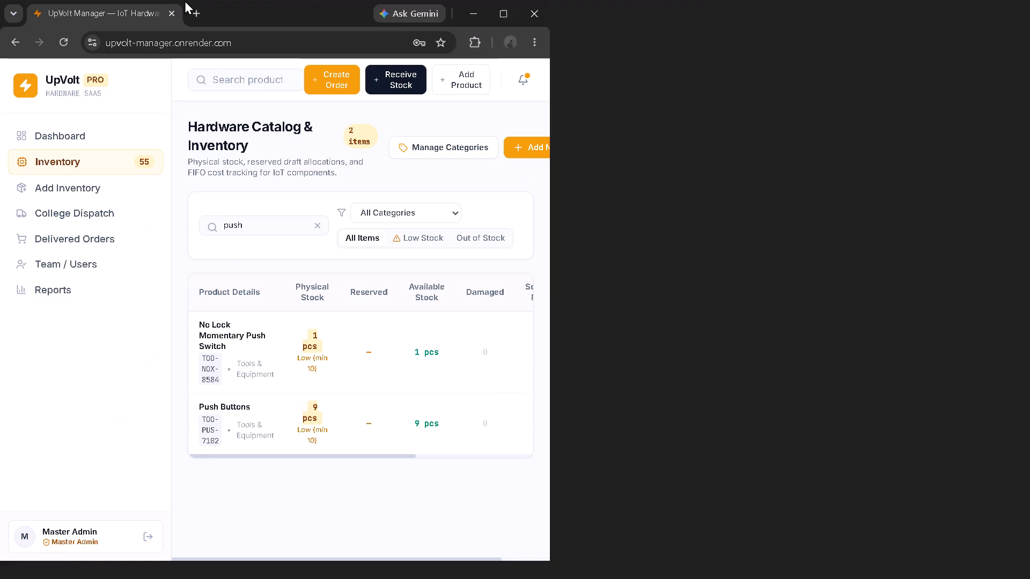
left_click(944, 1)
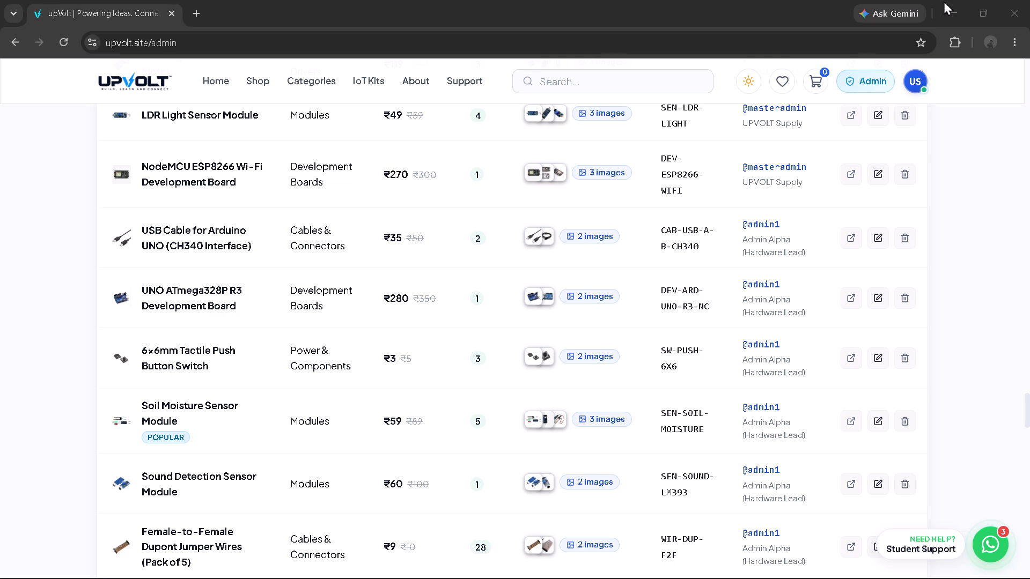
scroll(451, 464, "down", 1)
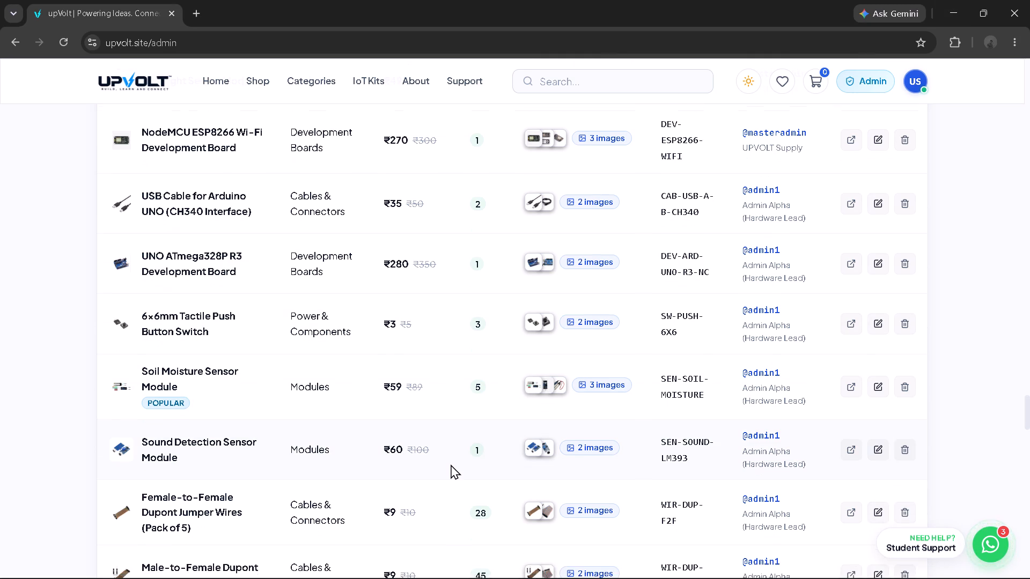
scroll(451, 464, "down", 4)
scroll(451, 464, "up", 2)
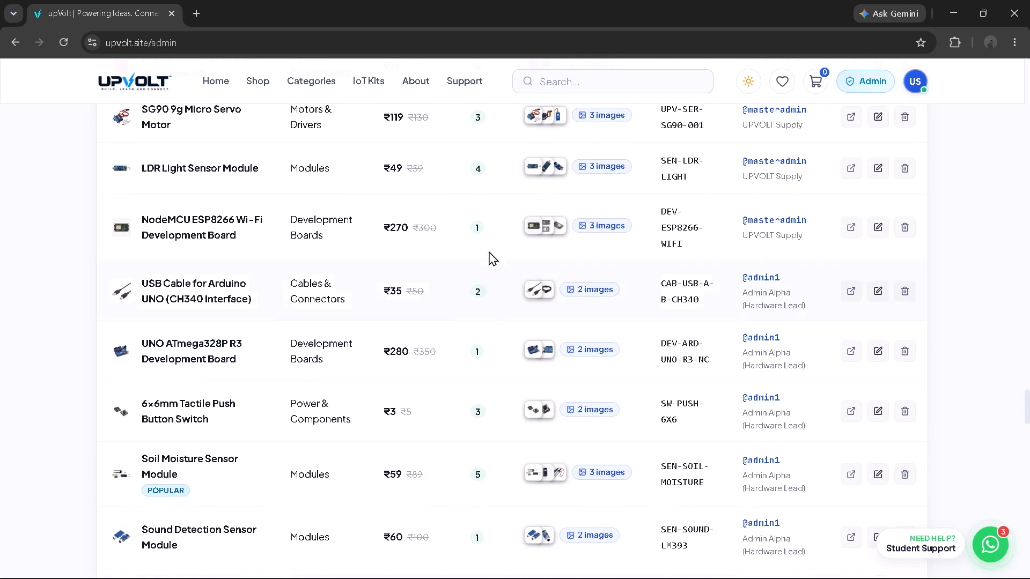
scroll(445, 249, "up", 1)
scroll(394, 429, "down", 1)
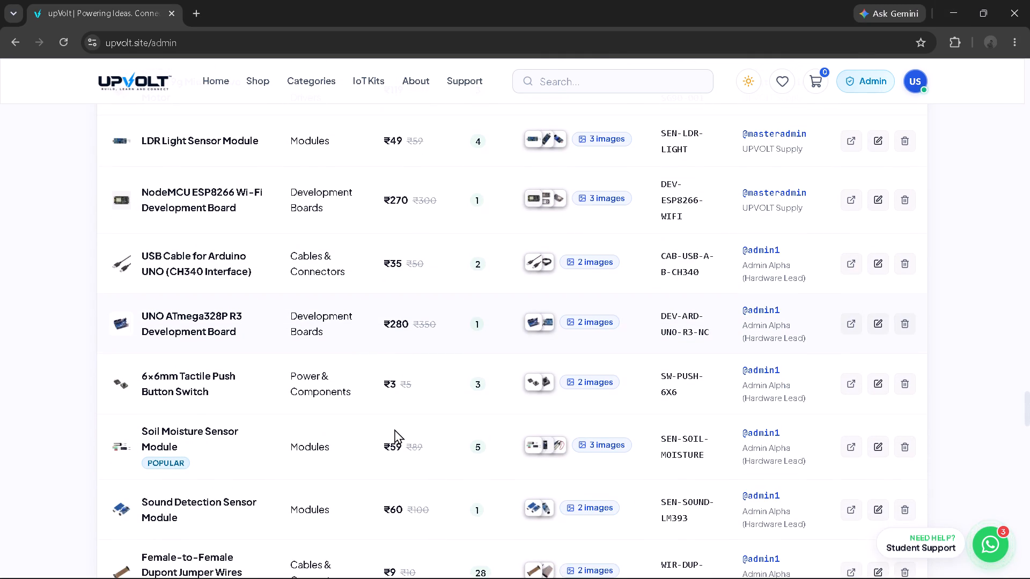
Switch back to UpVolt Manager and decrease the Push Buttons' stock by 6 units.
left_click(954, 2)
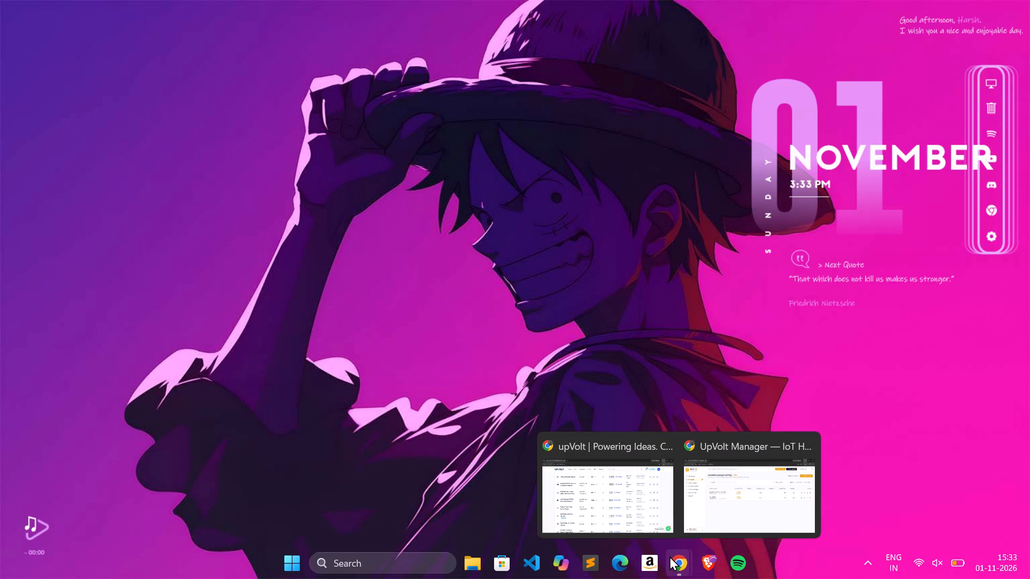
left_click(725, 490)
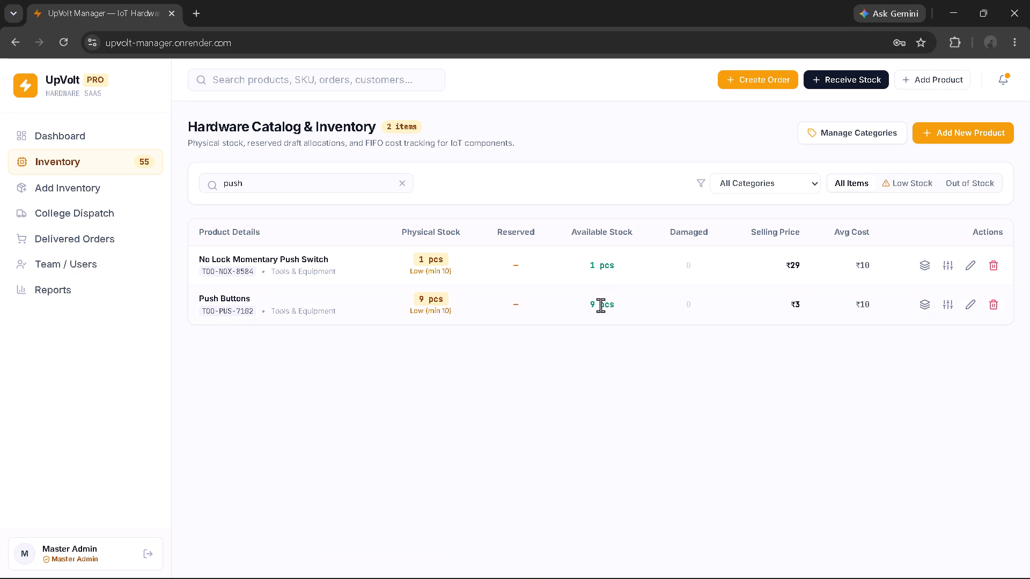
left_click(950, 302)
left_click(418, 296)
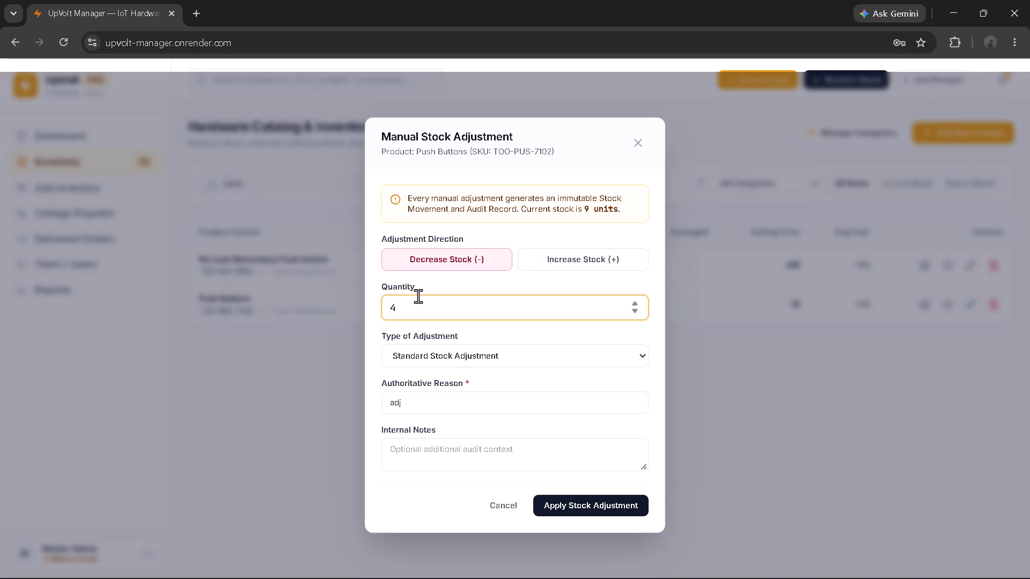
key("Left")
key("6")
key("Right")
key("BackSpace")
left_click(569, 506)
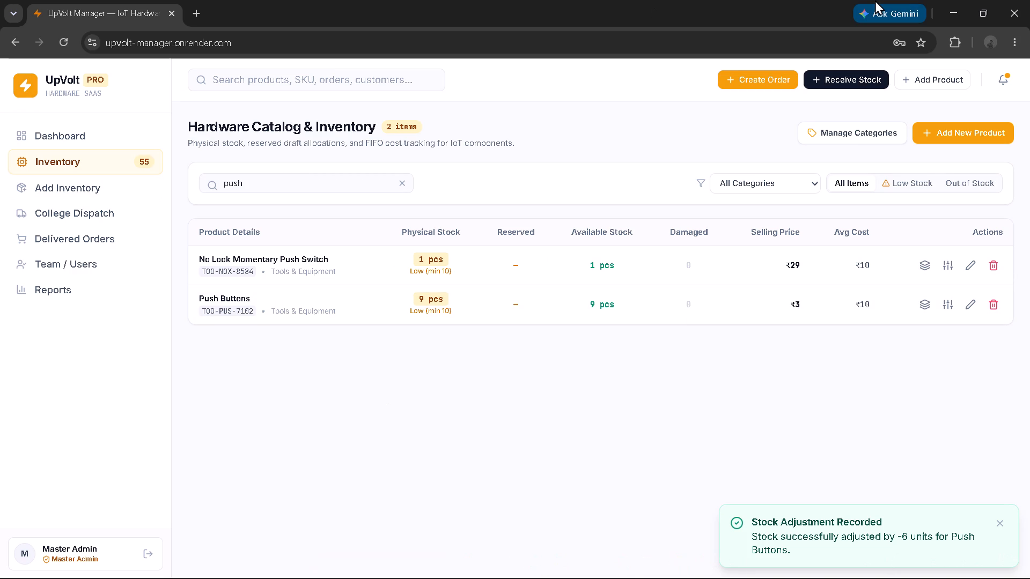
Review the store's admin list down past the Sound Detection Sensor Module and search the UpVolt Manager inventory for "soun".
left_click(960, 1)
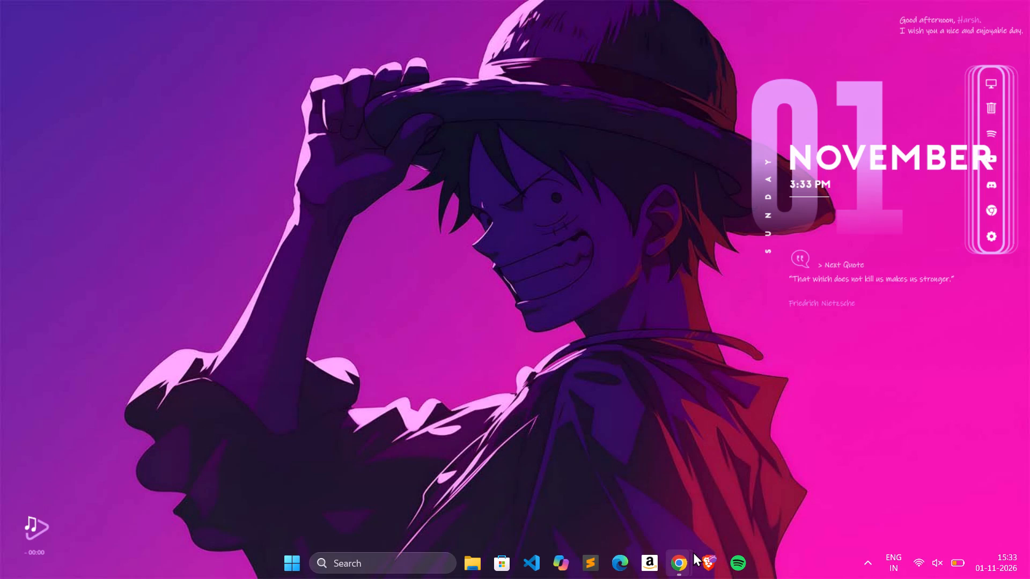
left_click(673, 561)
left_click(608, 491)
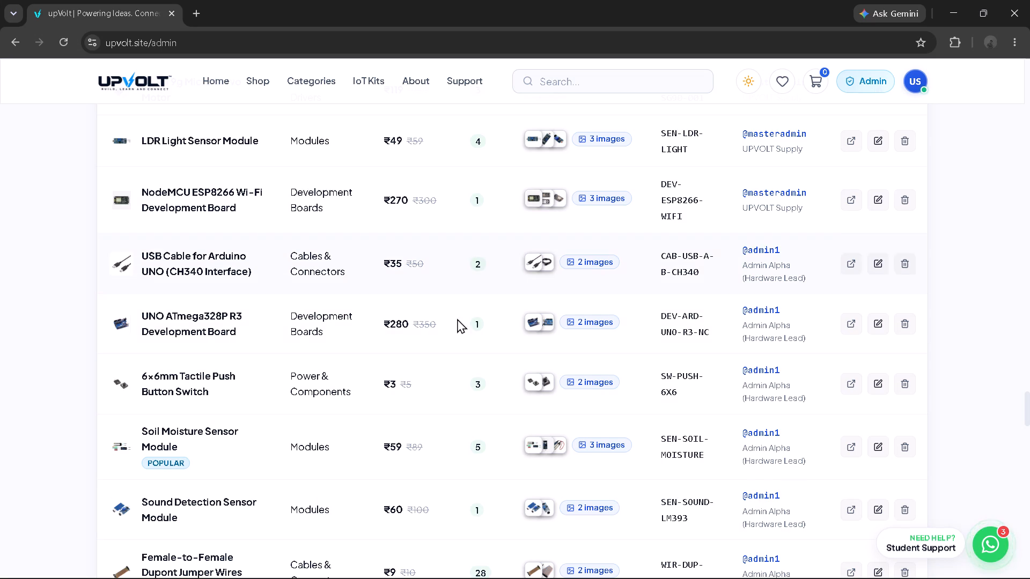
scroll(363, 381, "down", 1)
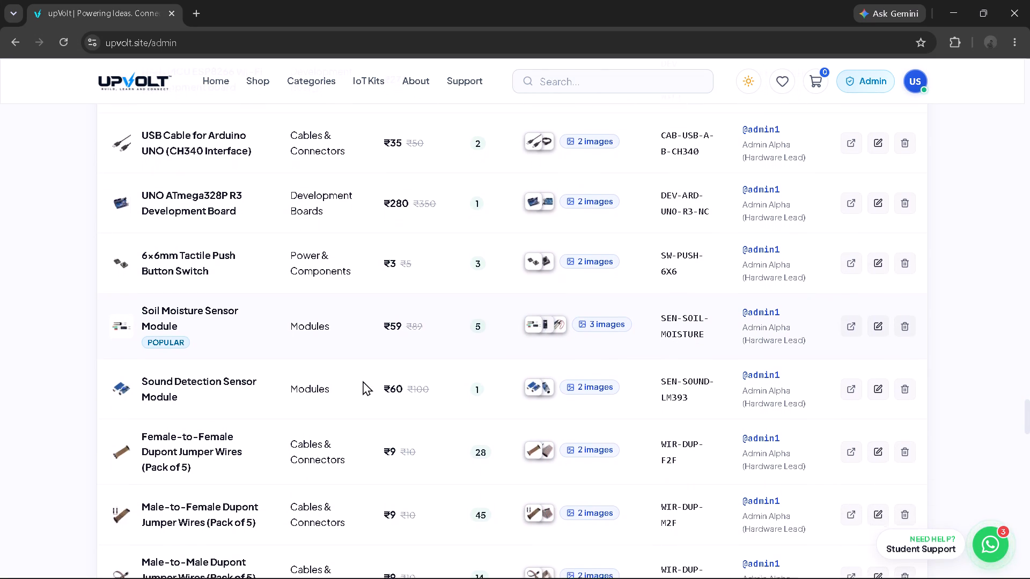
scroll(363, 381, "down", 2)
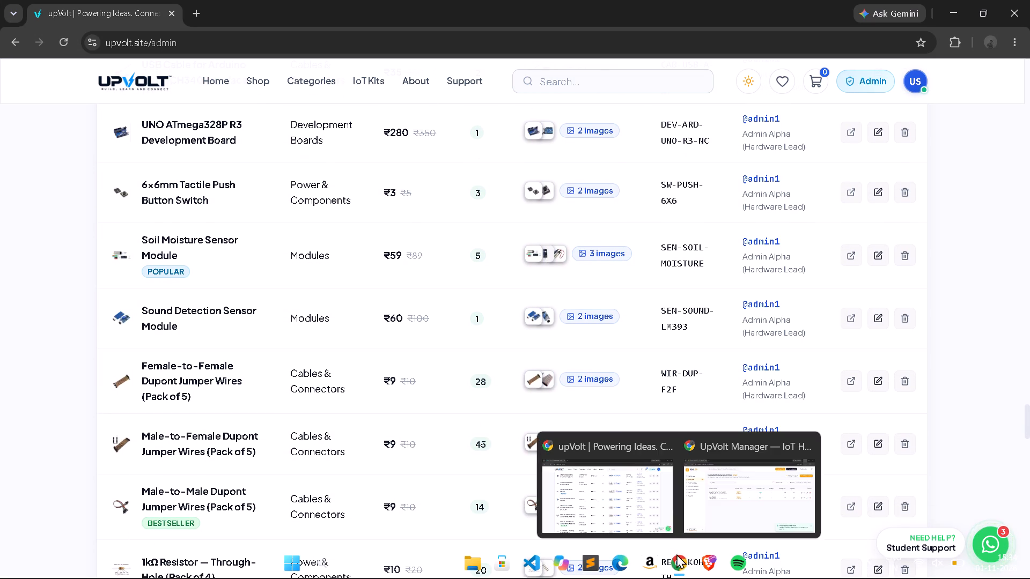
left_click(736, 516)
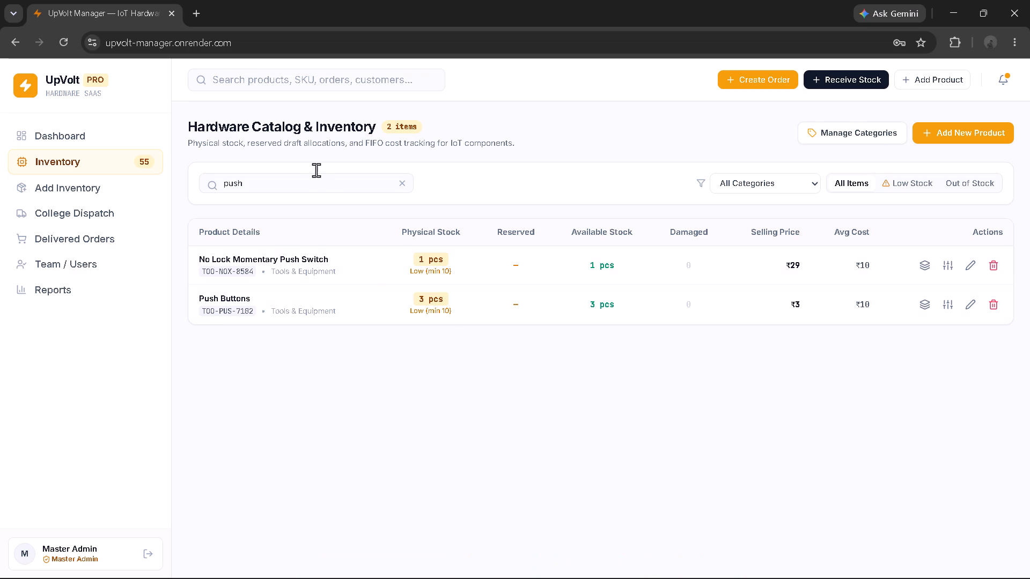
left_click(303, 179)
key("BackSpace")
key("BackSpace")
key("BackSpace")
key("BackSpace")
key("BackSpace")
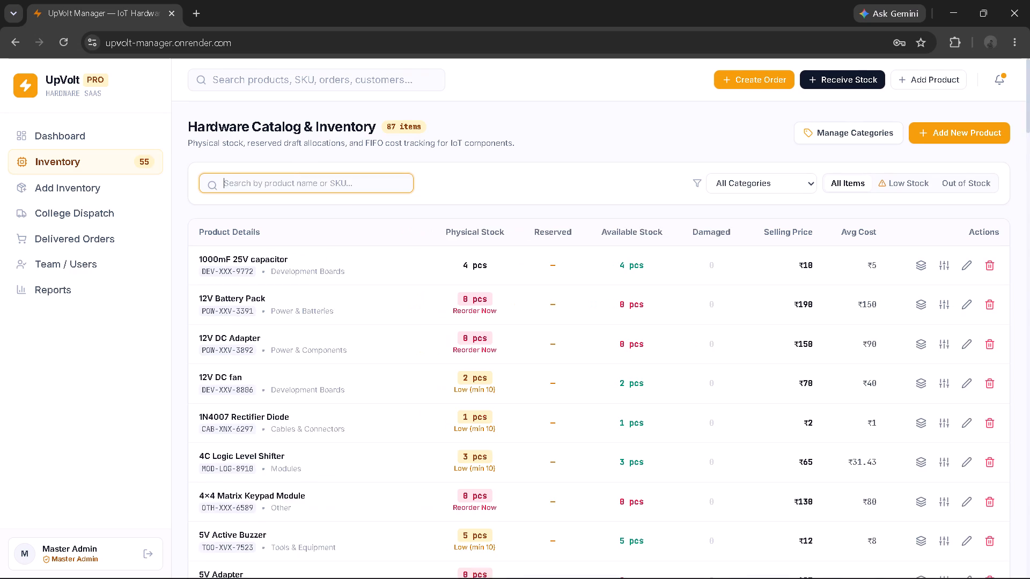
type("sounf")
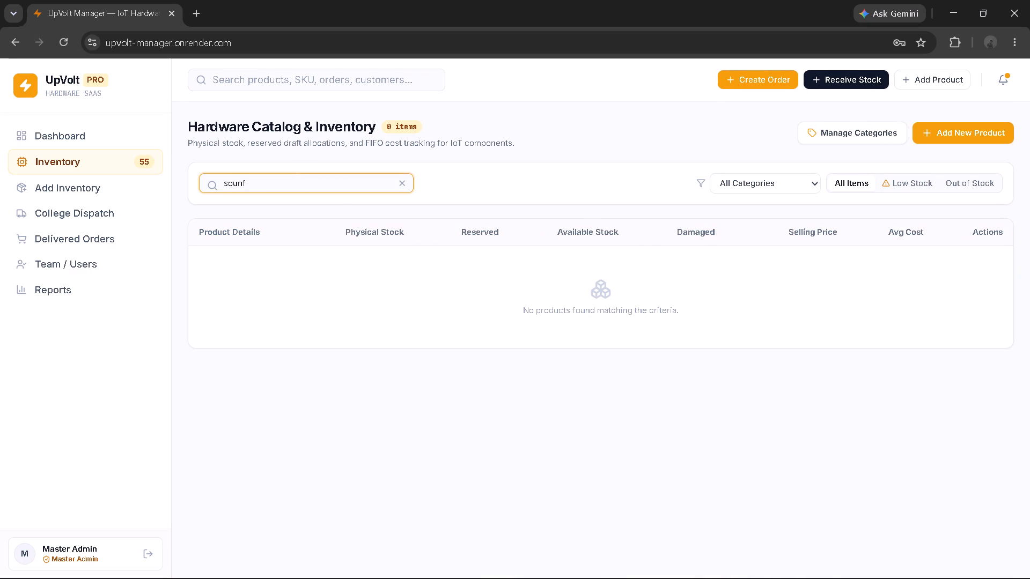
key("BackSpace")
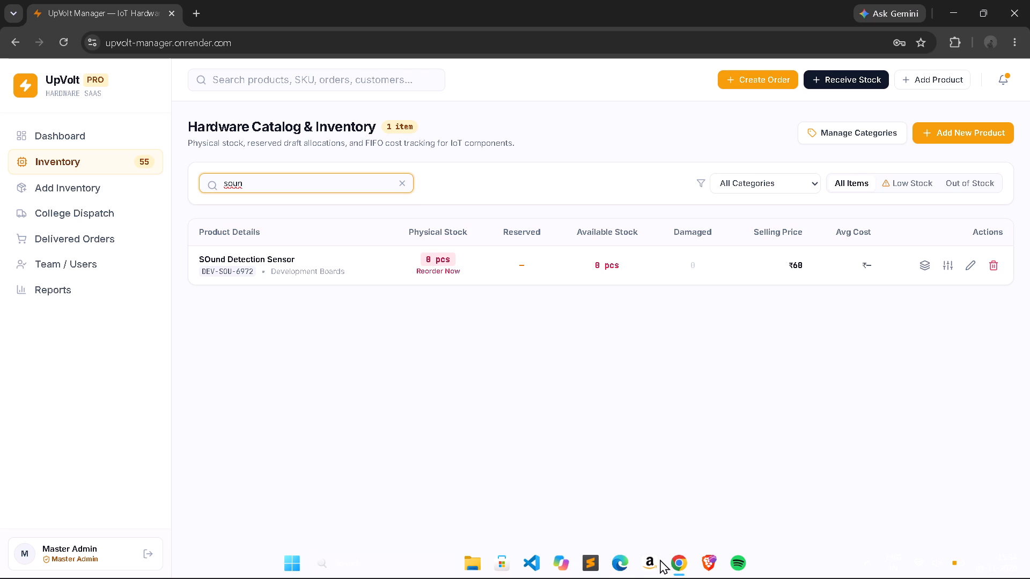
Check the Sound Detection Sensor Module in the store's admin list and increase the sensor's stock in UpVolt Manager by 1 unit.
left_click(647, 517)
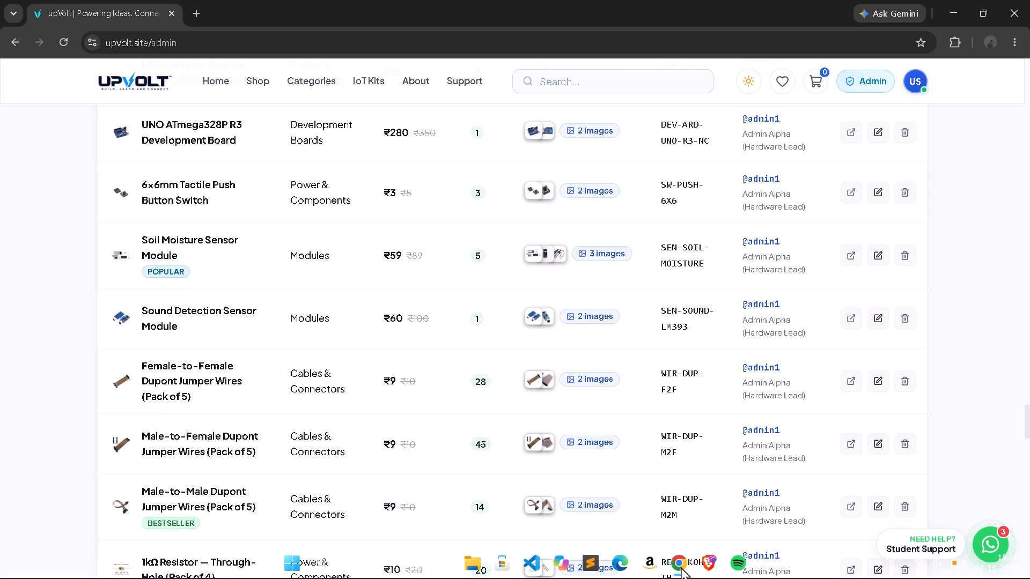
left_click(696, 499)
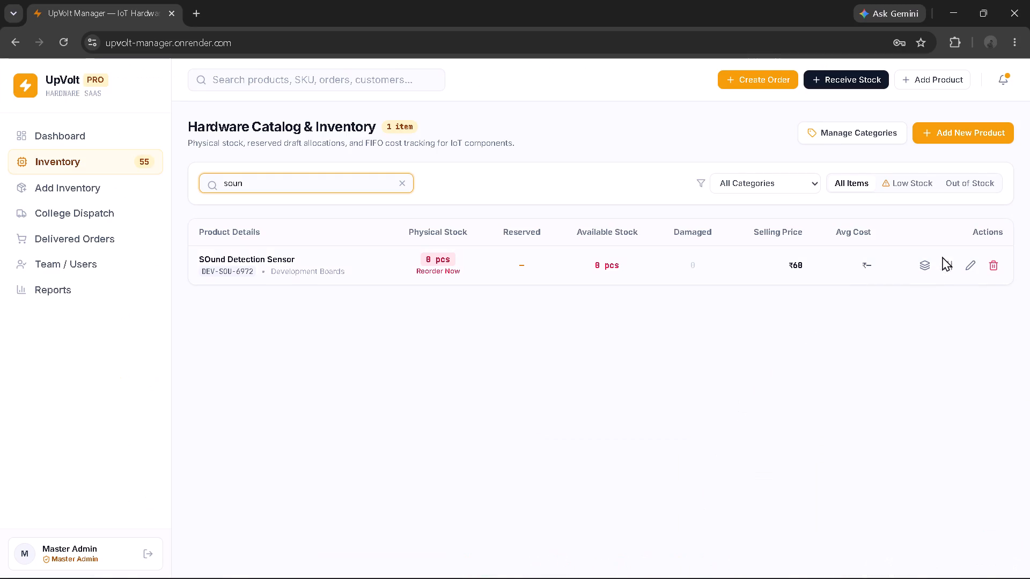
left_click(949, 264)
left_click(553, 261)
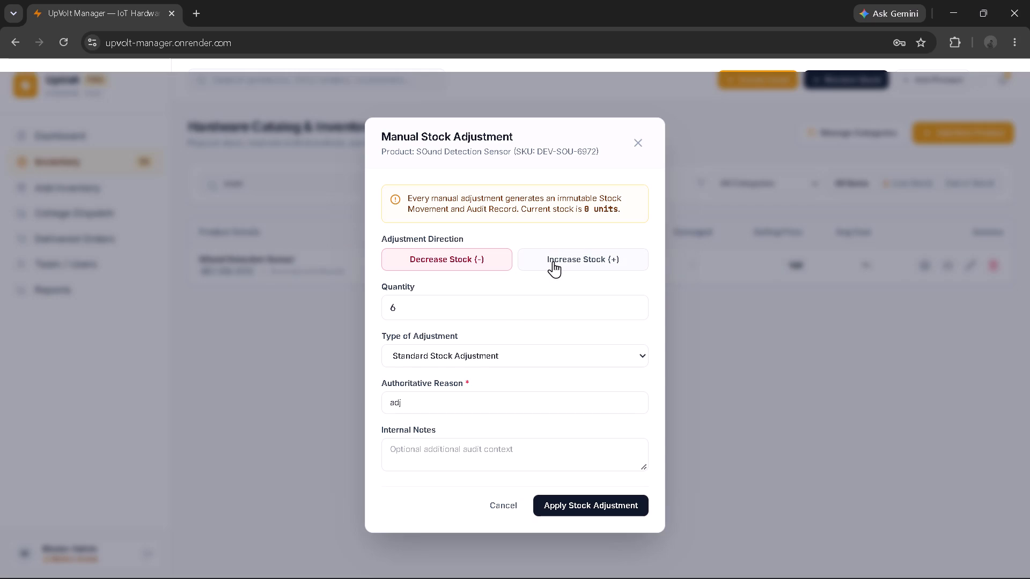
left_click(511, 306)
key("BackSpace")
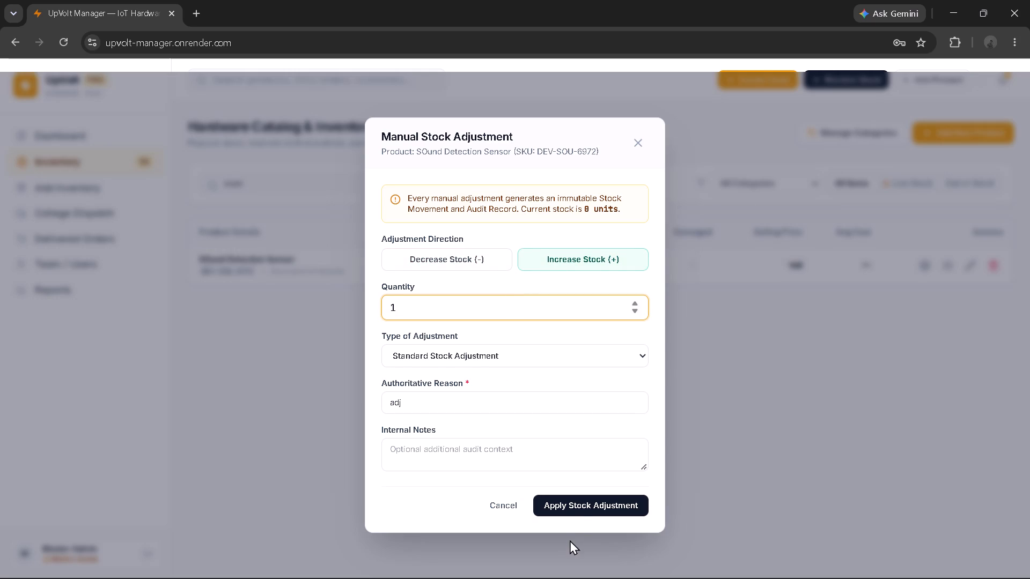
left_click(572, 511)
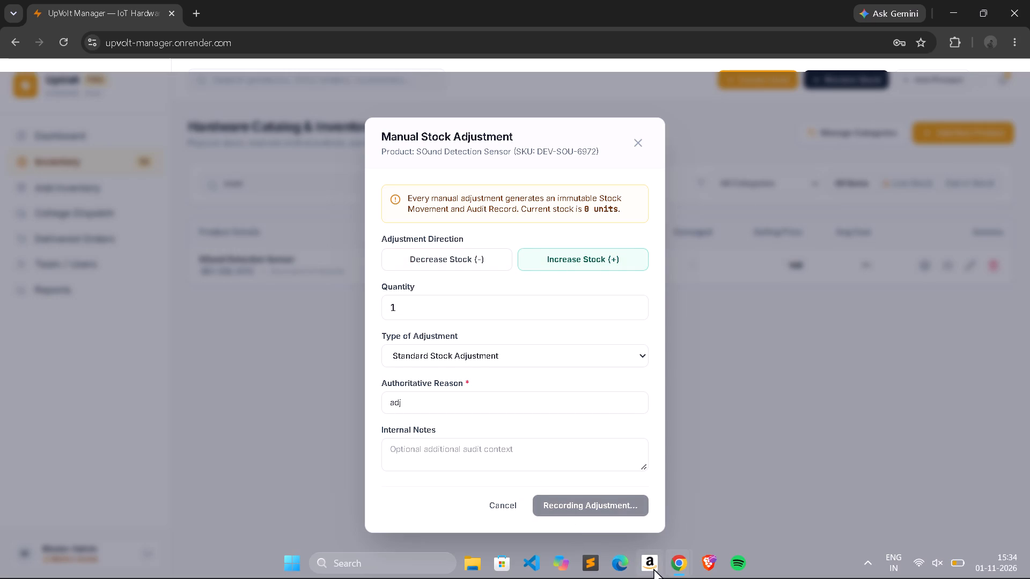
Review the remaining products and stock quantities in the store's admin list, from the Dupont jumper wires down through the IoT kits.
left_click(599, 483)
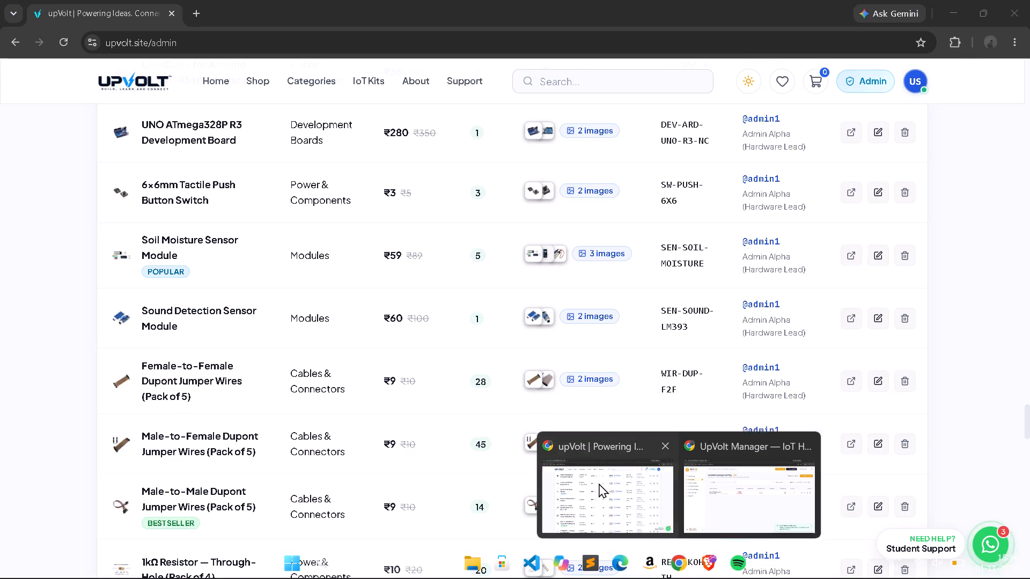
scroll(358, 370, "down", 2)
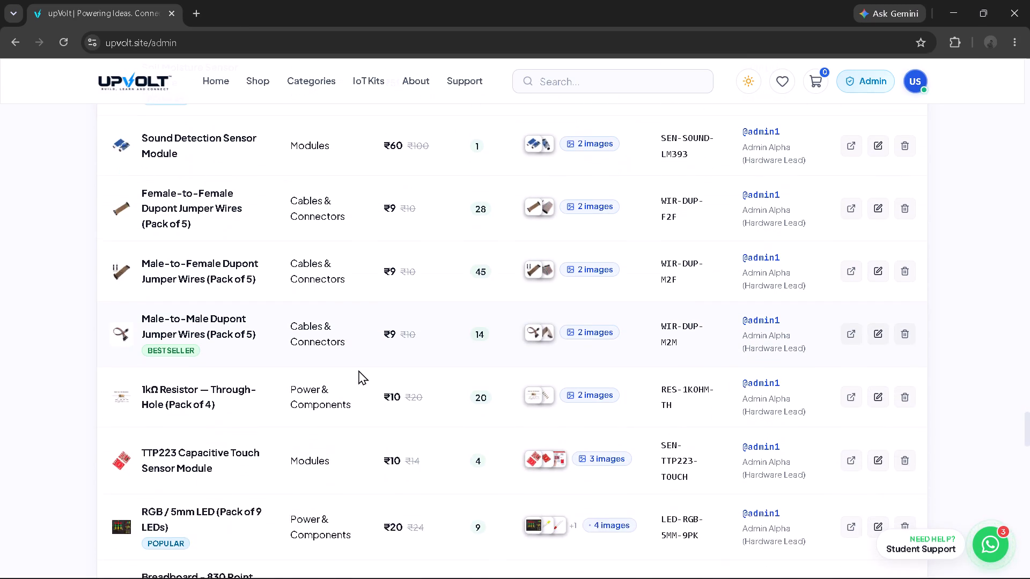
scroll(358, 370, "down", 2)
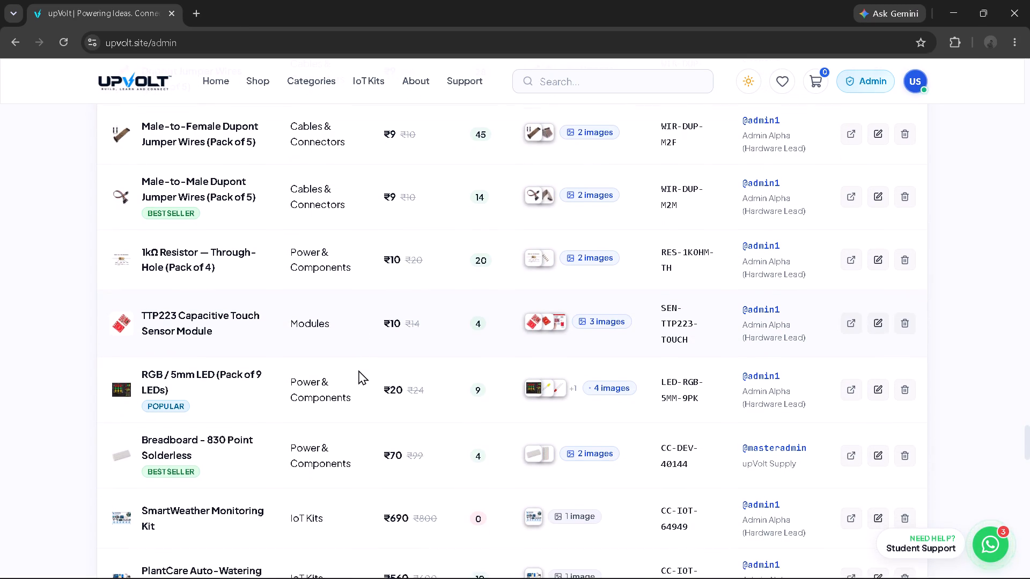
scroll(358, 370, "down", 2)
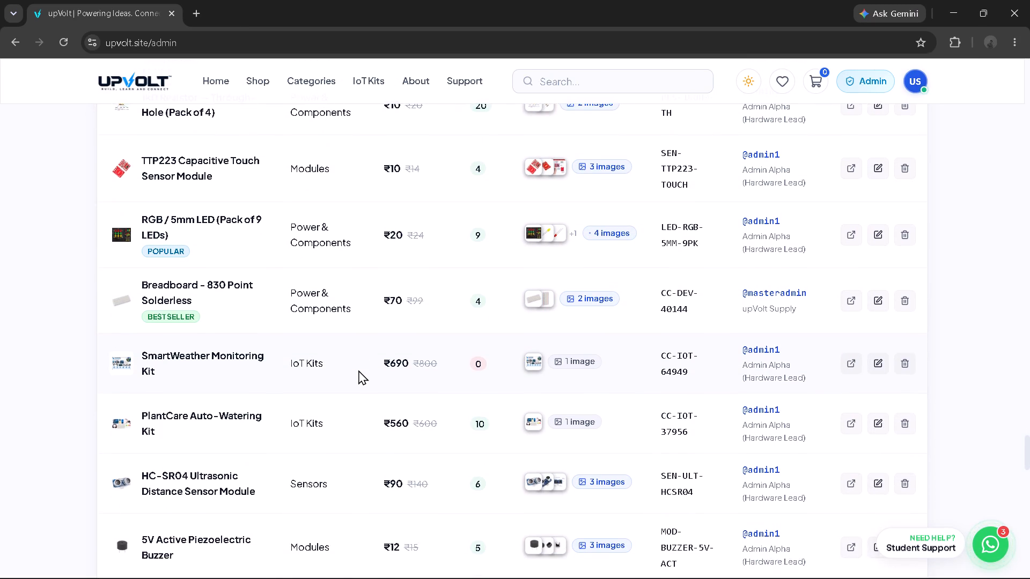
scroll(358, 370, "down", 2)
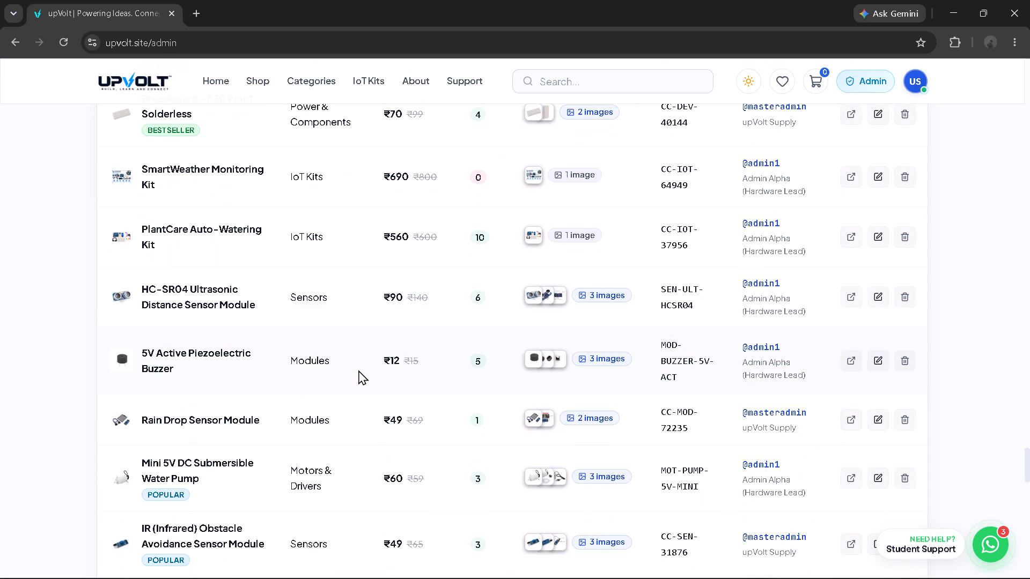
scroll(358, 370, "down", 2)
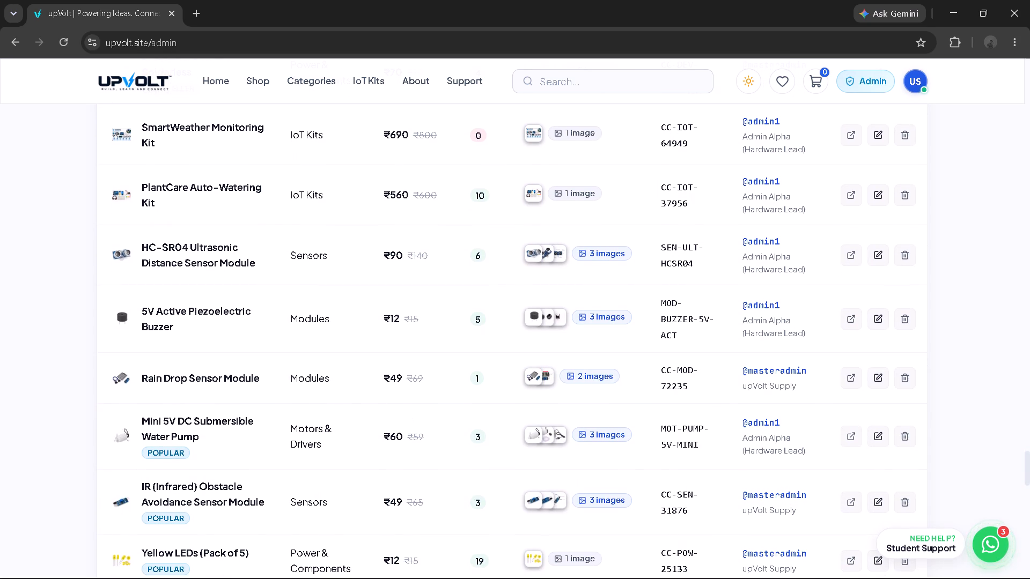
scroll(429, 421, "down", 1)
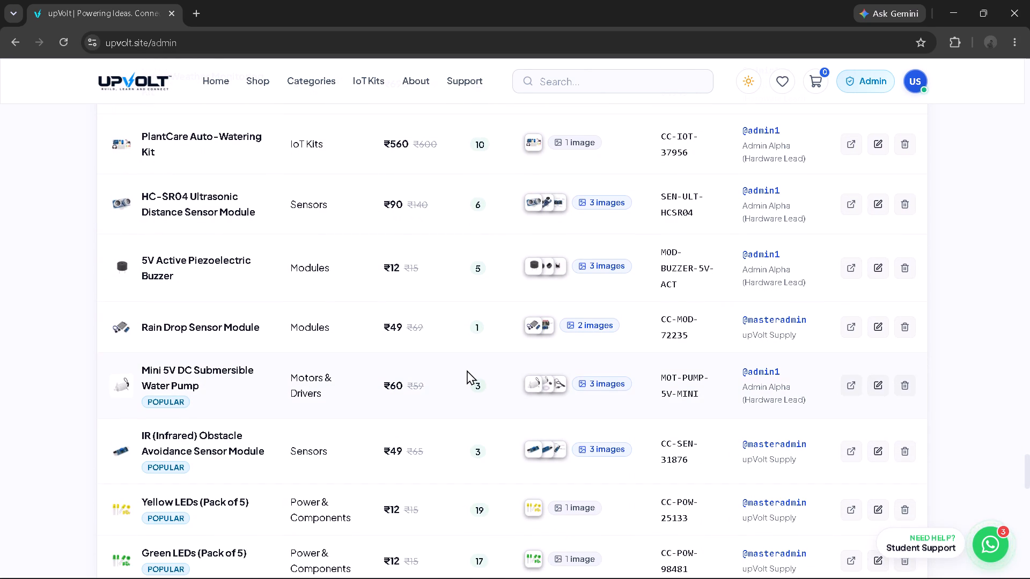
scroll(464, 372, "down", 4)
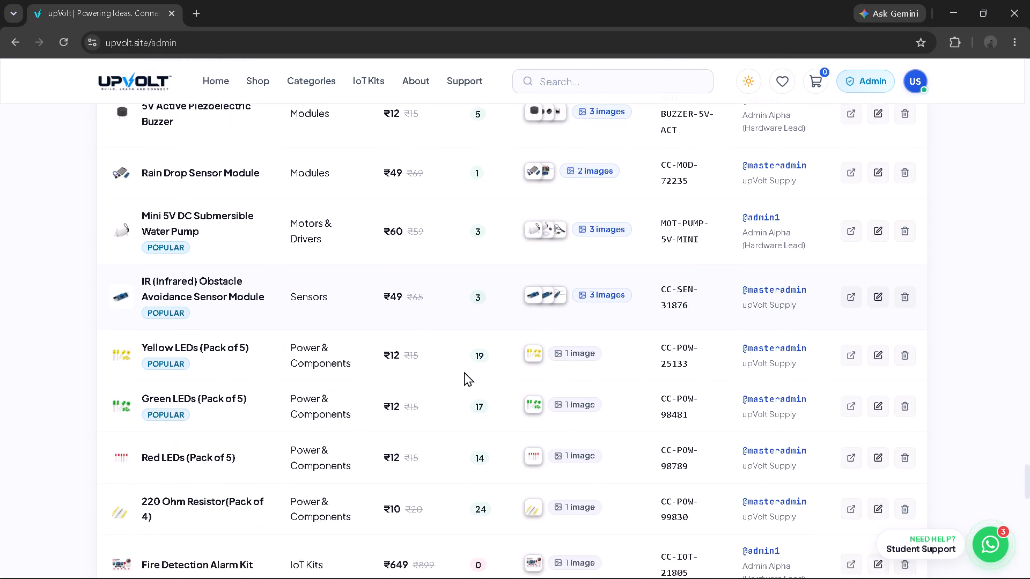
scroll(464, 372, "down", 4)
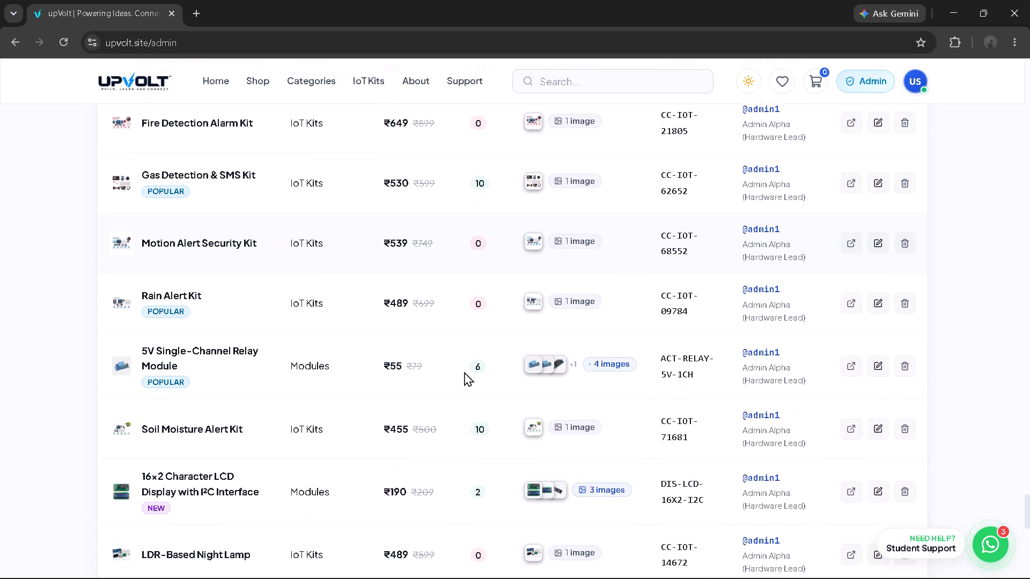
scroll(464, 372, "down", 3)
scroll(464, 372, "up", 13)
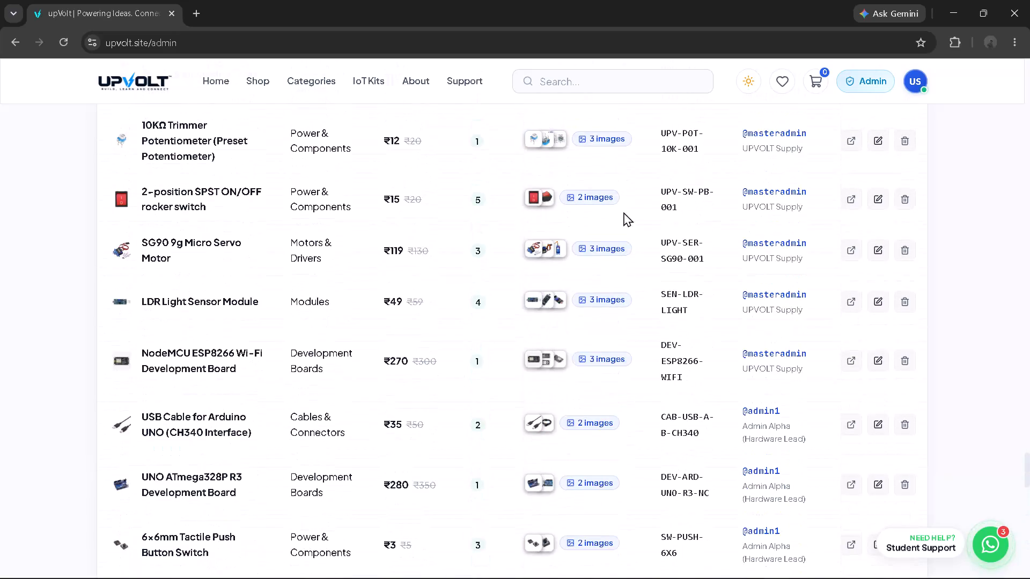
Close the store's admin window and open the Dashboard in UpVolt Manager.
left_click(1029, 0)
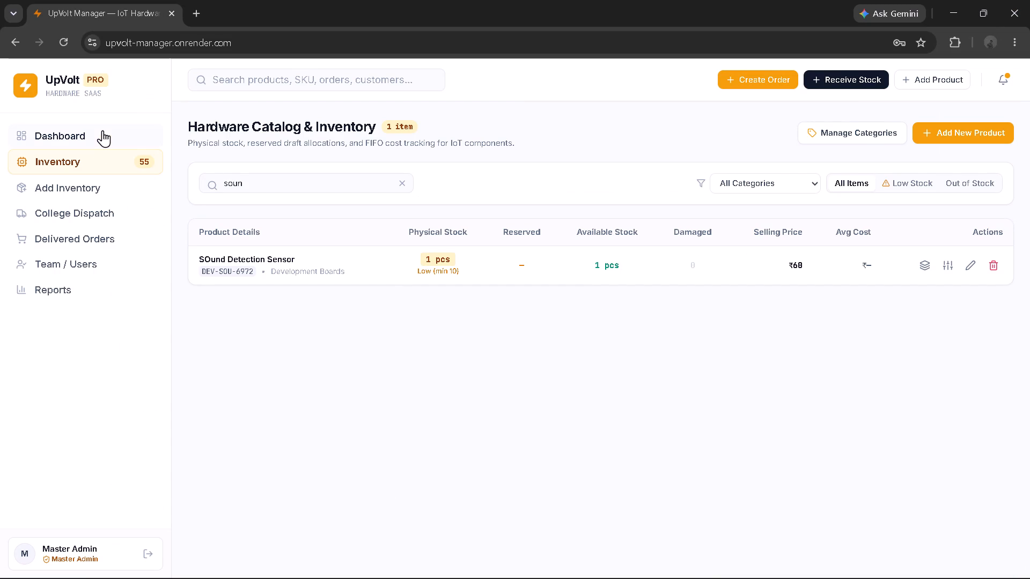
left_click(102, 130)
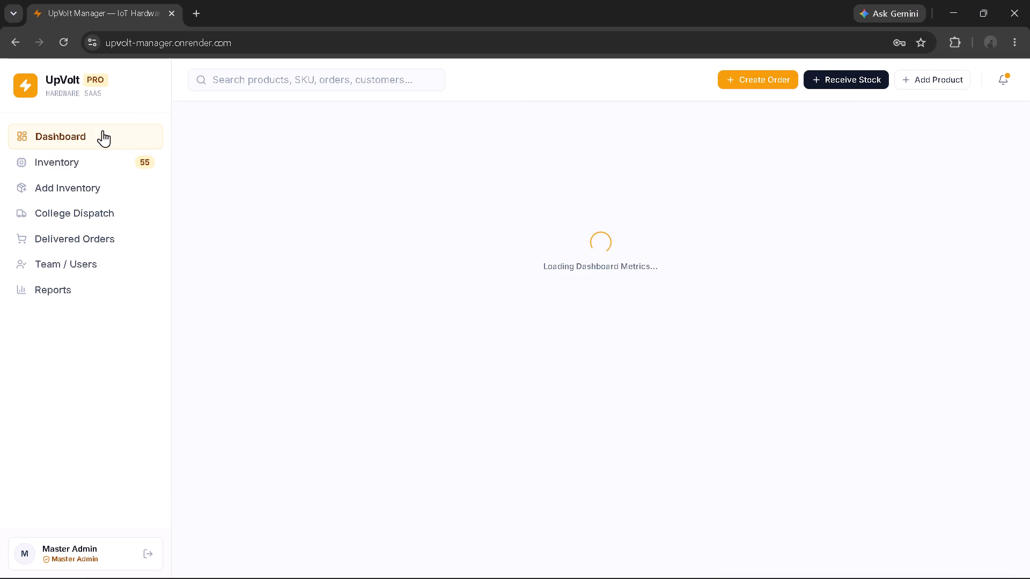
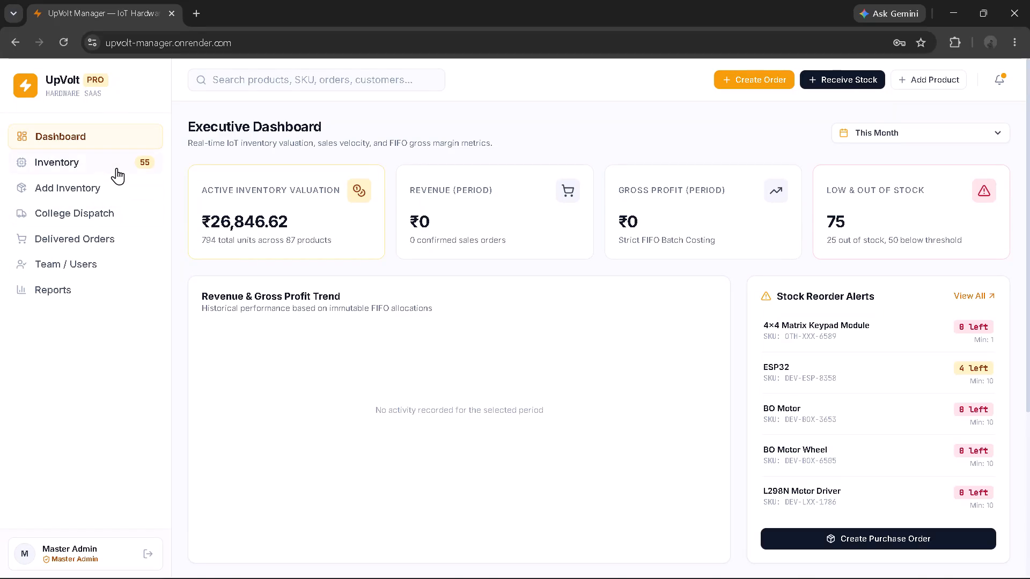
Open the Inventory and review the product list and stock quantities from the 1000mF 25V capacitor down to the soldering wire.
left_click(119, 165)
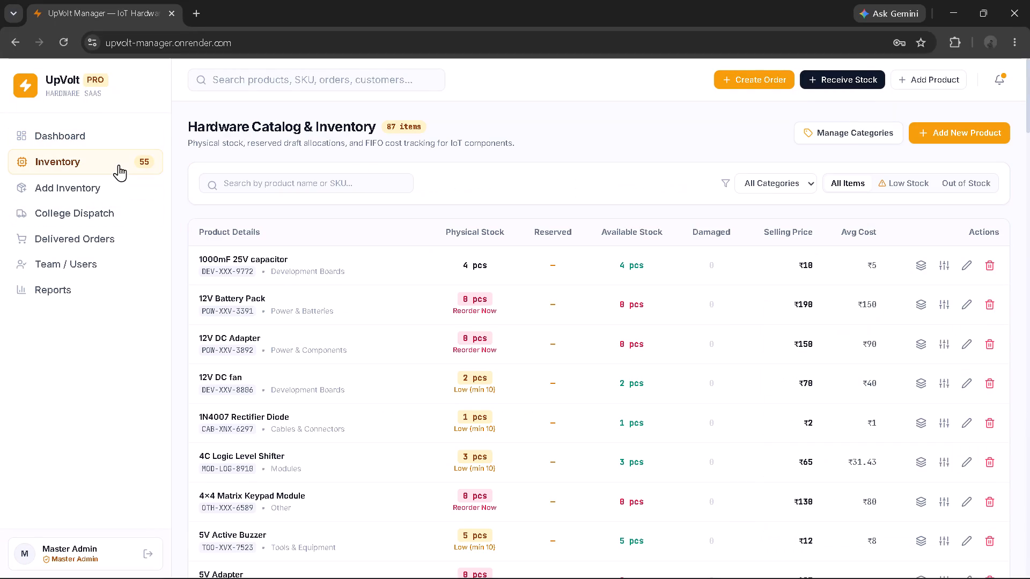
scroll(328, 311, "down", 3)
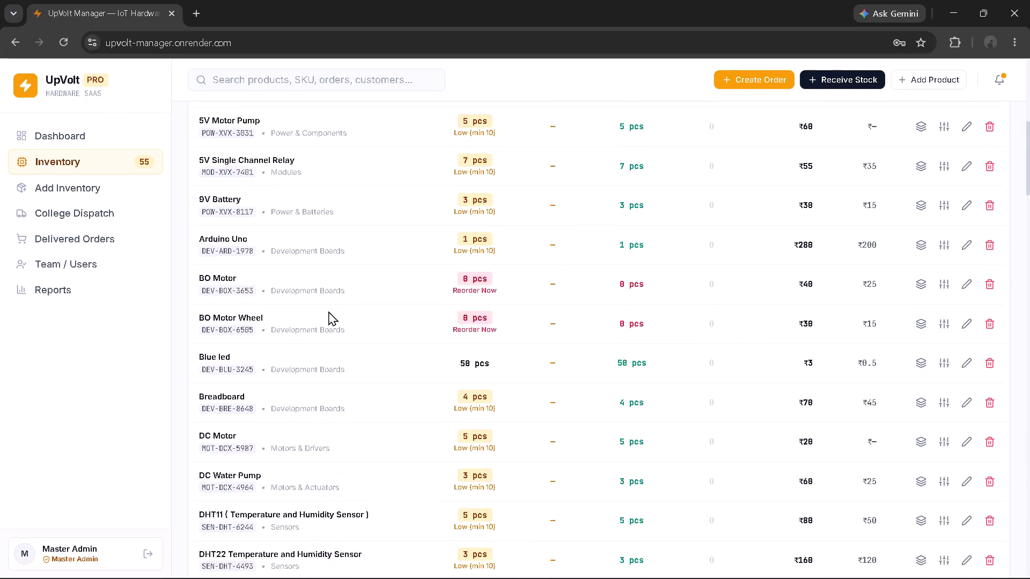
scroll(328, 311, "down", 11)
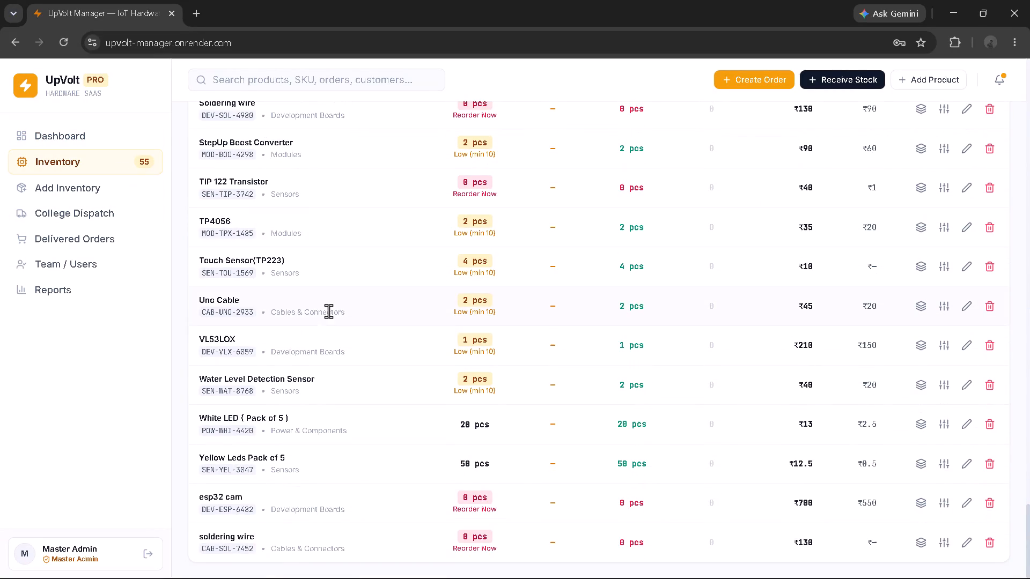
scroll(328, 311, "down", 2)
scroll(328, 311, "up", 7)
scroll(328, 311, "right", 1)
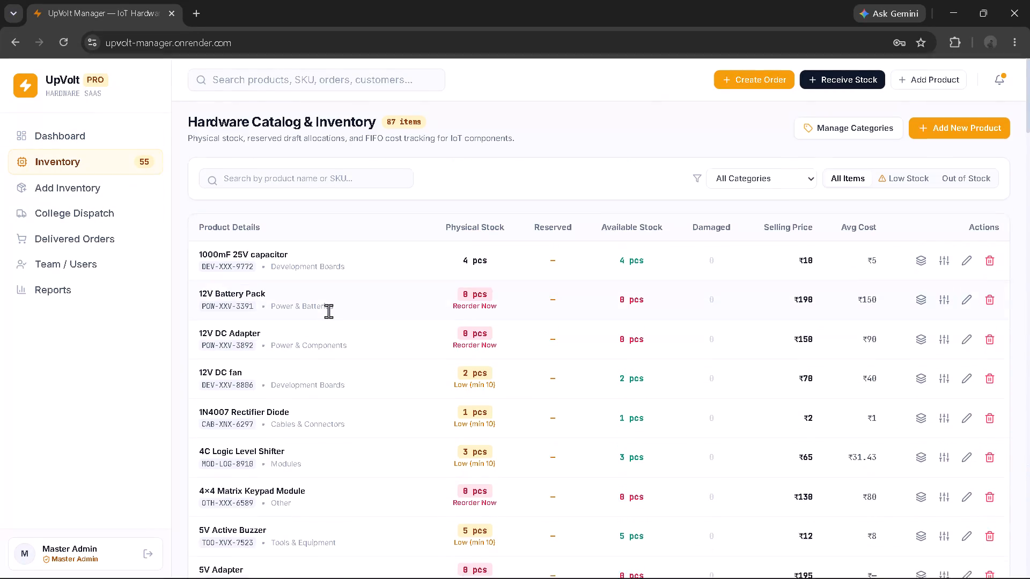
scroll(328, 311, "right", 1)
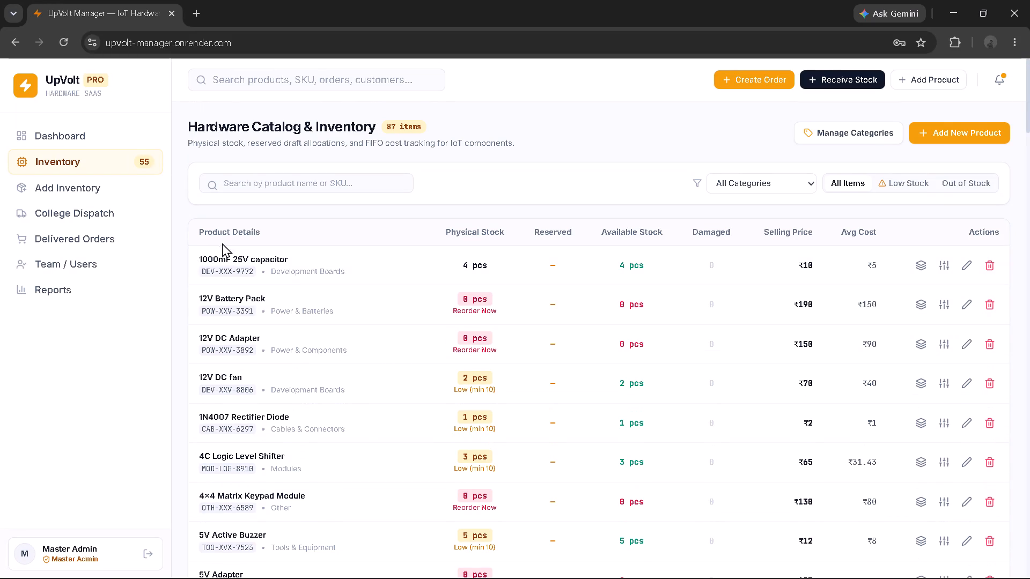
scroll(351, 259, "down", 1)
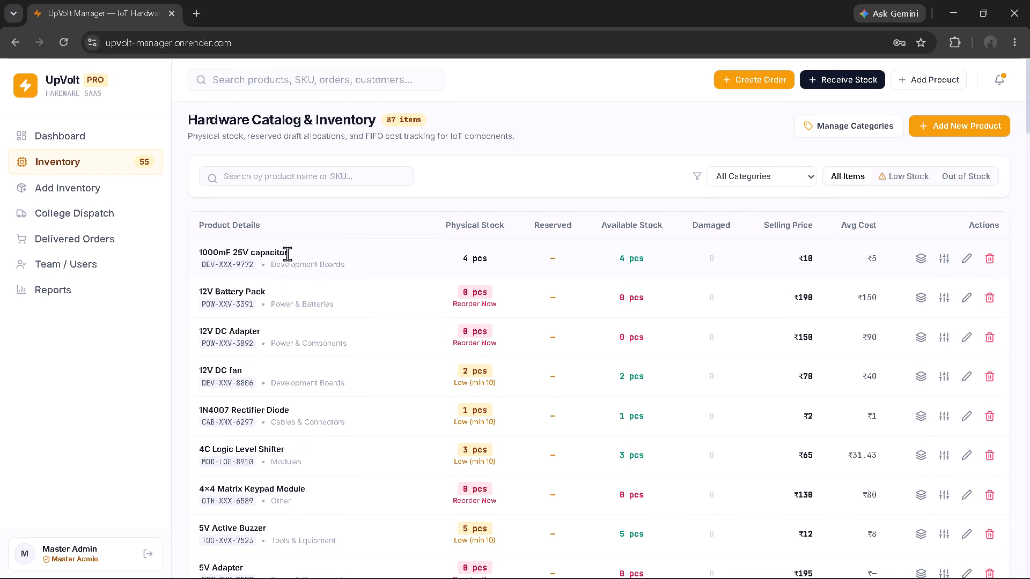
left_click_drag(287, 254, 308, 256)
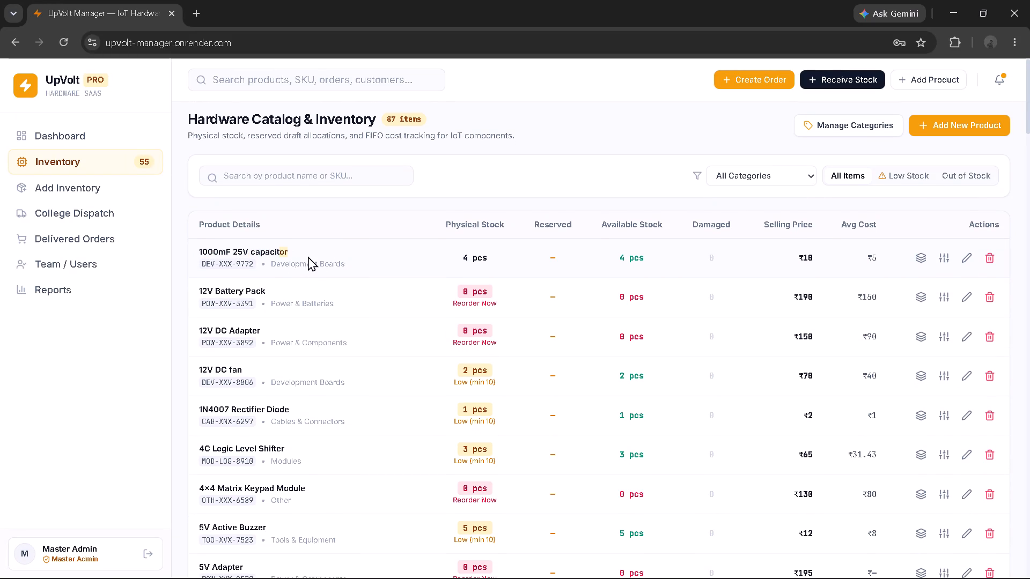
scroll(370, 435, "down", 3)
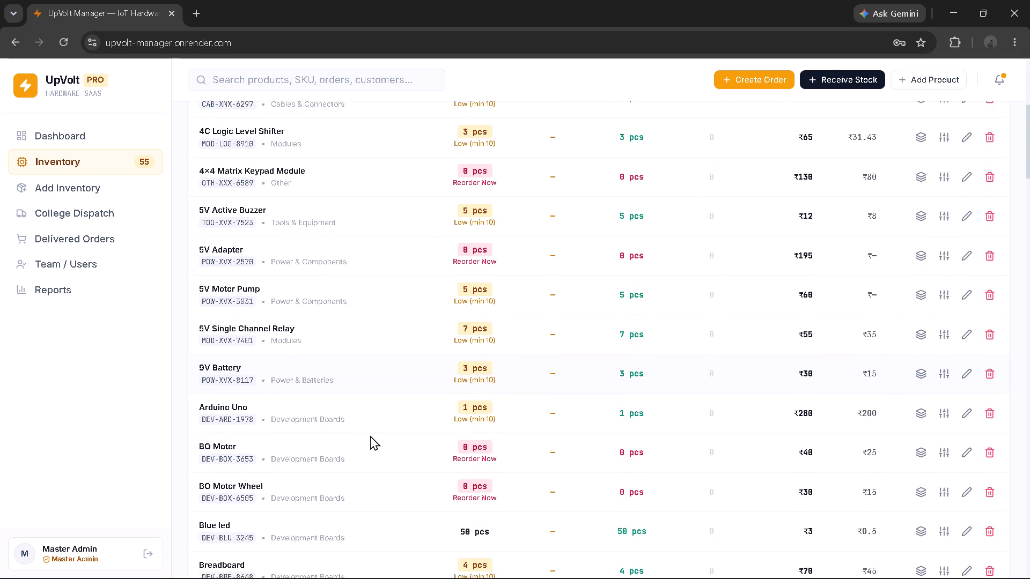
scroll(370, 435, "down", 5)
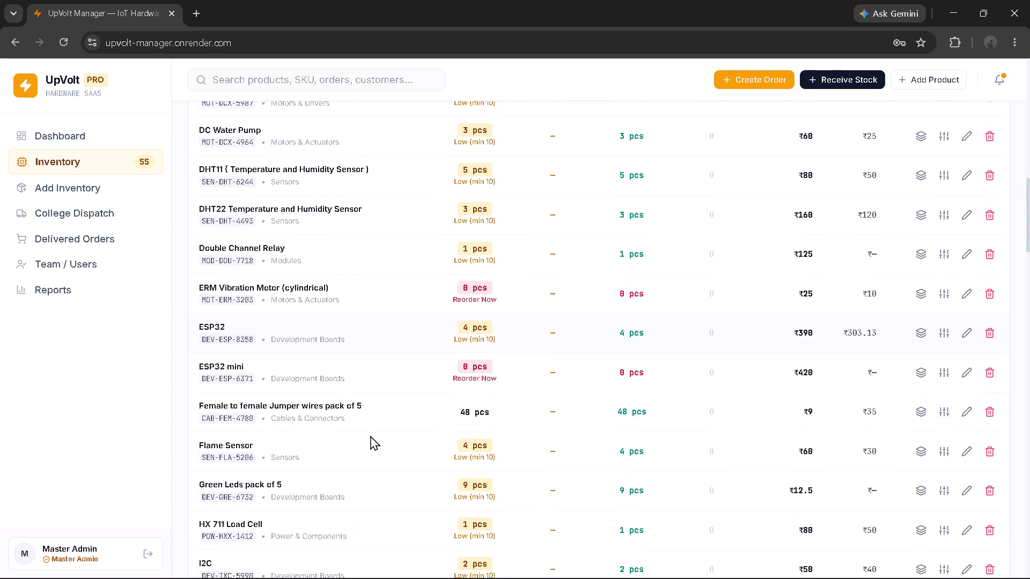
scroll(370, 435, "down", 4)
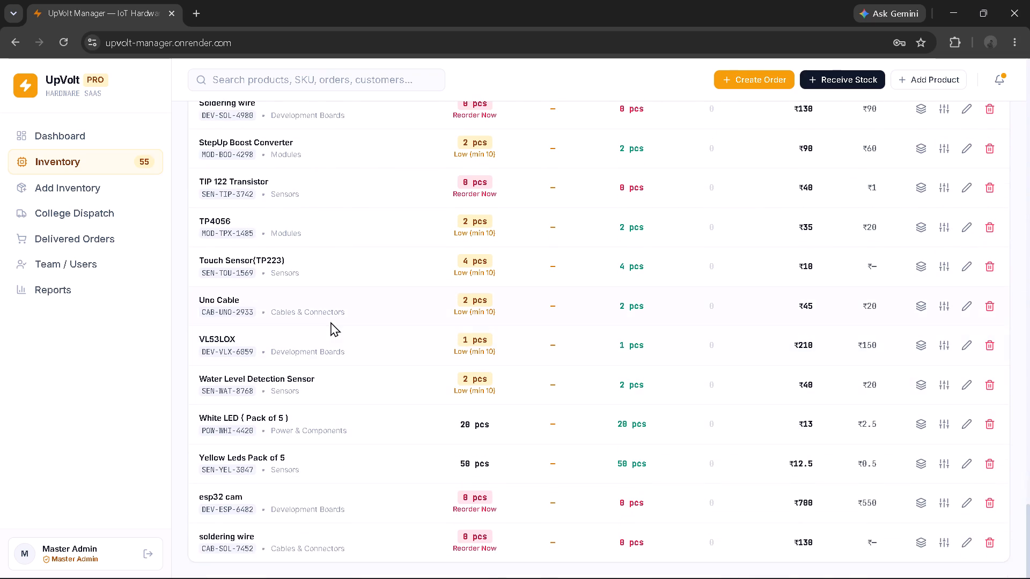
scroll(330, 322, "up", 3)
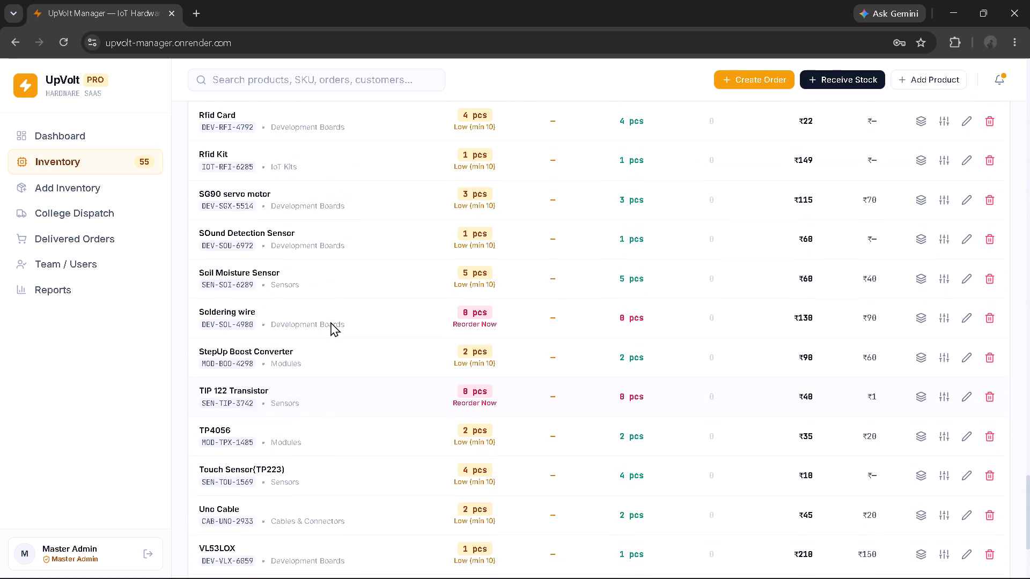
scroll(330, 322, "up", 2)
scroll(330, 322, "down", 1)
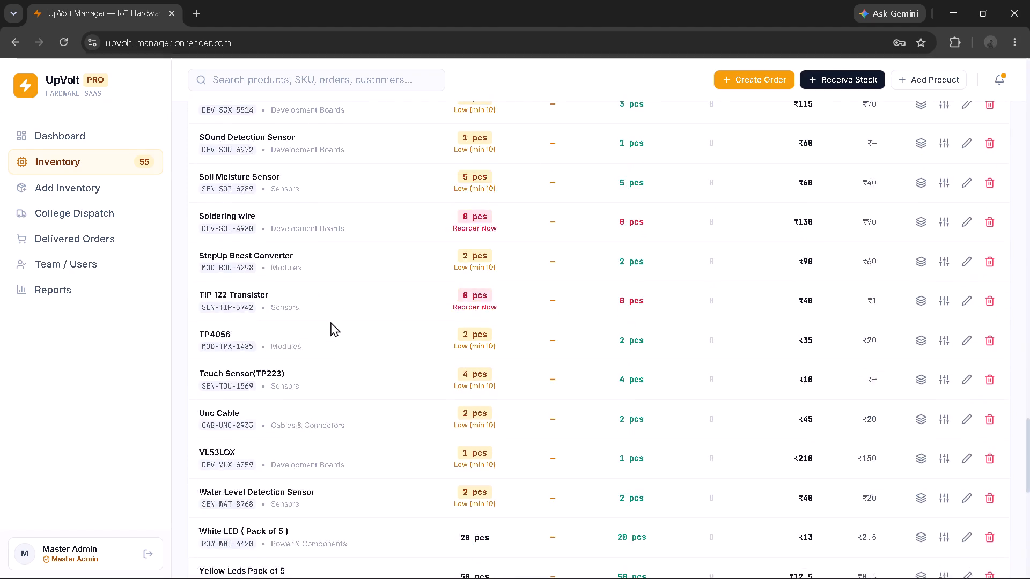
scroll(330, 322, "up", 2)
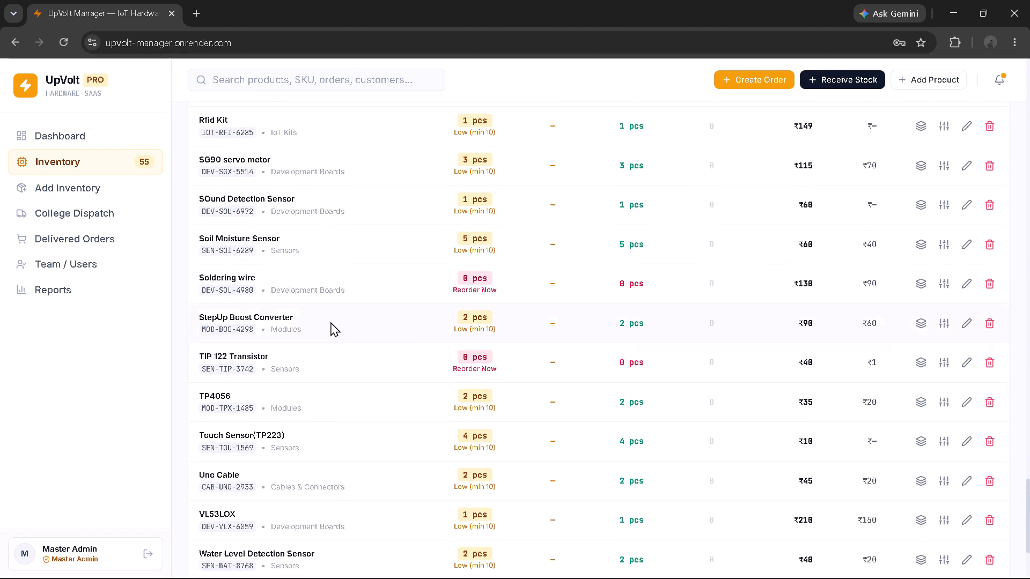
Decrease the stock of Resistor 10k ohm (pack of 4) by 100 units with the reason "adj".
scroll(330, 322, "up", 3)
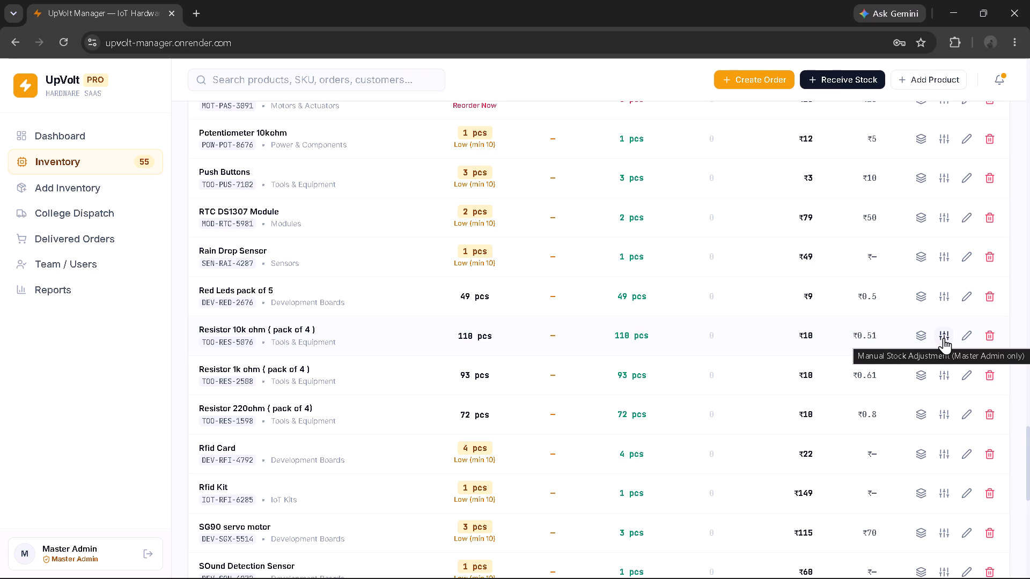
left_click(944, 338)
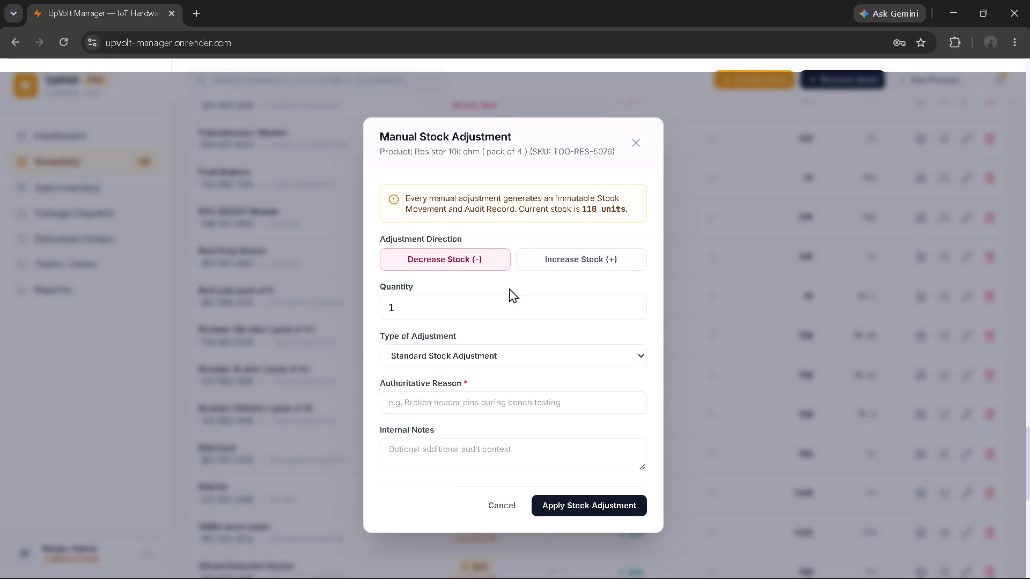
left_click(504, 296)
key("Left")
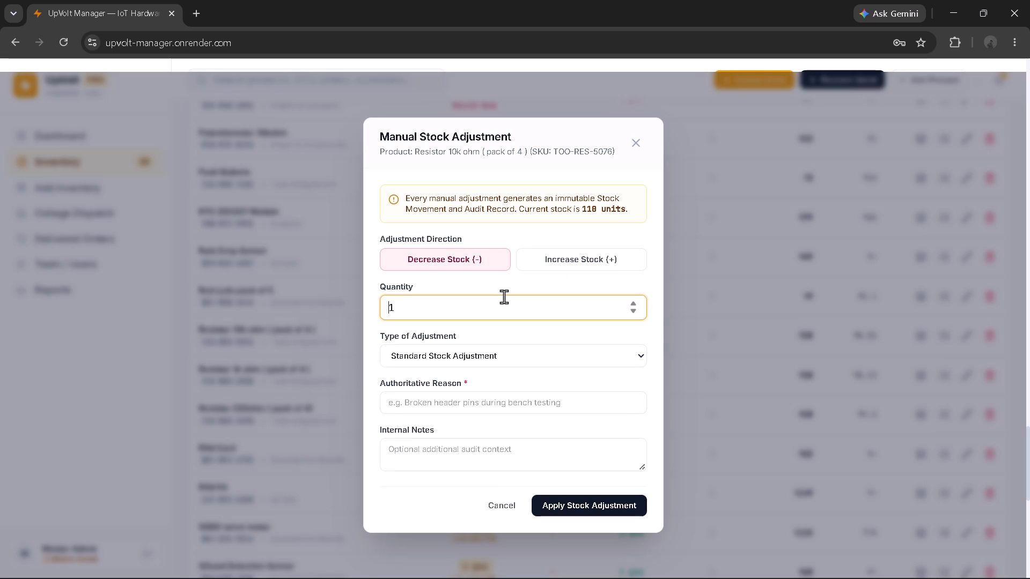
type("10")
key("Right")
key("BackSpace")
key("0")
scroll(505, 335, "down", 9)
left_click(570, 500)
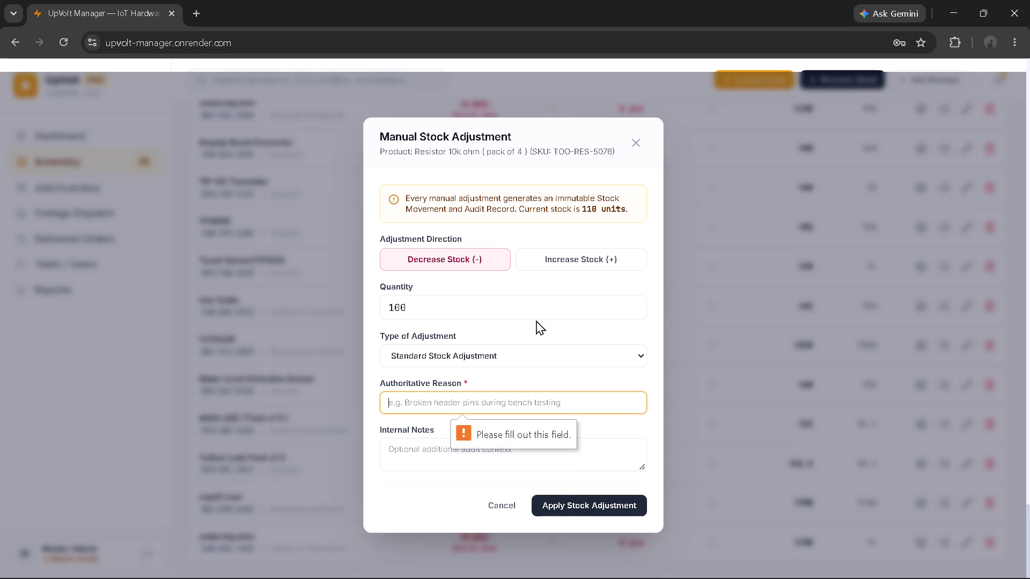
type("adj")
left_click(556, 501)
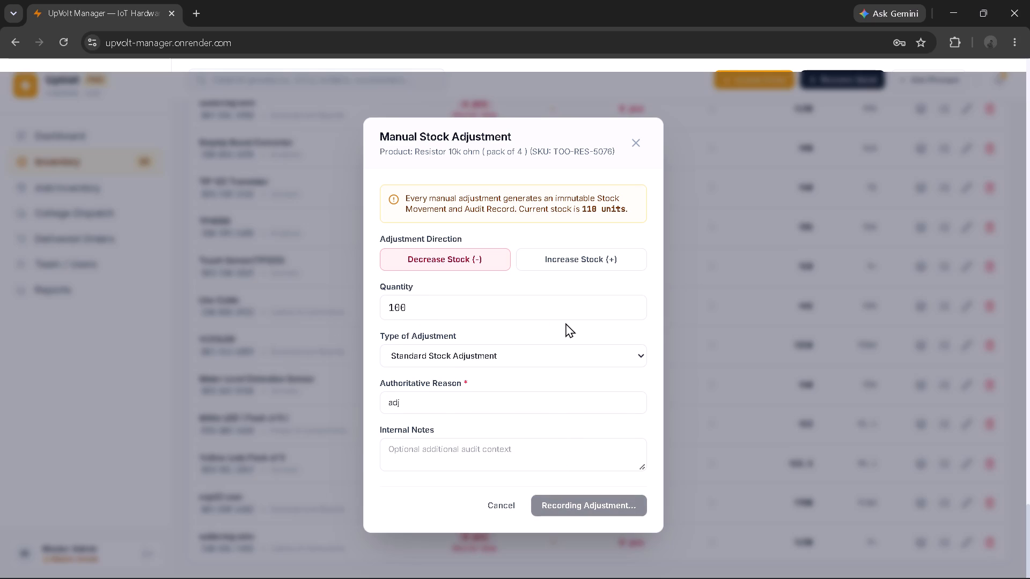
Decrease the stock of Resistor 220ohm (pack of 4) by 55 units, keeping "adj" as the reason.
scroll(674, 271, "up", 1)
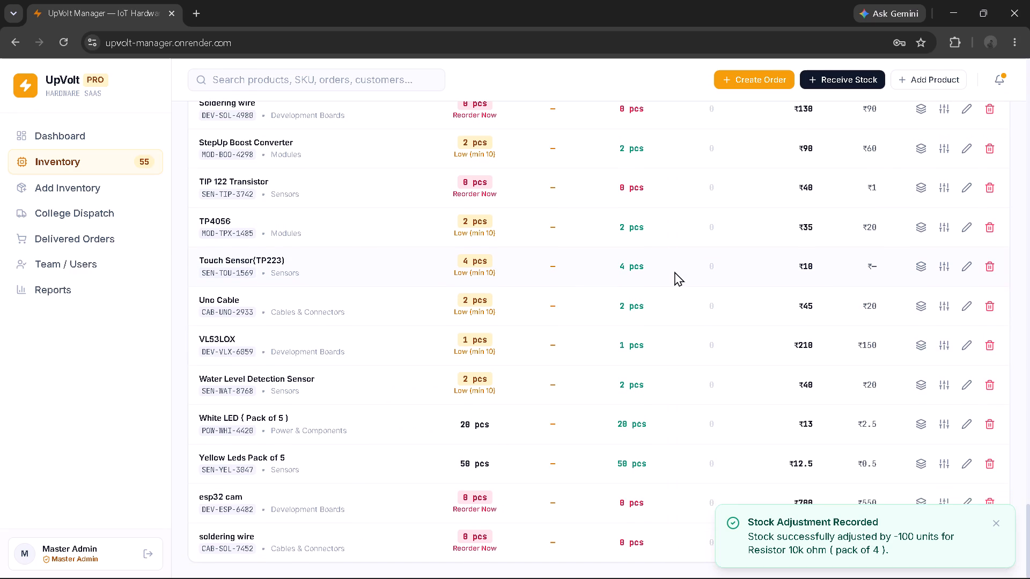
scroll(674, 271, "up", 1)
scroll(674, 271, "down", 2)
scroll(671, 310, "up", 4)
scroll(671, 310, "down", 1)
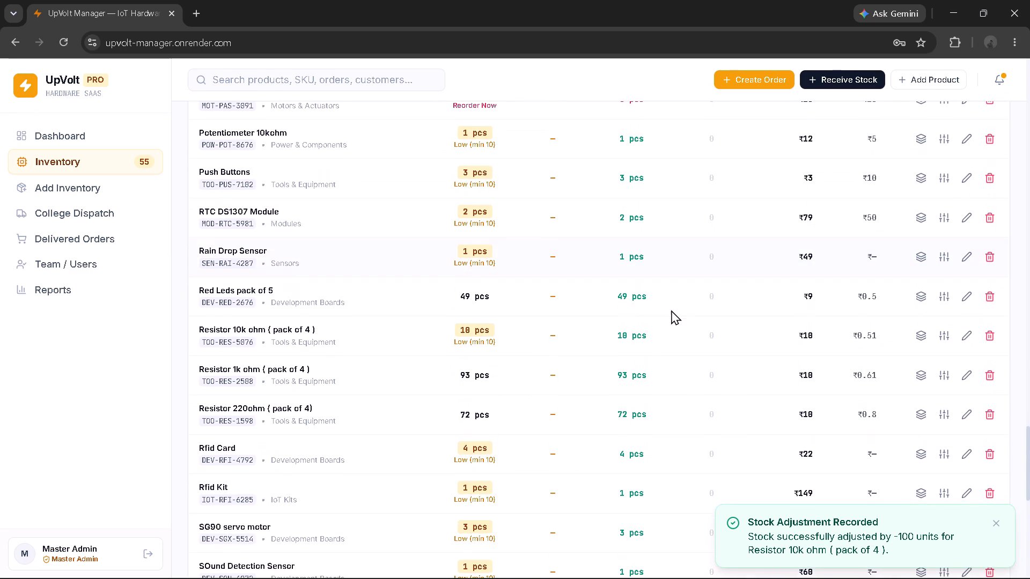
scroll(671, 310, "down", 1)
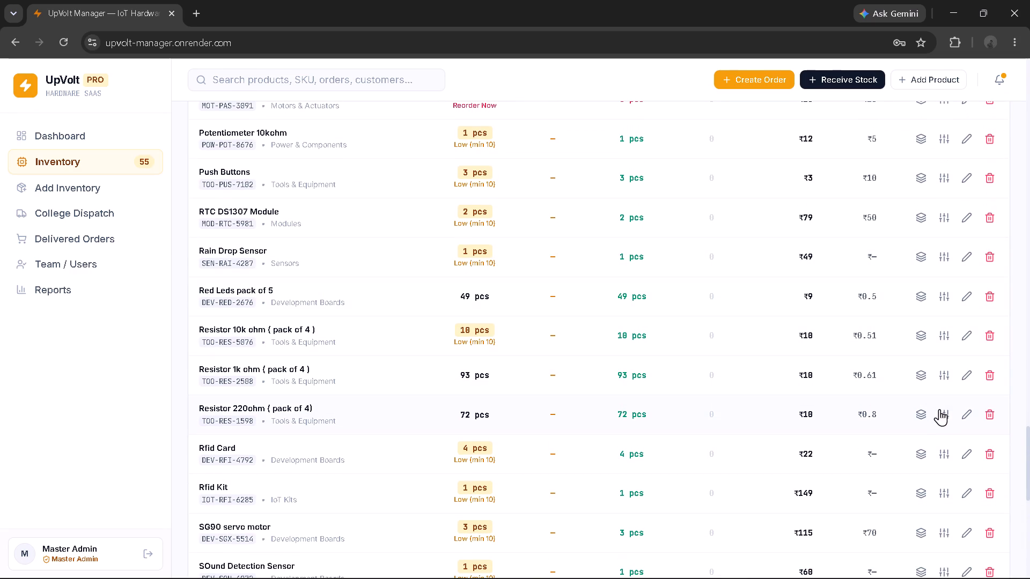
left_click(941, 412)
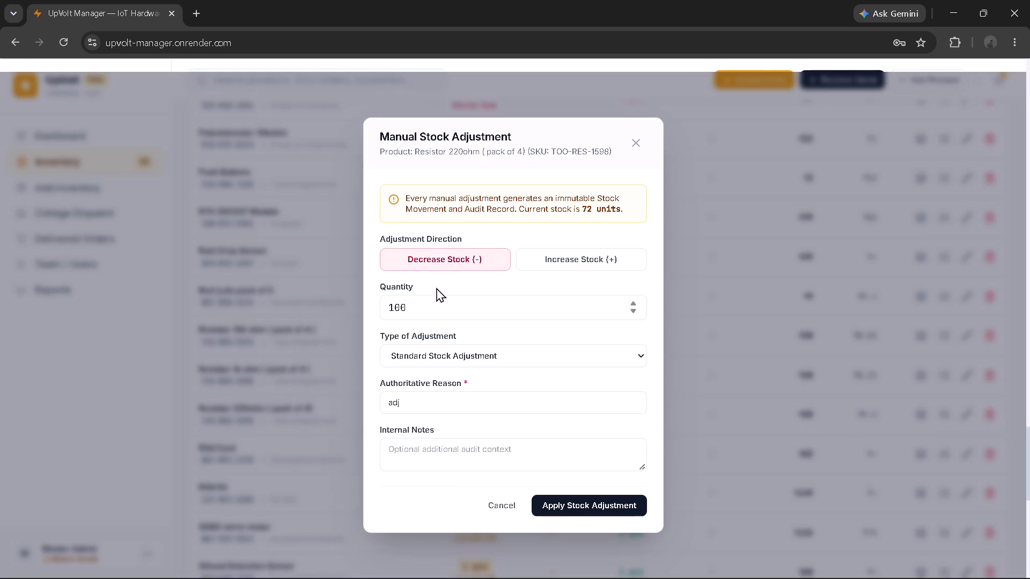
left_click(432, 297)
key("BackSpace")
key("BackSpace")
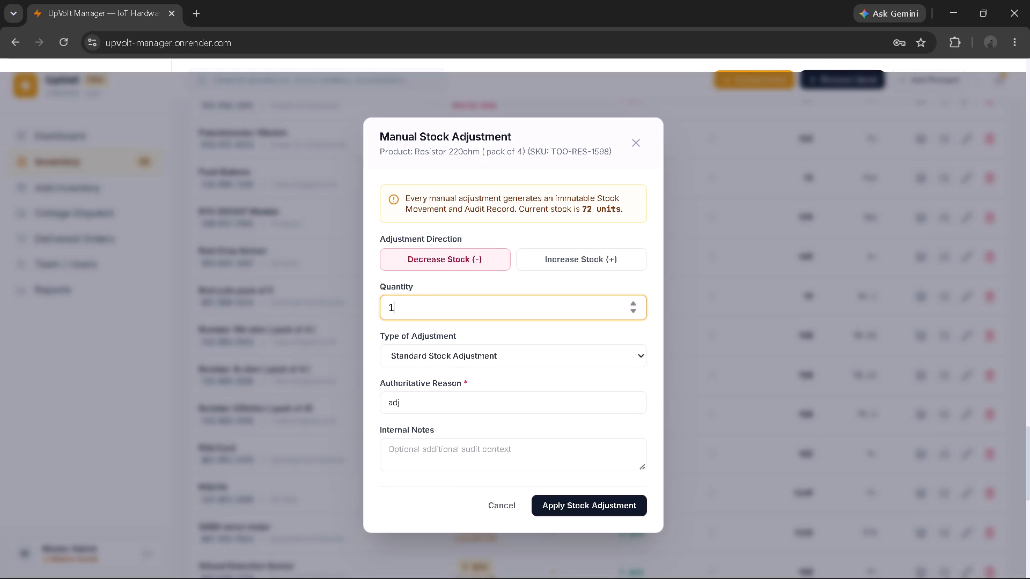
key("BackSpace")
key("BackSpace")
key("Left")
type("55")
key("Right")
key("BackSpace")
scroll(543, 340, "down", 5)
left_click(588, 499)
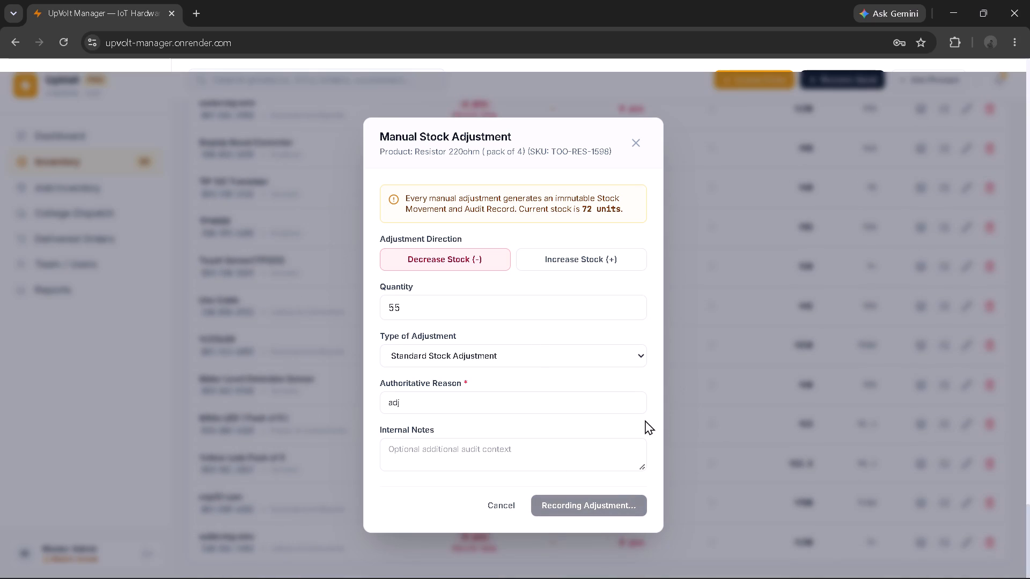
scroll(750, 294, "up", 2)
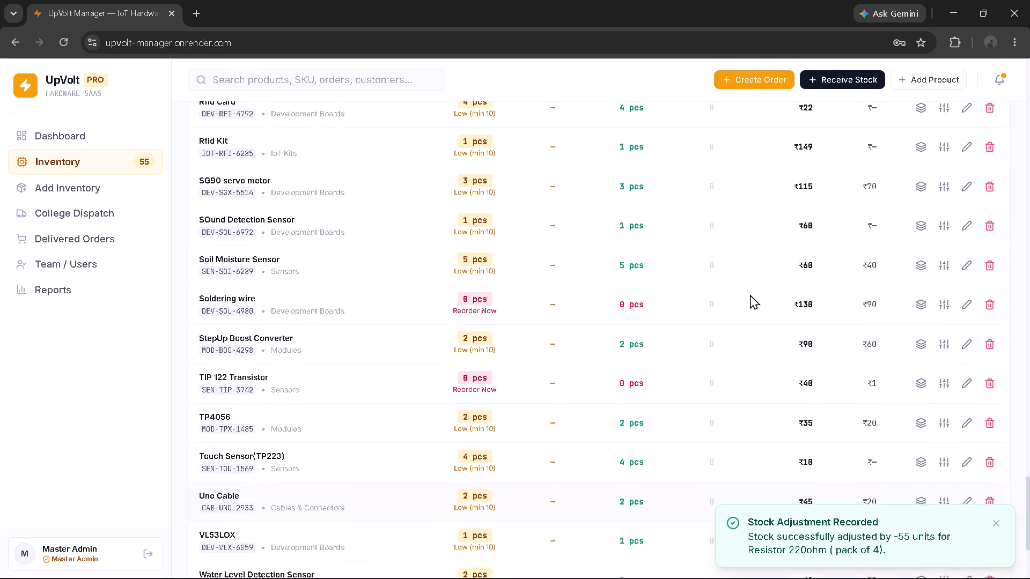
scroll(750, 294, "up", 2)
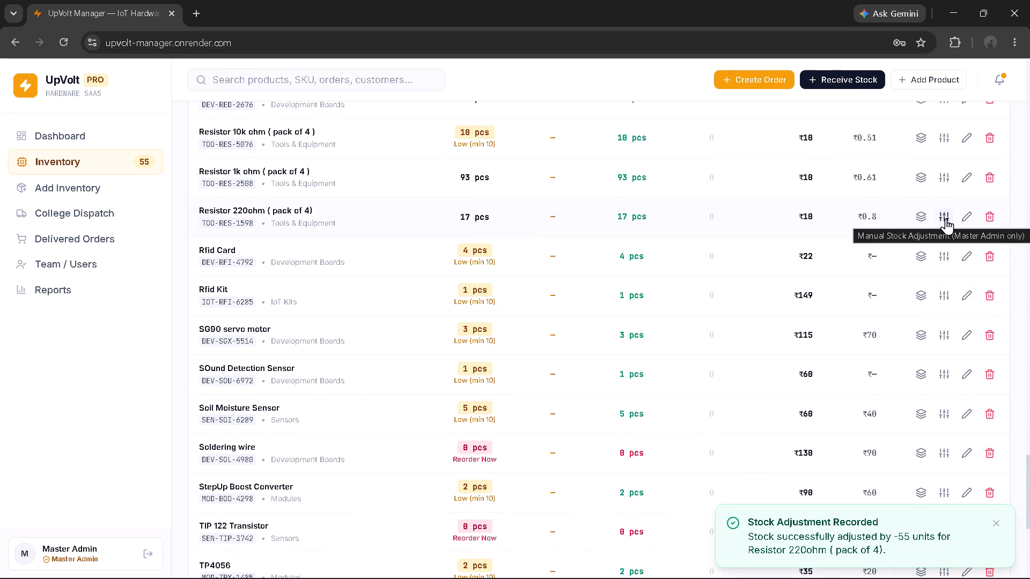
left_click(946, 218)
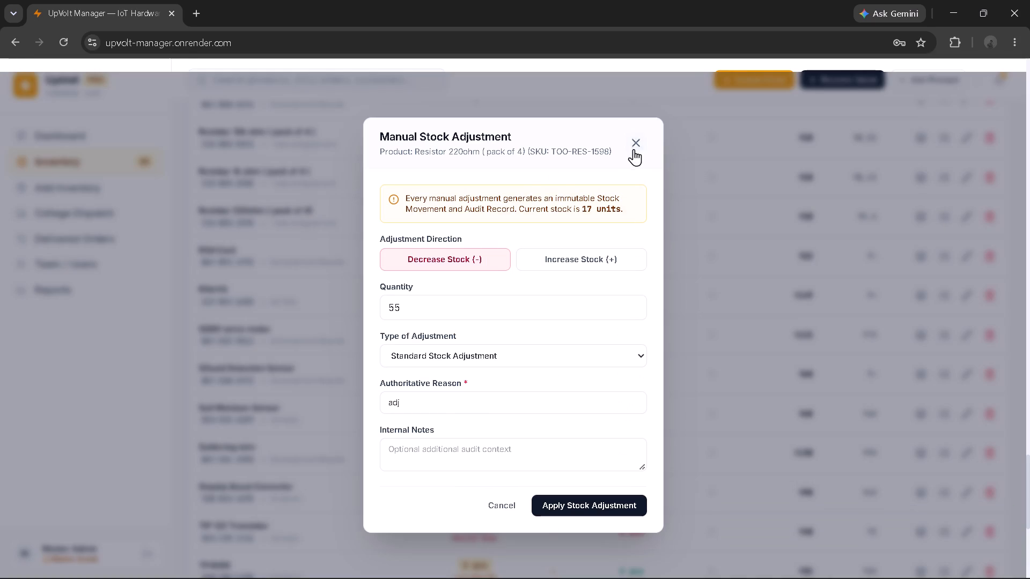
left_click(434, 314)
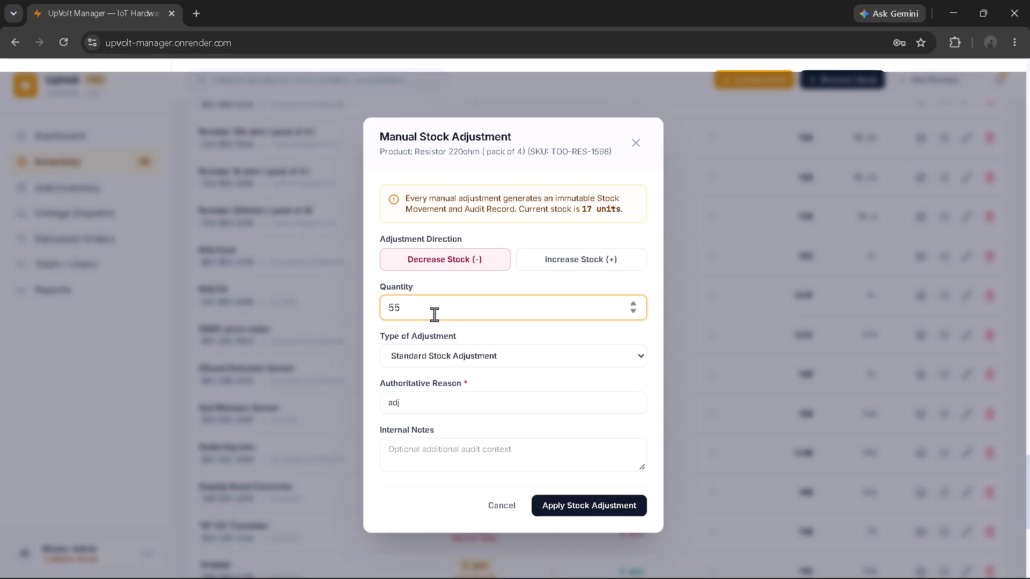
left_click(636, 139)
Decrease the stock of Resistor 1k ohm (pack of 4) by 70 units, keeping "adj" as the reason.
scroll(702, 245, "up", 1)
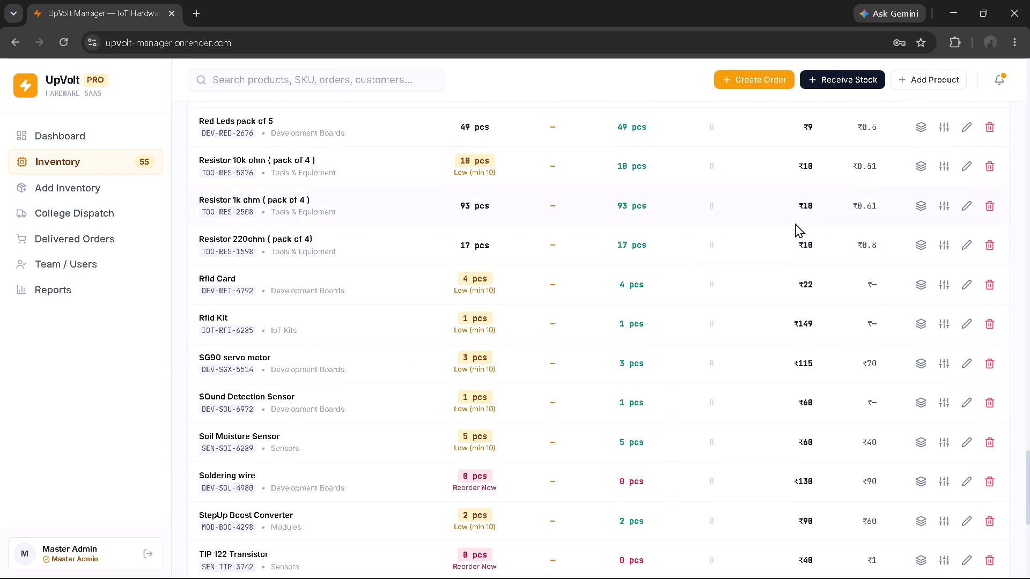
left_click(943, 209)
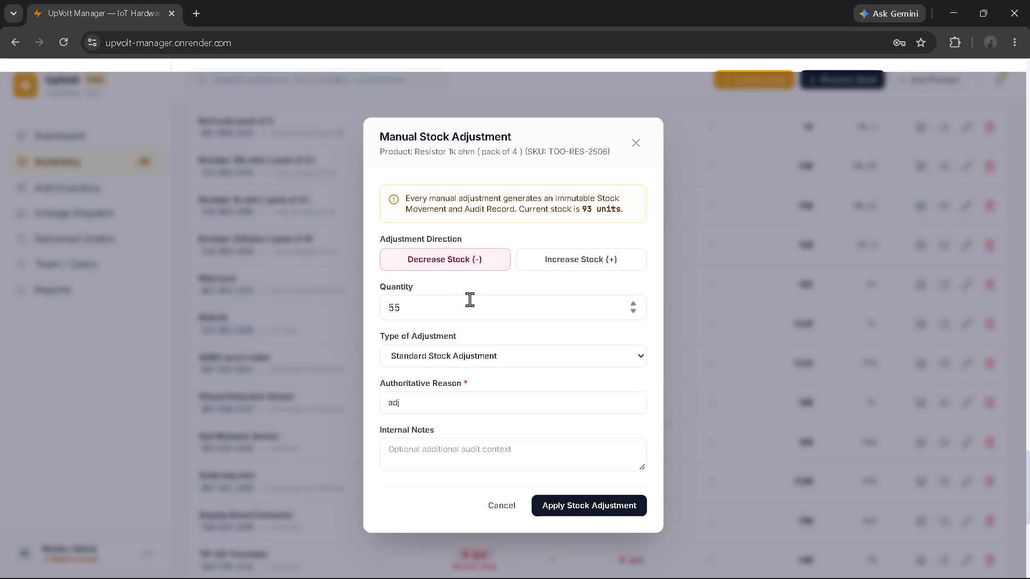
left_click(456, 305)
key("BackSpace")
key("BackSpace")
key("7")
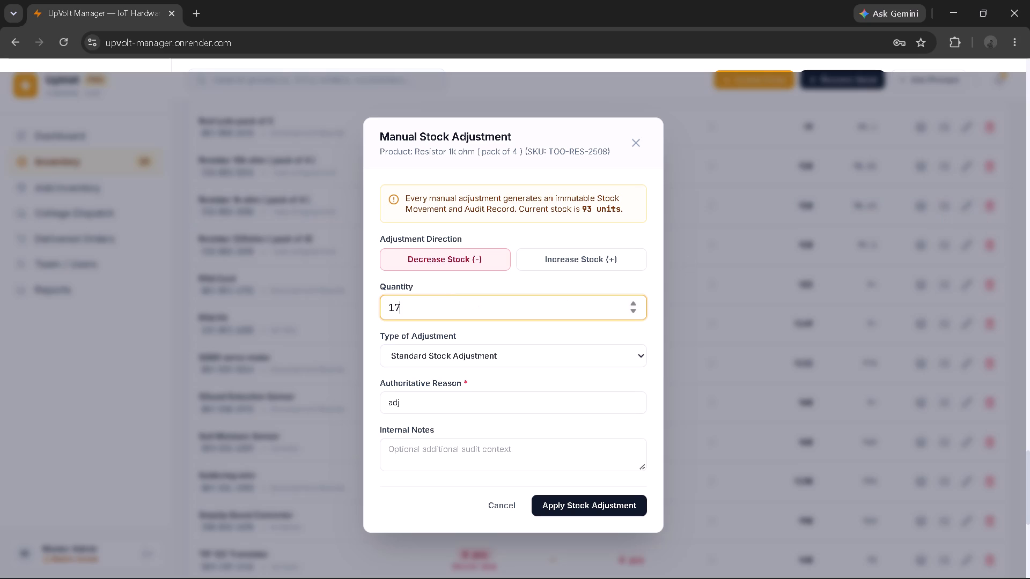
key("0")
key("BackSpace")
key("BackSpace")
key("Left")
type("70")
key("Right")
key("BackSpace")
scroll(535, 346, "down", 2)
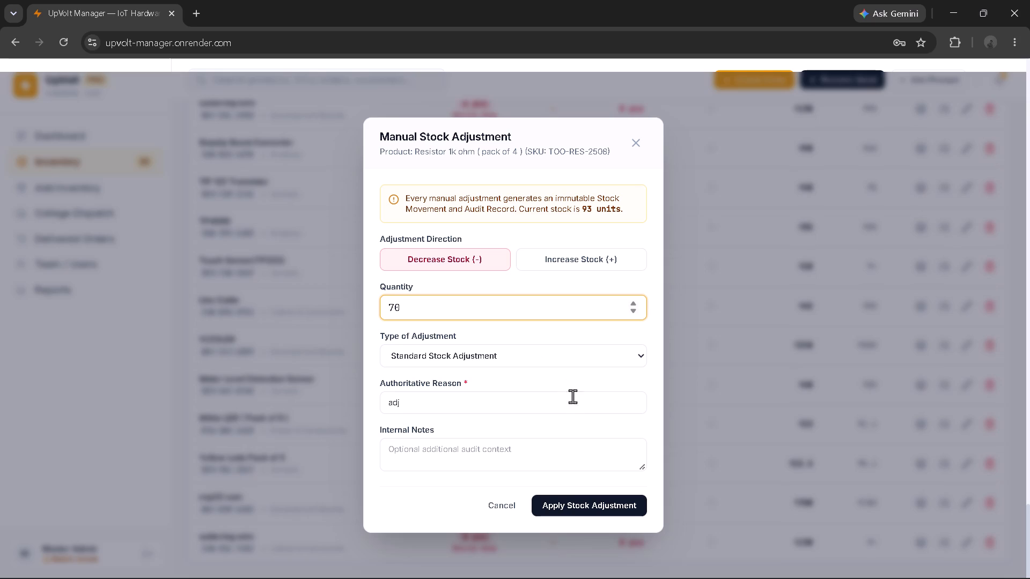
left_click(591, 507)
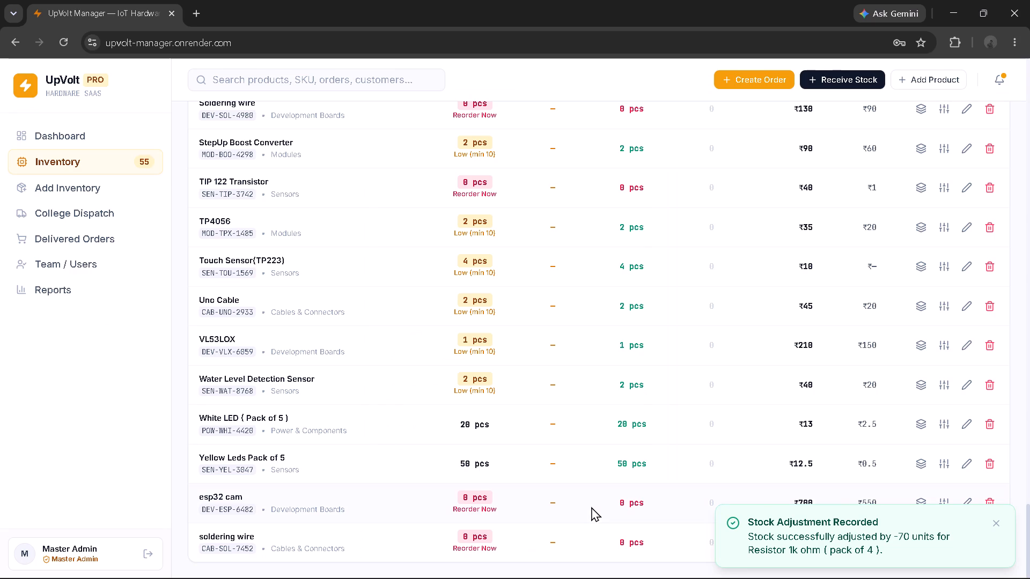
left_click(996, 529)
Inspect the 5V Adapter's active FIFO batches, inventory movement ledger and price audit history, and close its details.
scroll(778, 529, "down", 1)
scroll(778, 529, "up", 2)
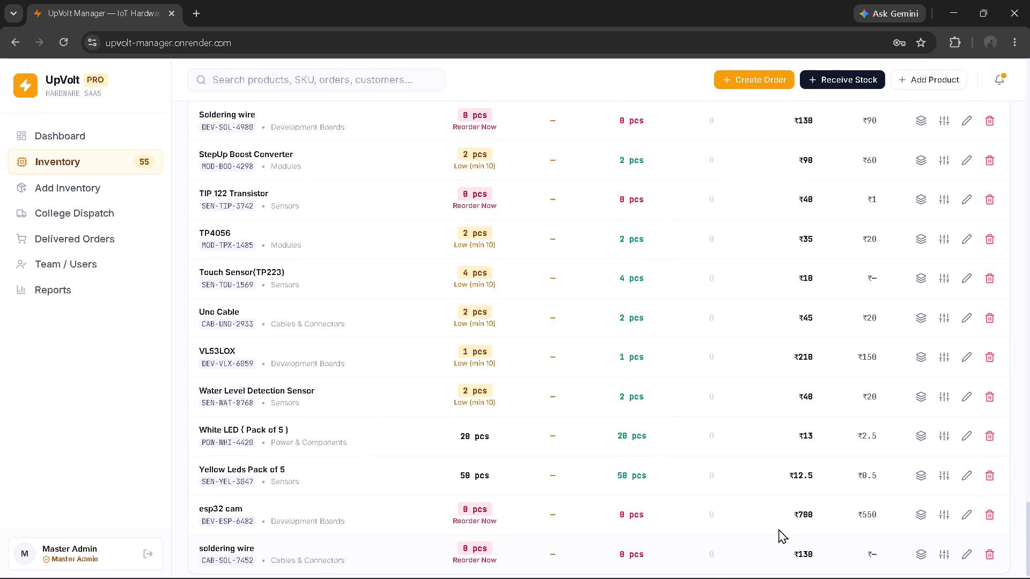
scroll(778, 529, "up", 5)
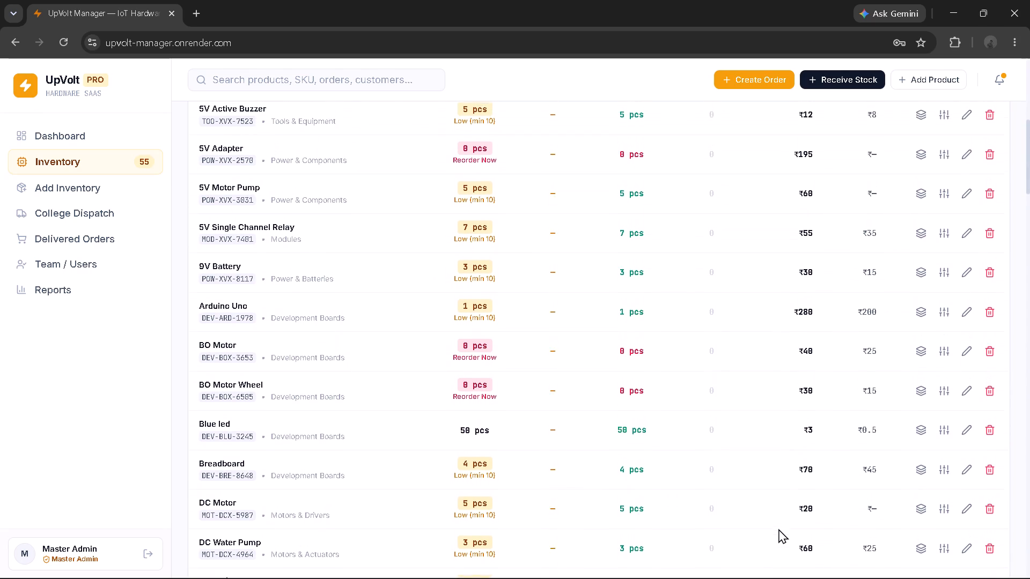
scroll(832, 347, "up", 1)
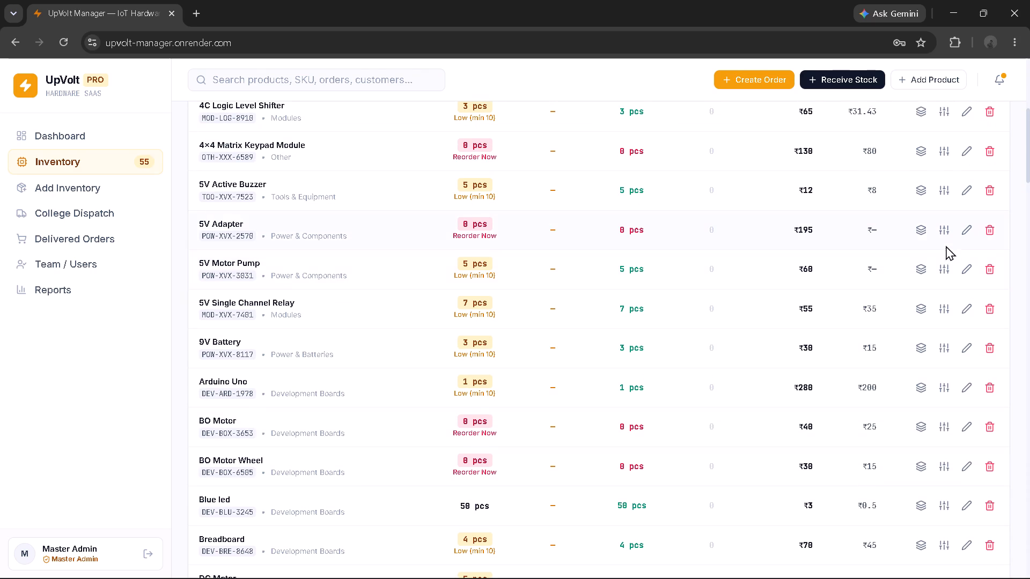
left_click(919, 228)
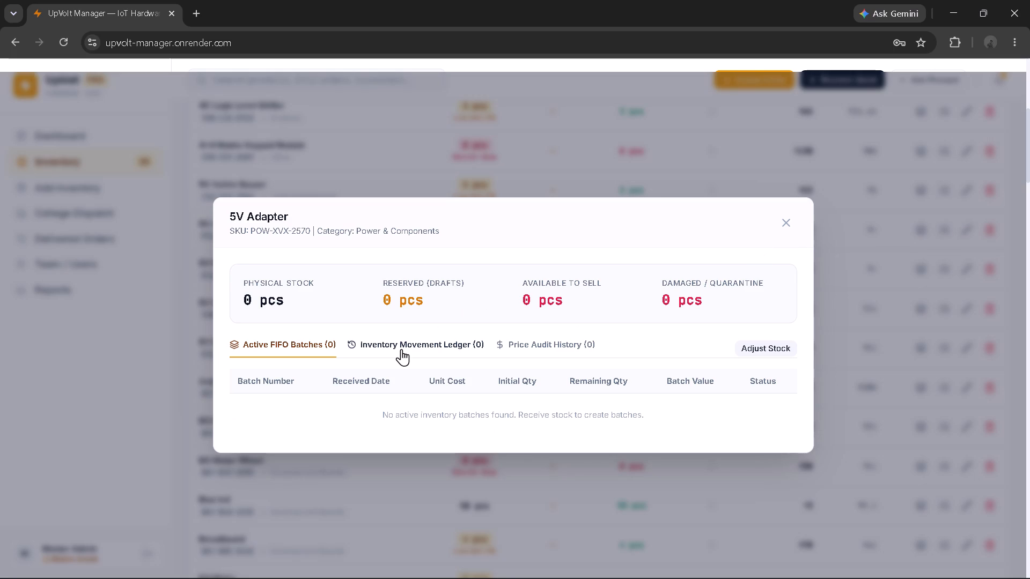
left_click(406, 345)
left_click(528, 343)
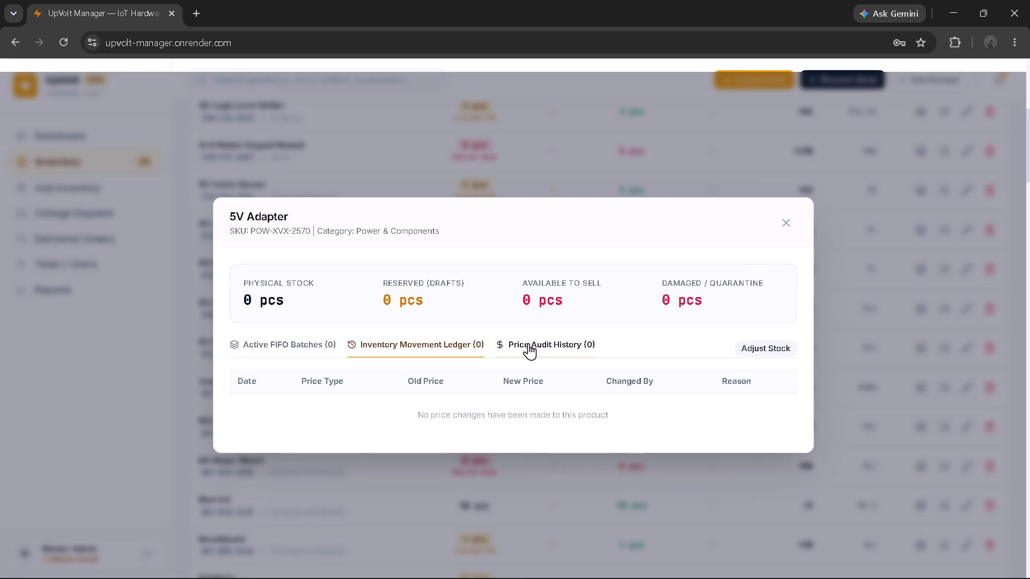
left_click(385, 351)
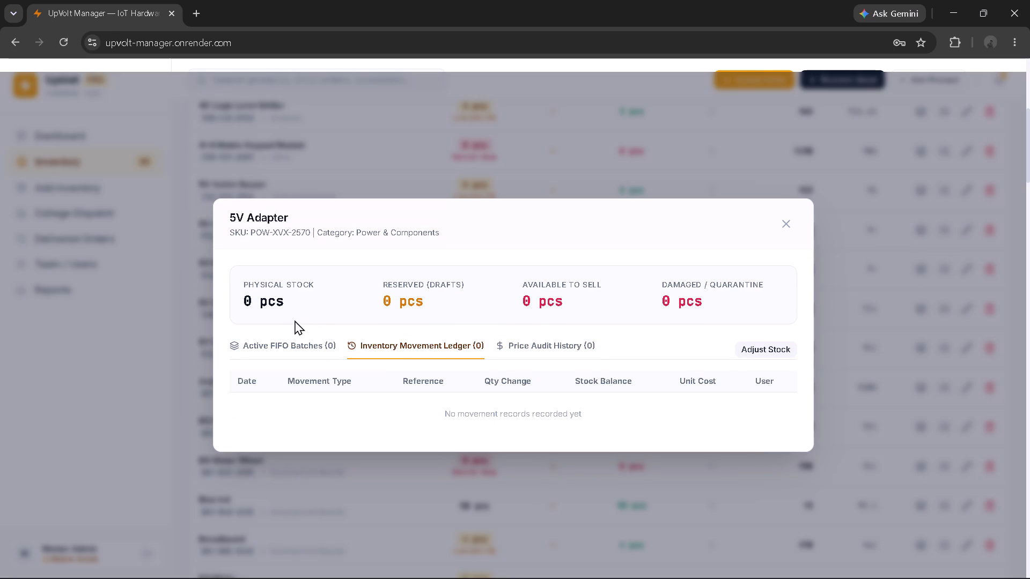
left_click(292, 339)
left_click(299, 343)
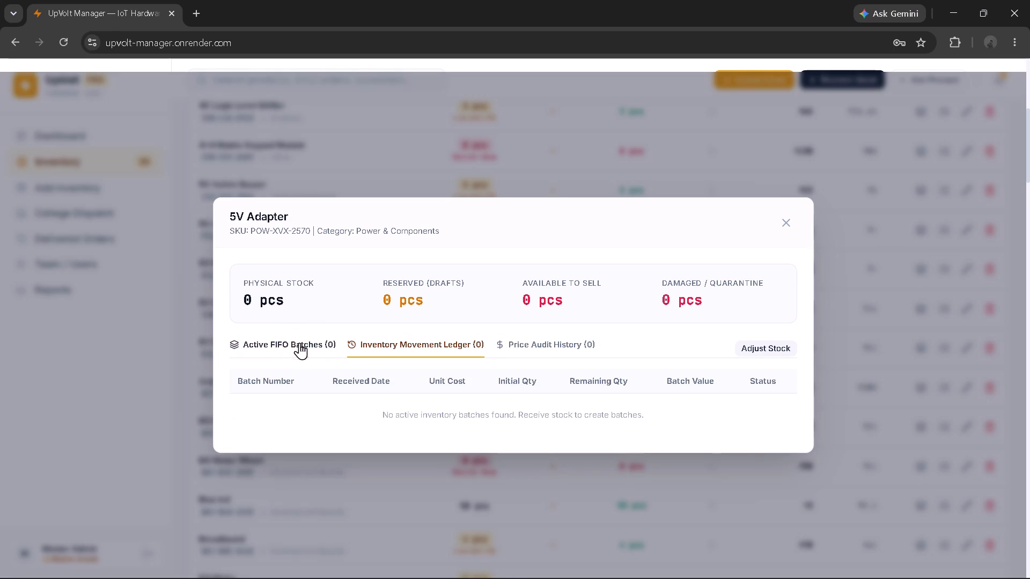
left_click(786, 222)
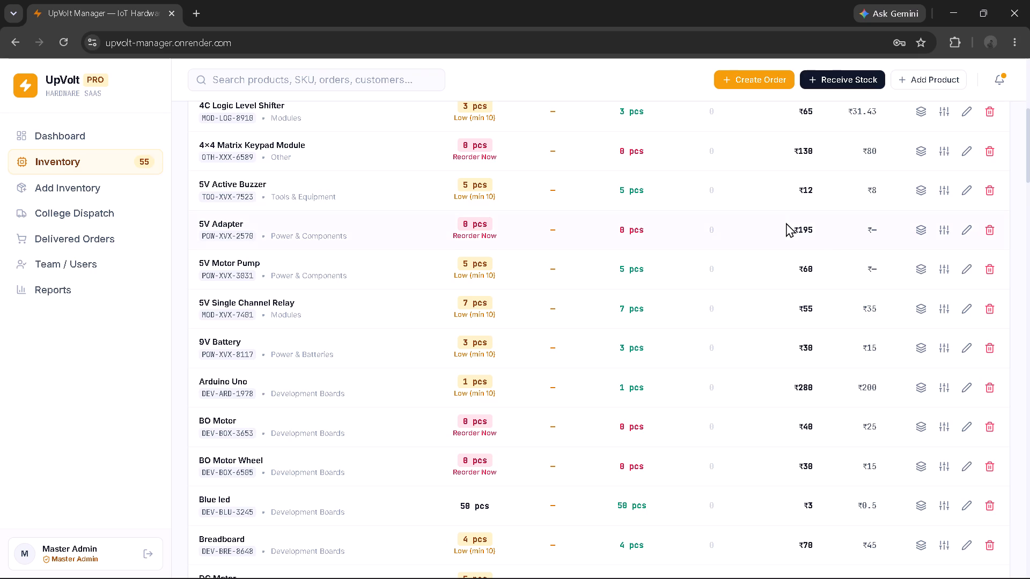
Open the 5V Motor Pump's product details for editing and close them without saving.
left_click(965, 263)
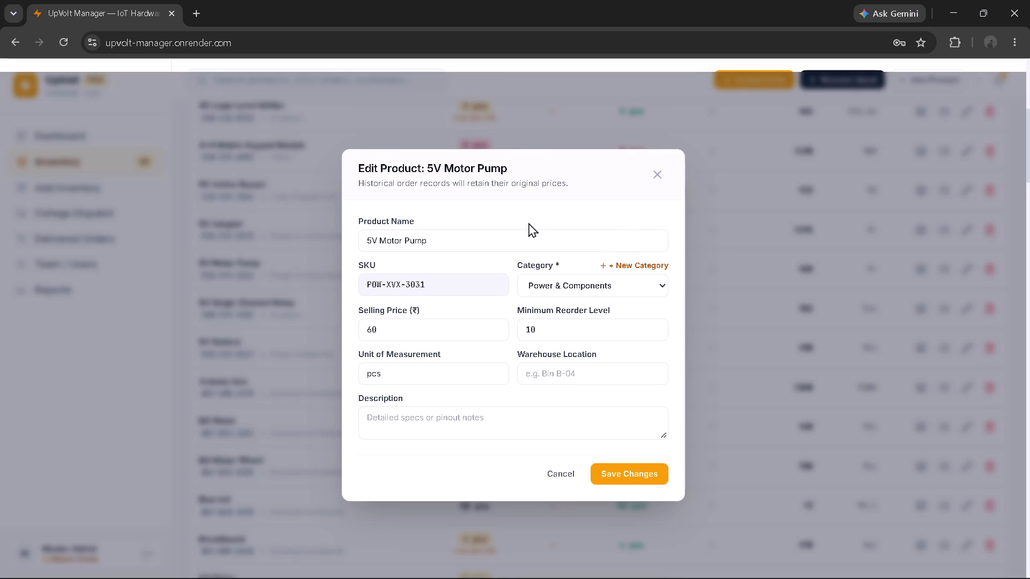
left_click(661, 177)
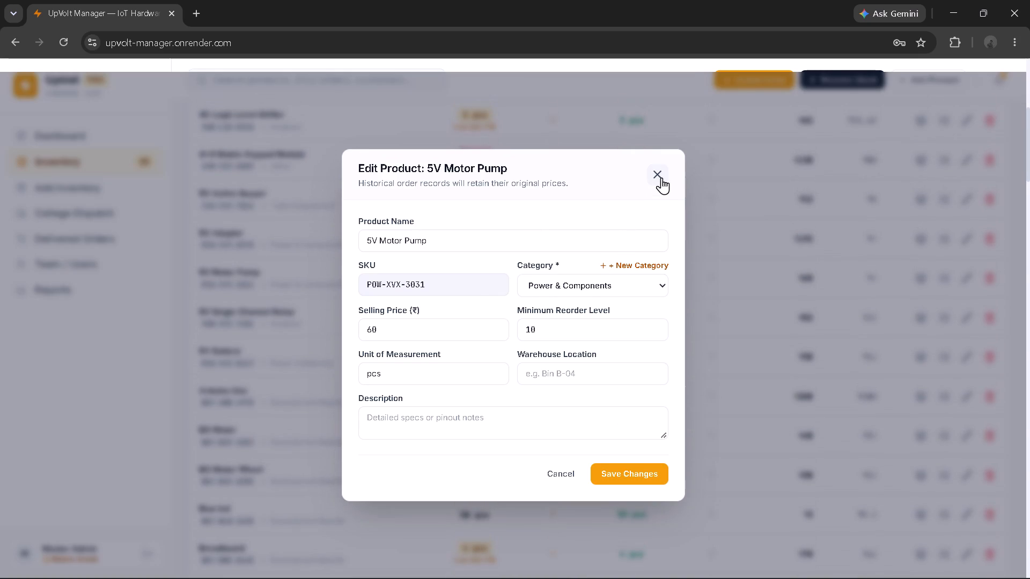
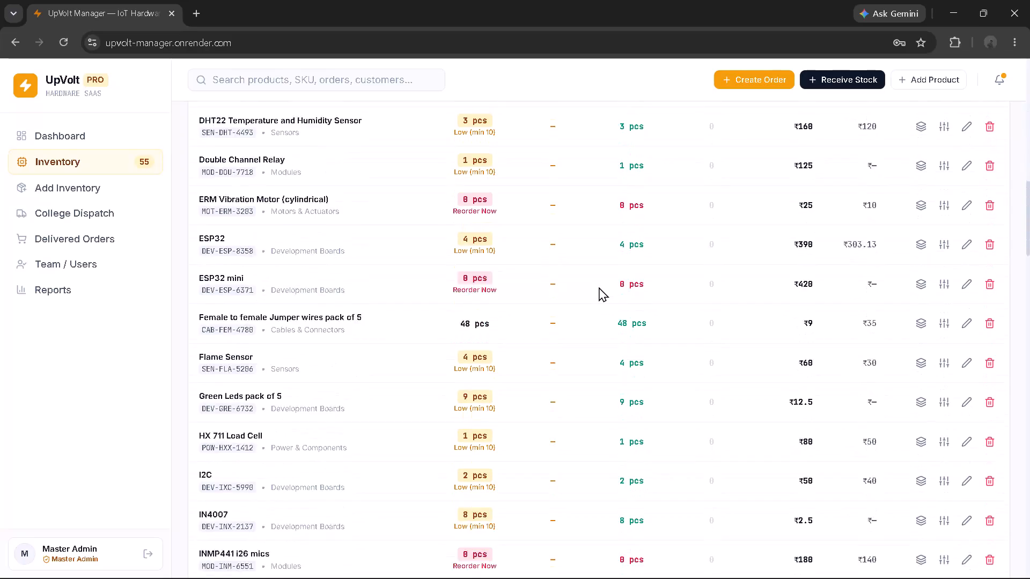
Look through the inventory list, comparing the products' physical and available stock quantities.
scroll(599, 287, "left", 1)
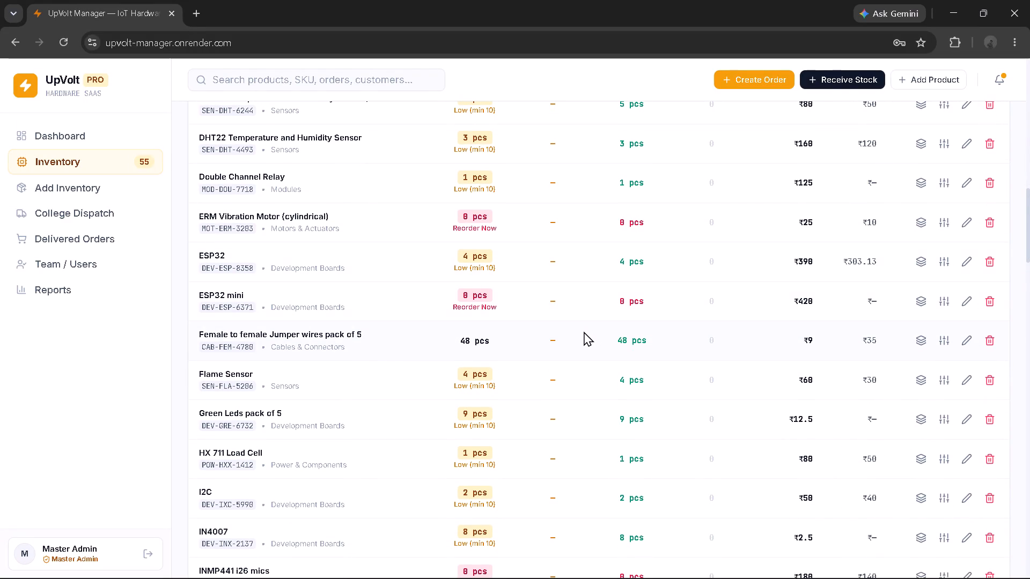
scroll(584, 331, "down", 1)
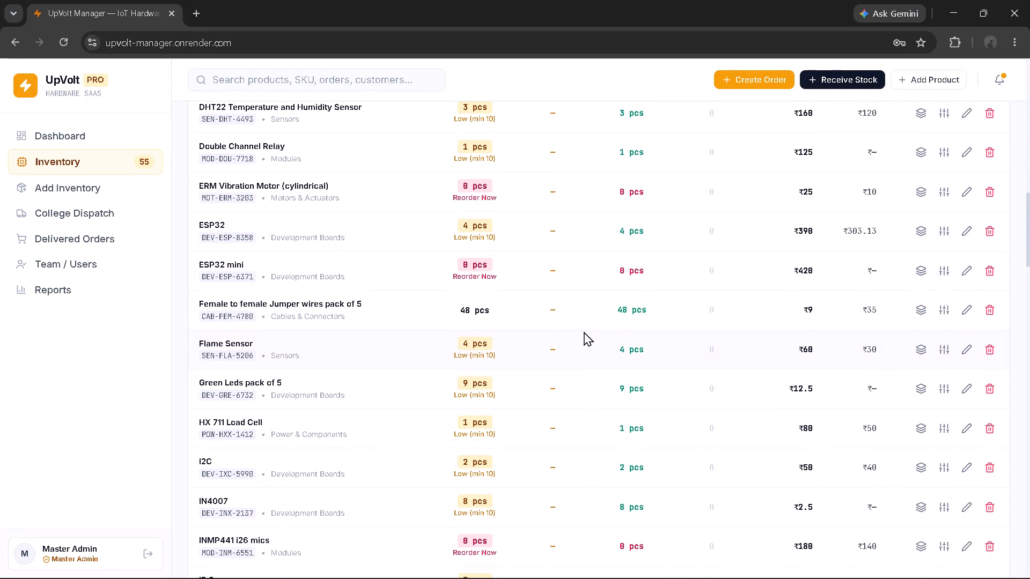
scroll(584, 331, "down", 15)
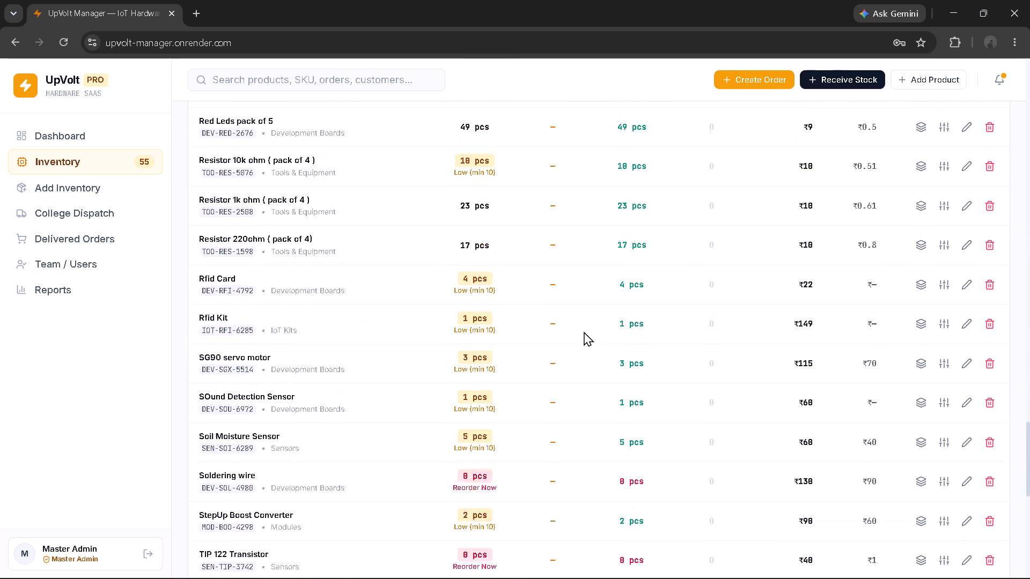
scroll(584, 331, "down", 2)
scroll(584, 331, "up", 11)
scroll(584, 331, "up", 13)
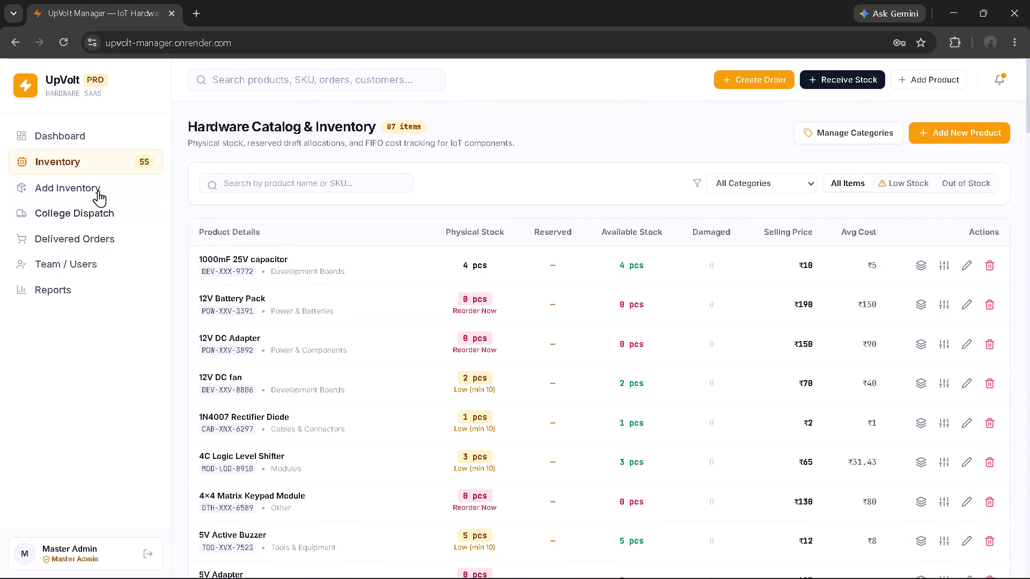
Review the Add Inventory purchase form and the Executive Dashboard's metrics, reorder alerts and recent orders.
left_click(96, 190)
scroll(466, 481, "down", 8)
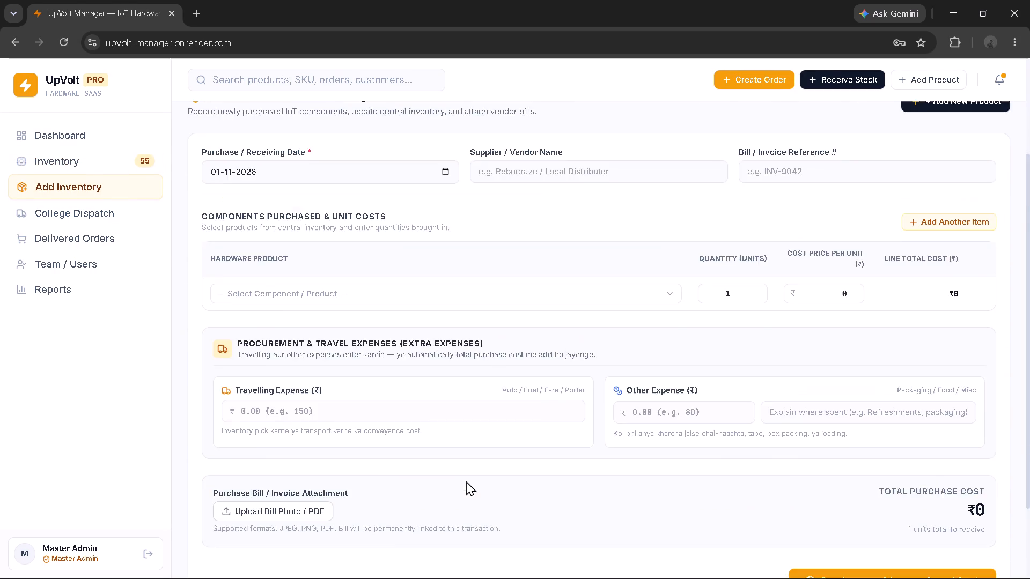
left_click(86, 140)
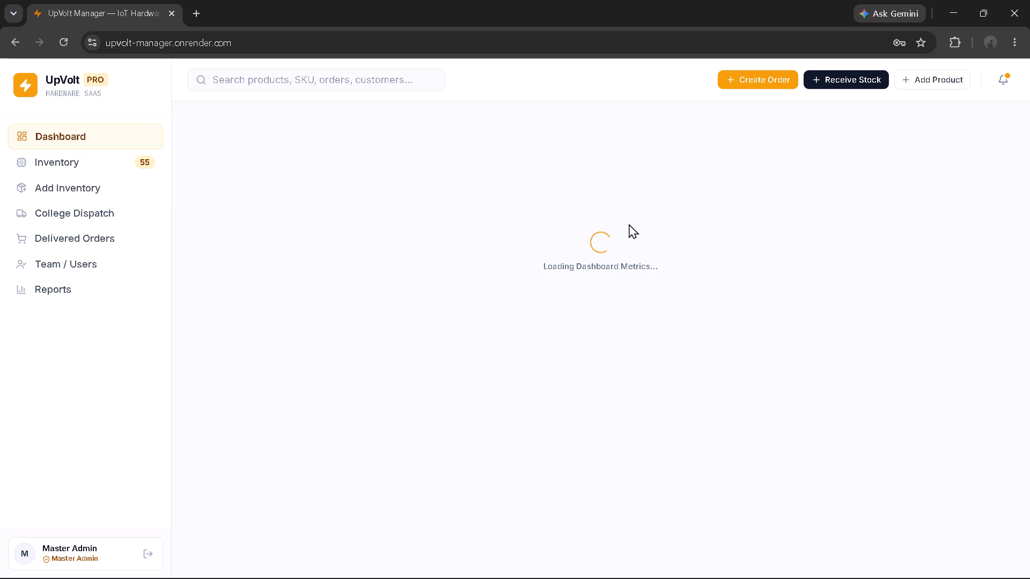
scroll(629, 224, "down", 1)
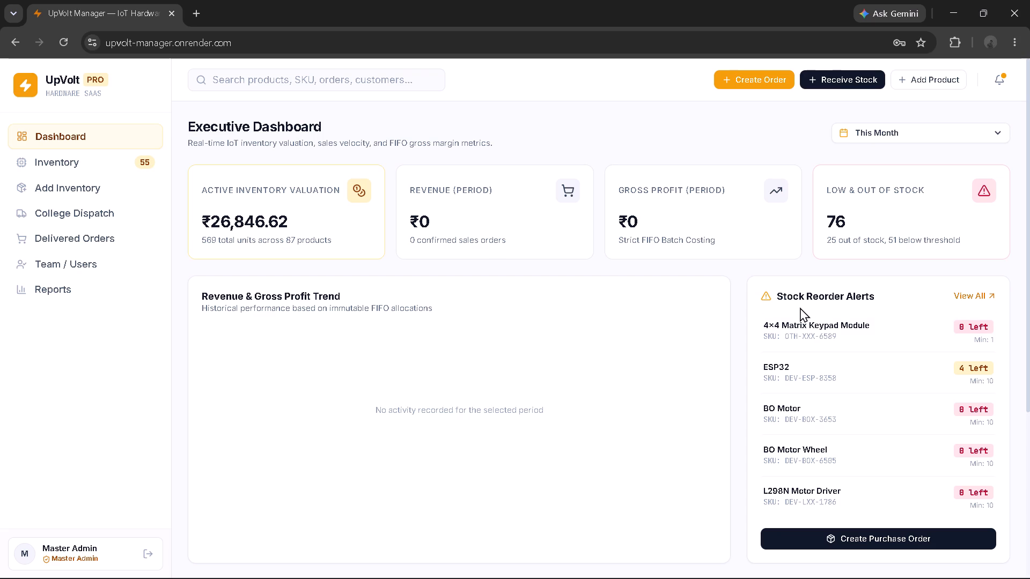
scroll(549, 338, "down", 2)
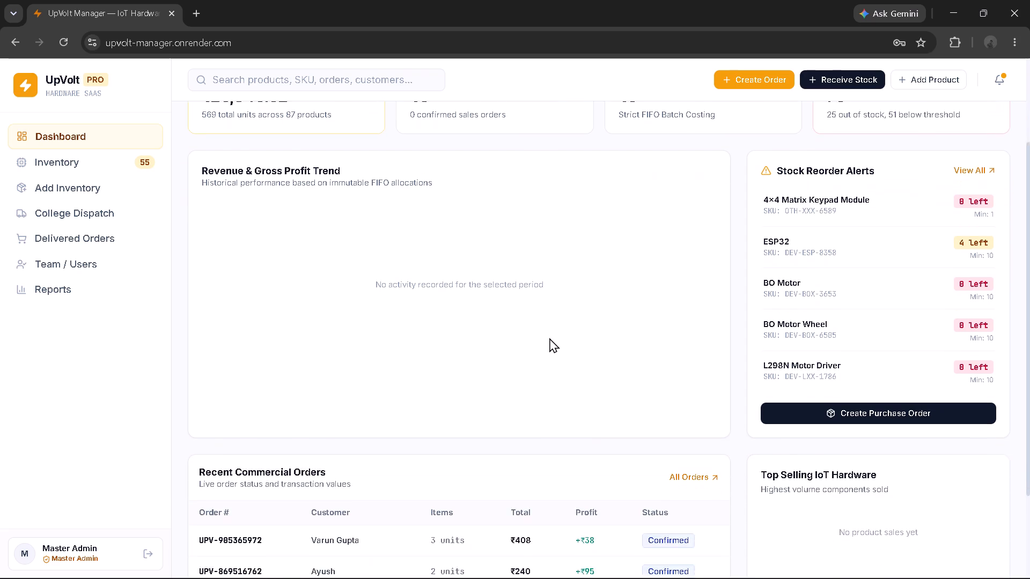
scroll(549, 338, "left", 1)
scroll(549, 338, "down", 2)
scroll(549, 338, "up", 5)
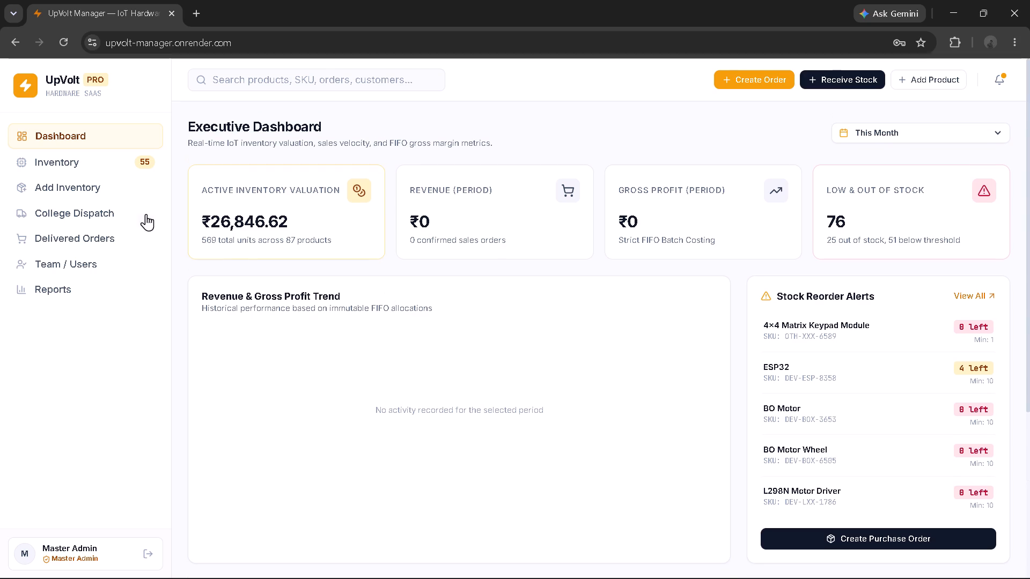
Return to the hardware inventory and examine the product list for stock discrepancies and duplicate entries.
left_click(98, 166)
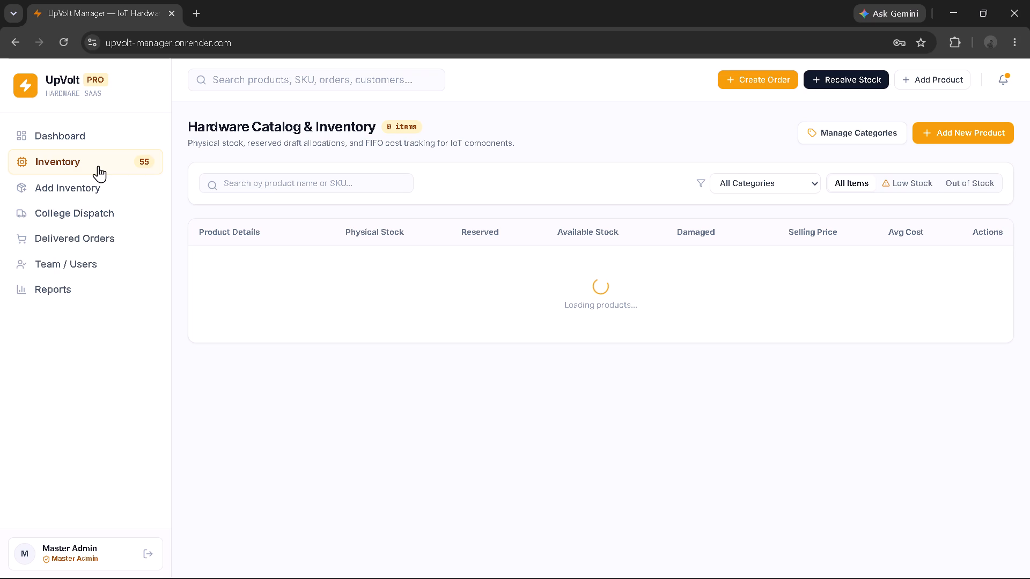
scroll(272, 276, "down", 2)
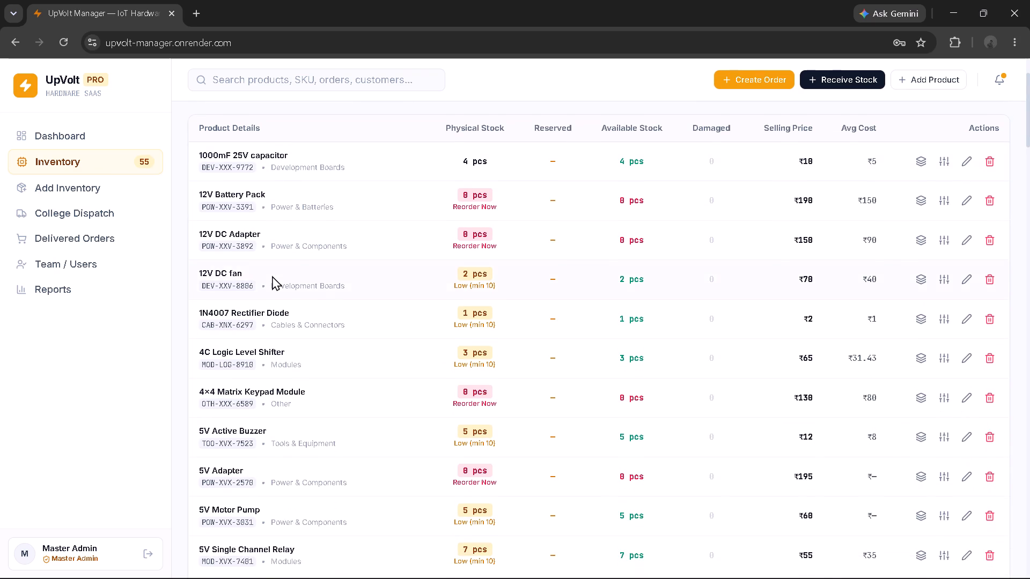
scroll(272, 276, "up", 1)
scroll(272, 276, "down", 1)
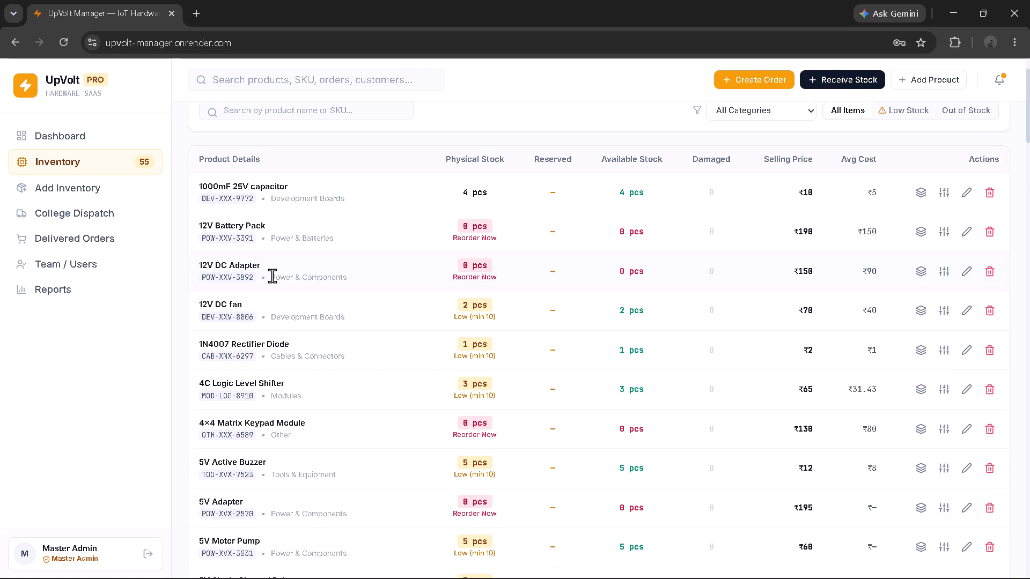
scroll(272, 276, "down", 12)
scroll(272, 276, "up", 11)
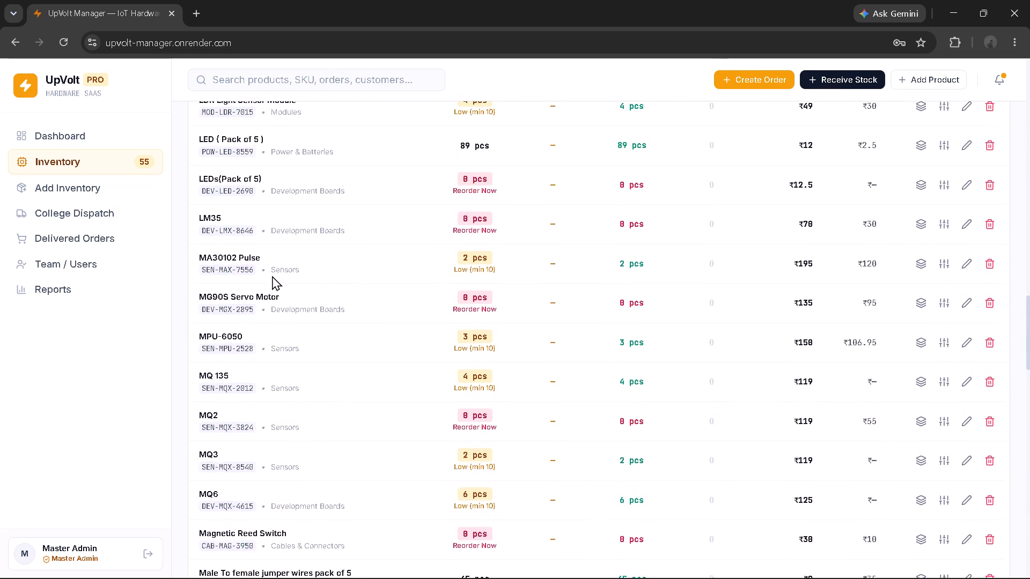
scroll(272, 276, "up", 5)
scroll(272, 276, "down", 1)
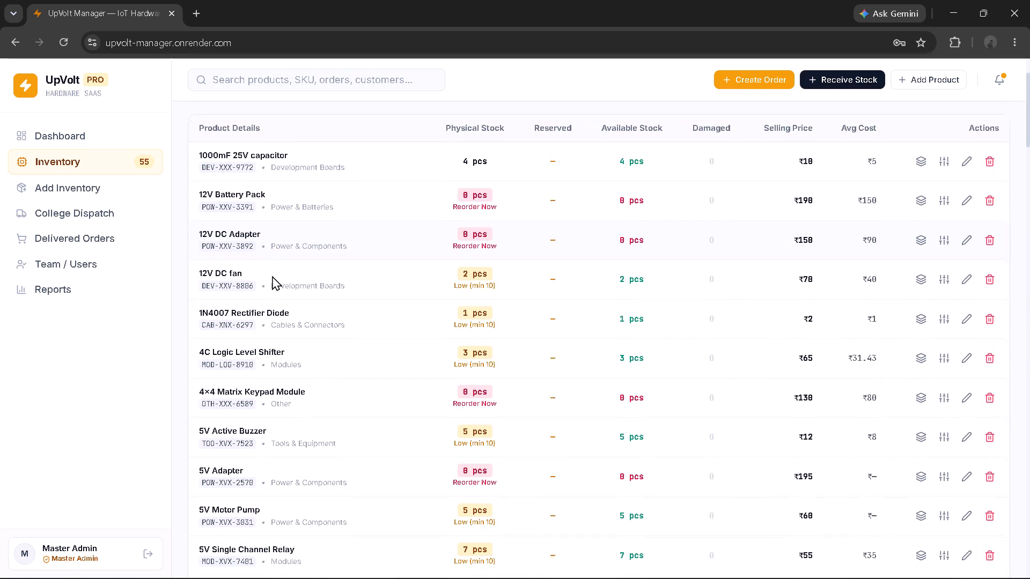
scroll(272, 276, "down", 1)
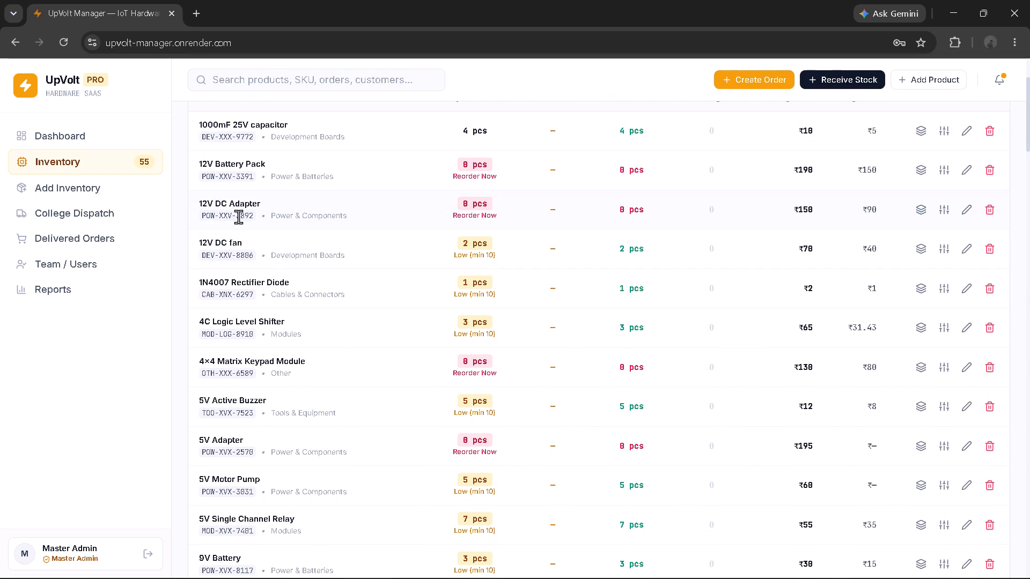
scroll(288, 267, "up", 7)
scroll(288, 267, "down", 2)
scroll(288, 267, "up", 4)
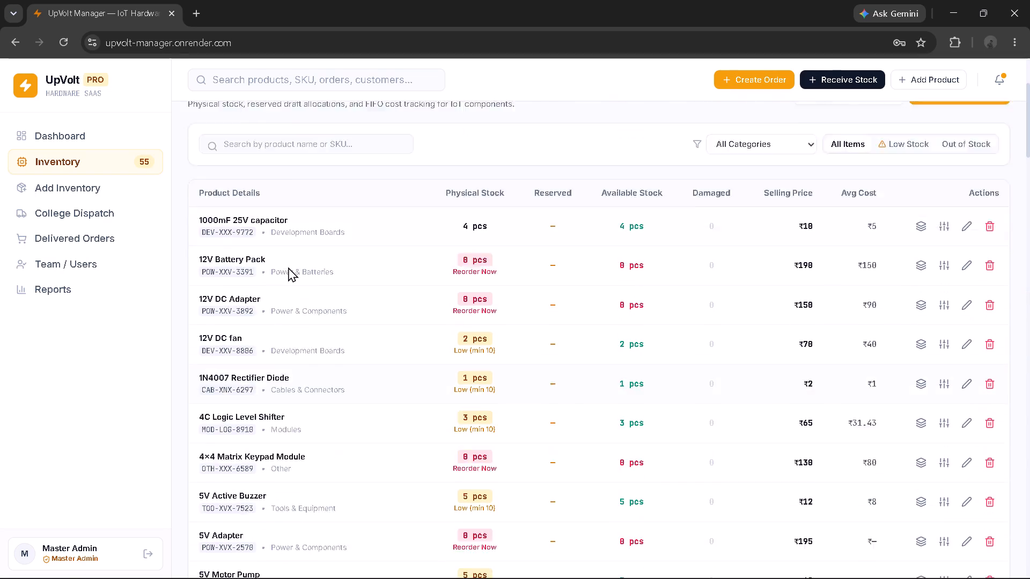
scroll(288, 267, "up", 2)
scroll(288, 267, "down", 6)
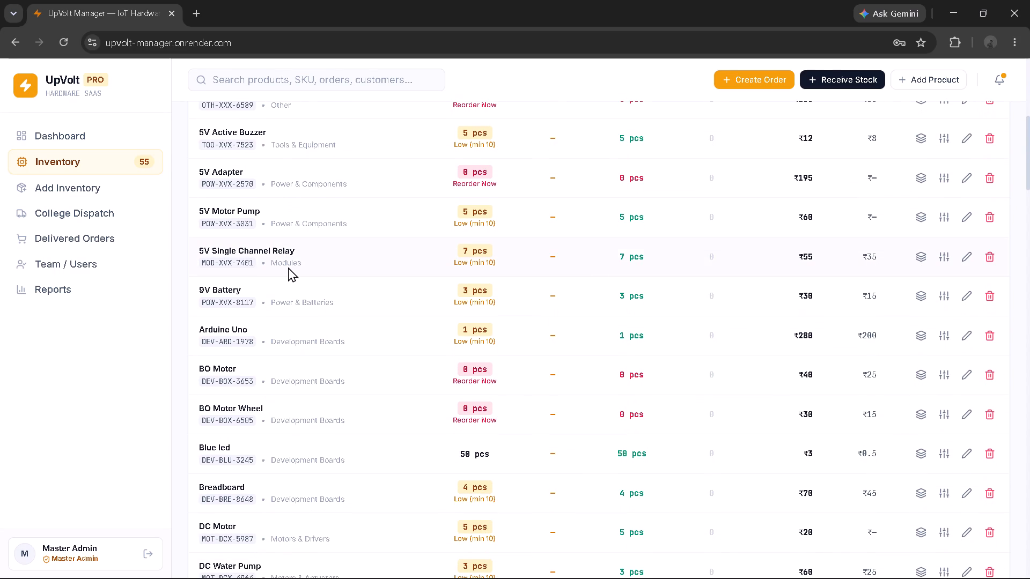
scroll(288, 267, "down", 6)
scroll(288, 267, "up", 1)
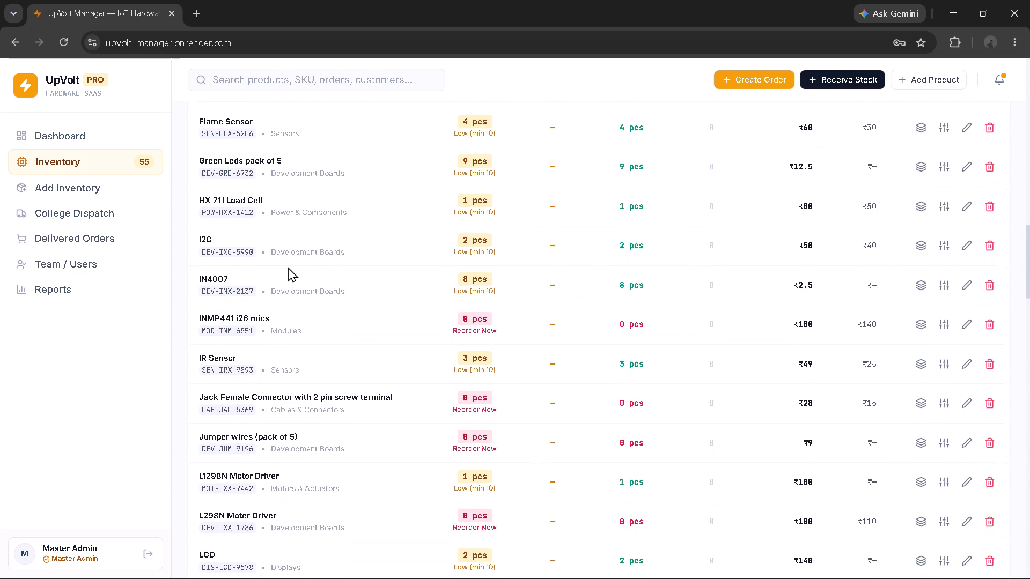
scroll(288, 267, "up", 1)
scroll(288, 267, "down", 4)
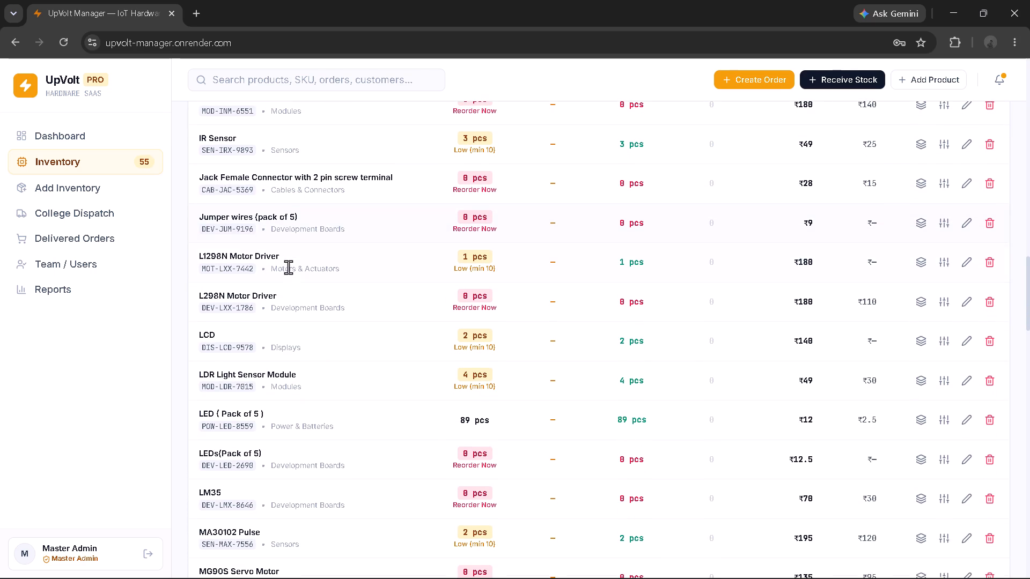
Permanently delete the product "LED ( Pack of 5 )" with SKU POW-LED-8559 from the catalog, entering "delete" as confirmation.
scroll(293, 412, "down", 1)
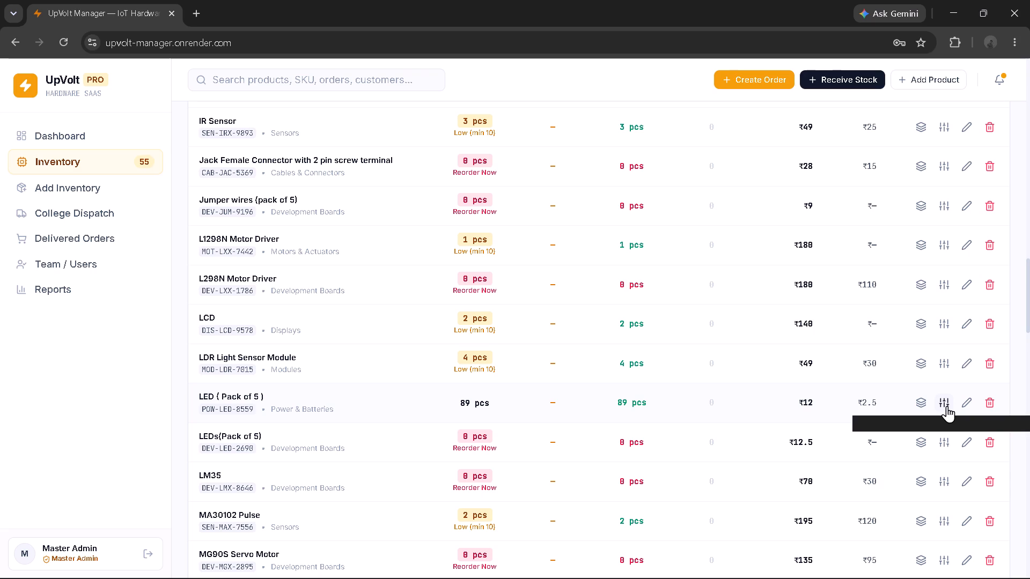
left_click(983, 404)
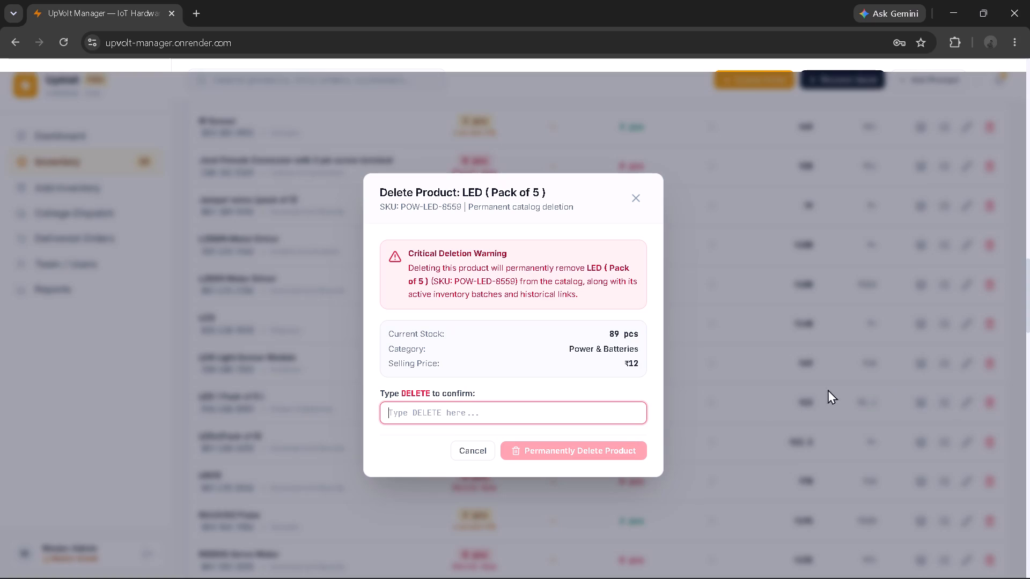
type("delete")
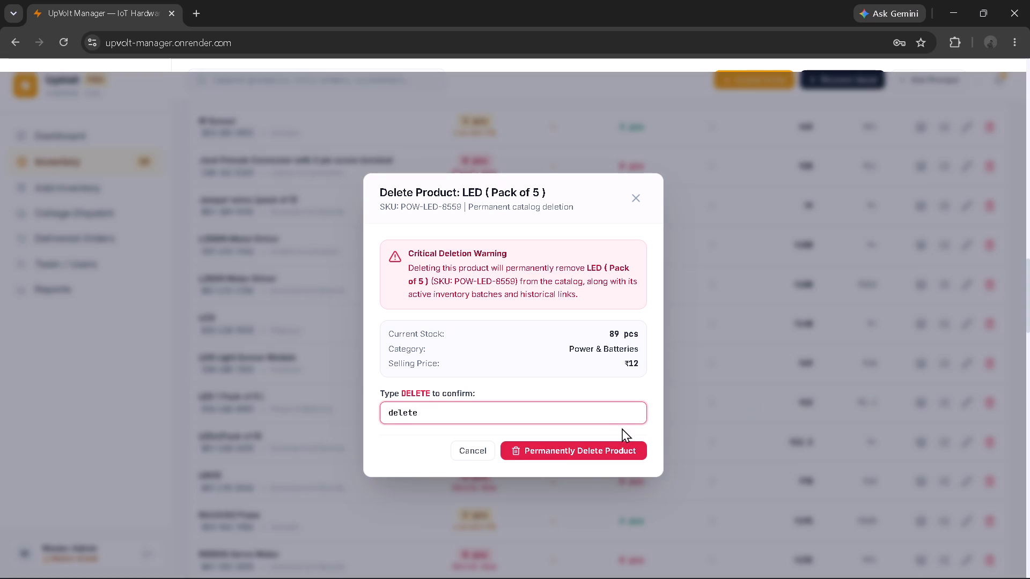
left_click(570, 440)
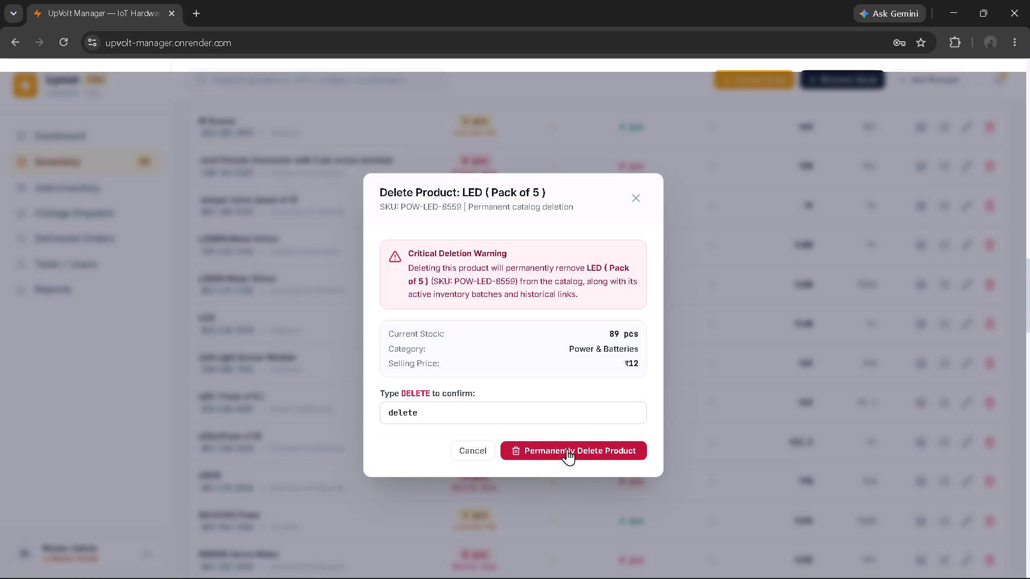
left_click(567, 449)
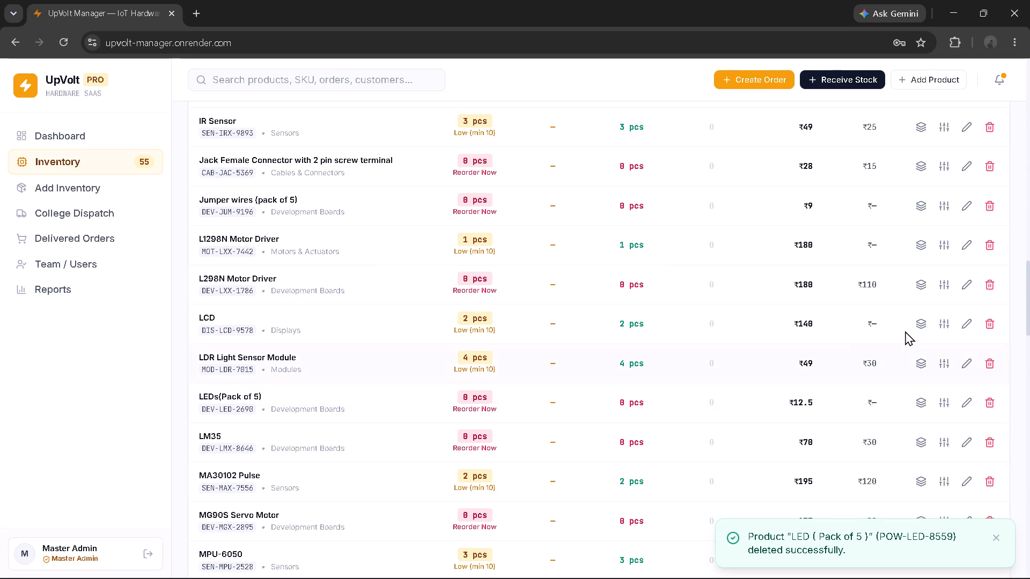
Permanently delete the product "LEDs(Pack of 5)" from the catalog, entering "delete" as confirmation.
left_click(990, 409)
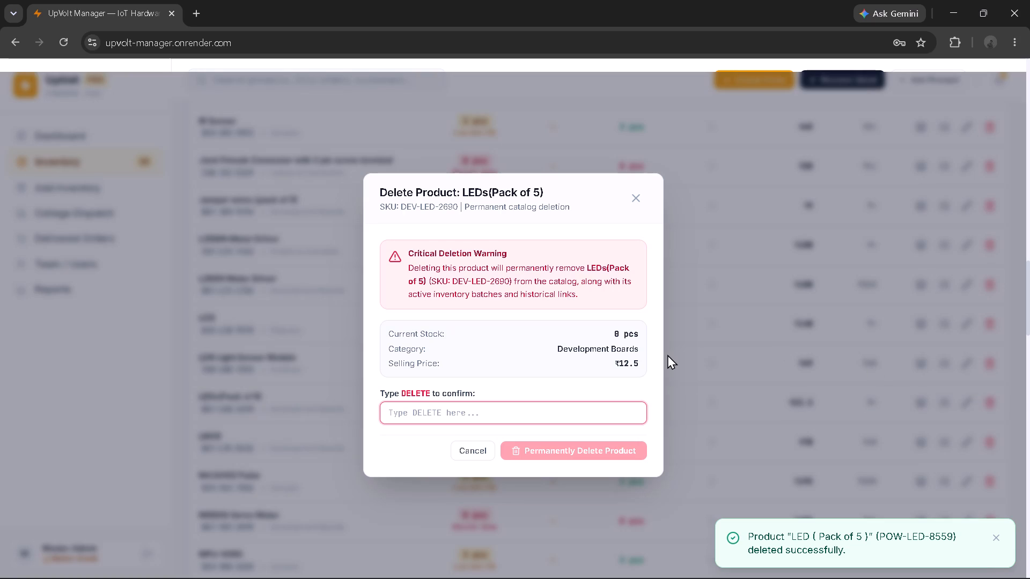
type("delete")
left_click(602, 454)
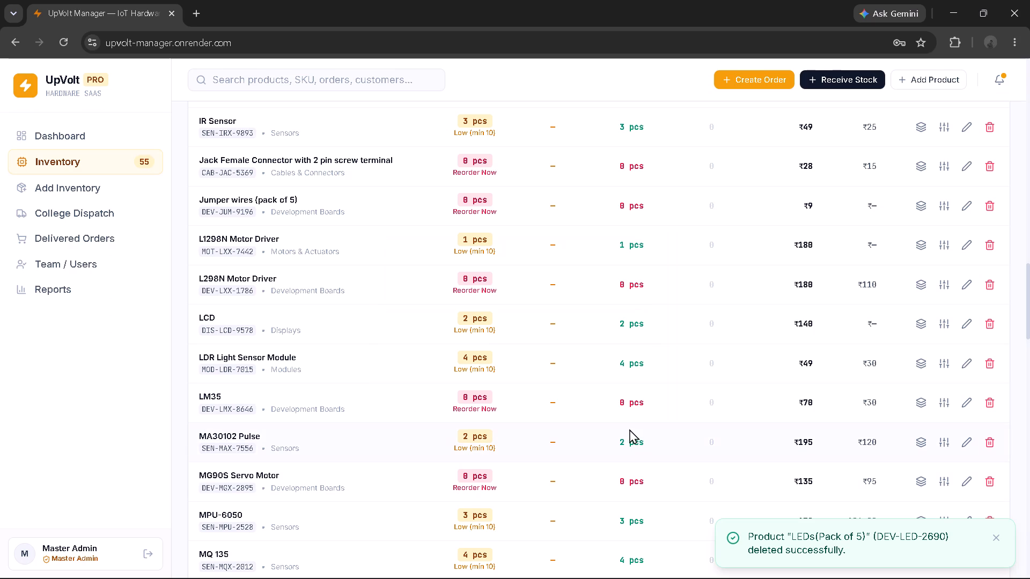
Decrease the stock of "Yellow Leds Pack of 5" by 30 units as a standard stock adjustment with the reason "adj".
scroll(596, 341, "down", 3)
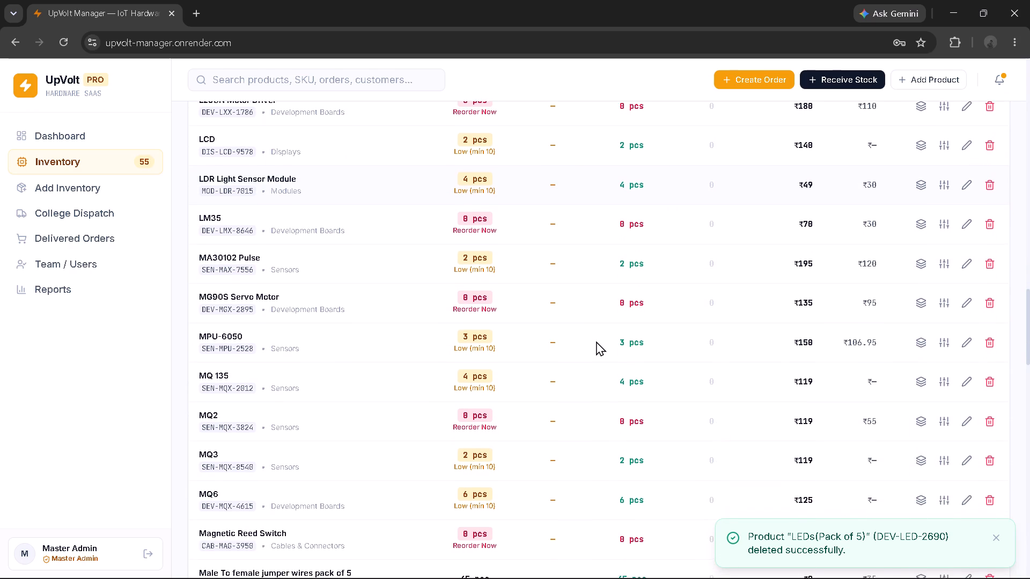
scroll(596, 341, "down", 5)
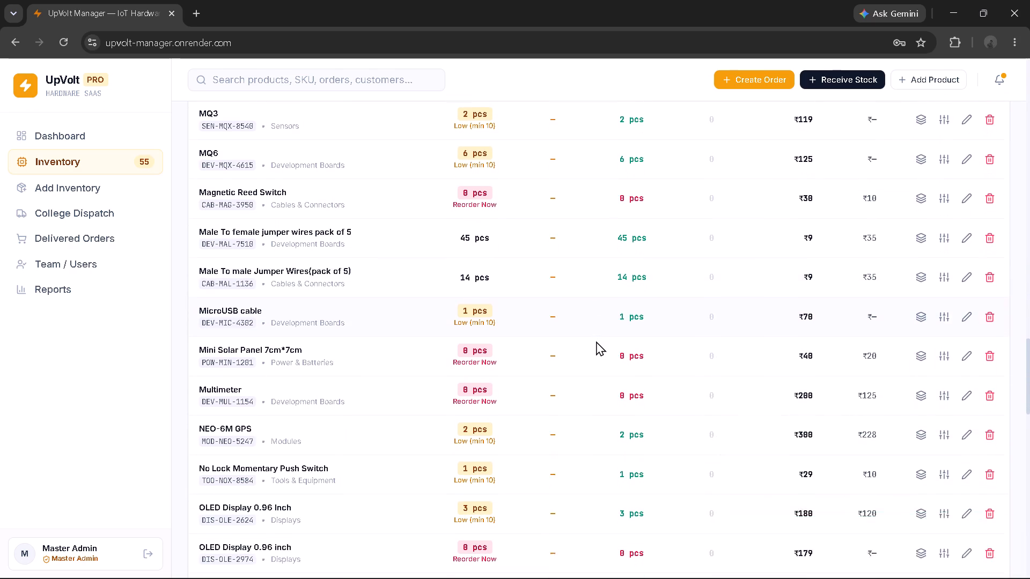
scroll(596, 341, "down", 5)
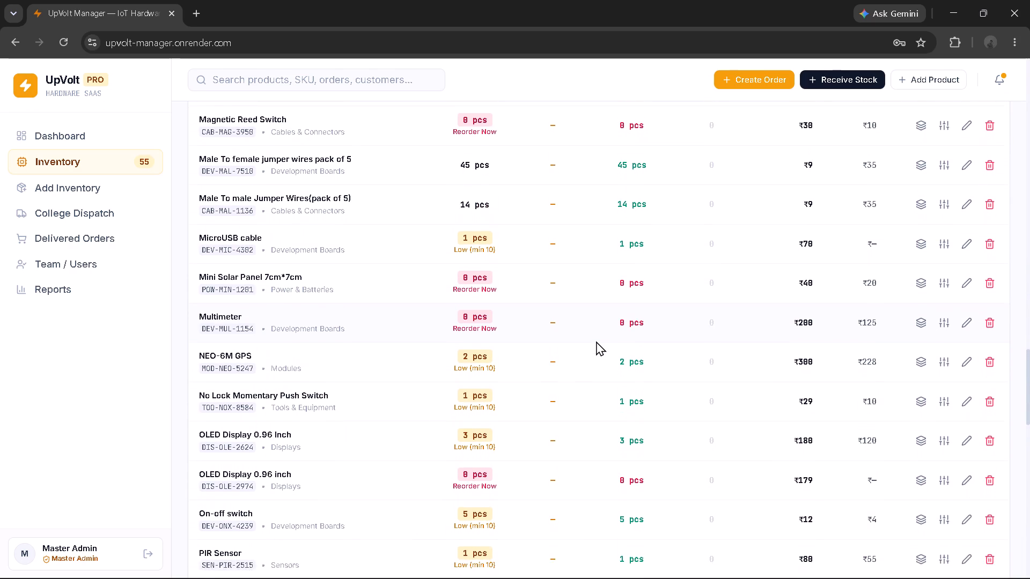
scroll(596, 341, "down", 5)
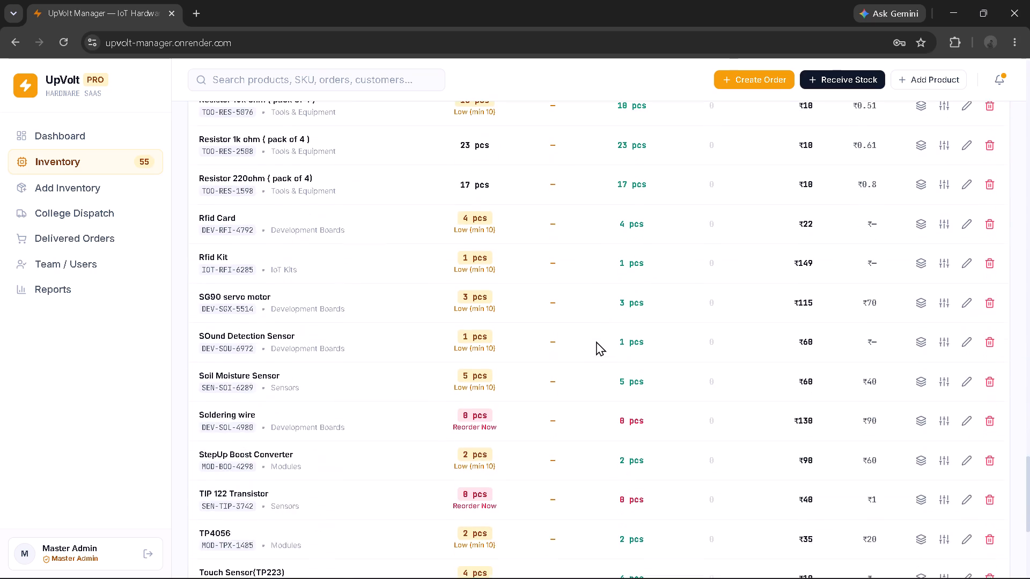
scroll(596, 341, "down", 4)
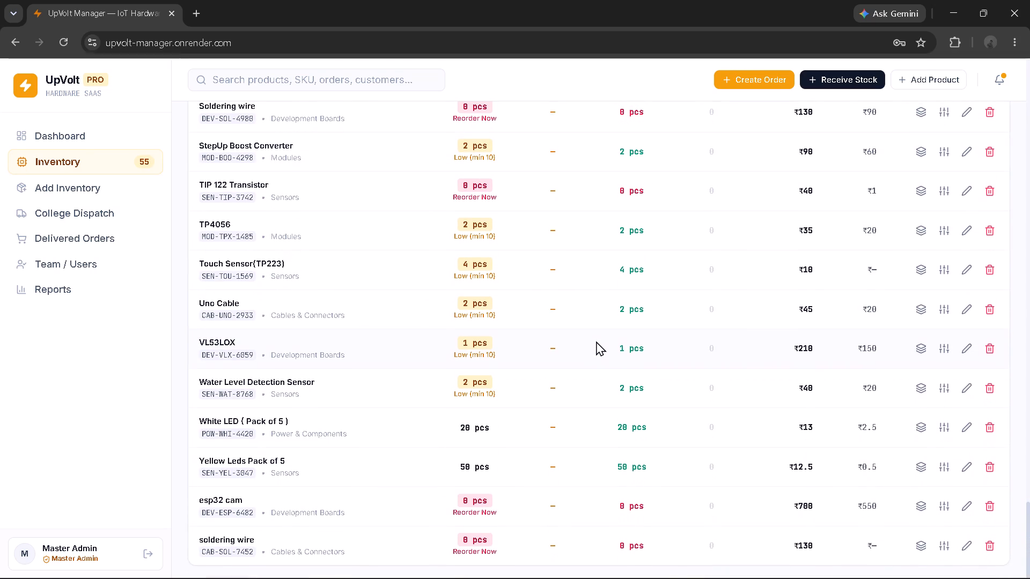
scroll(596, 341, "down", 1)
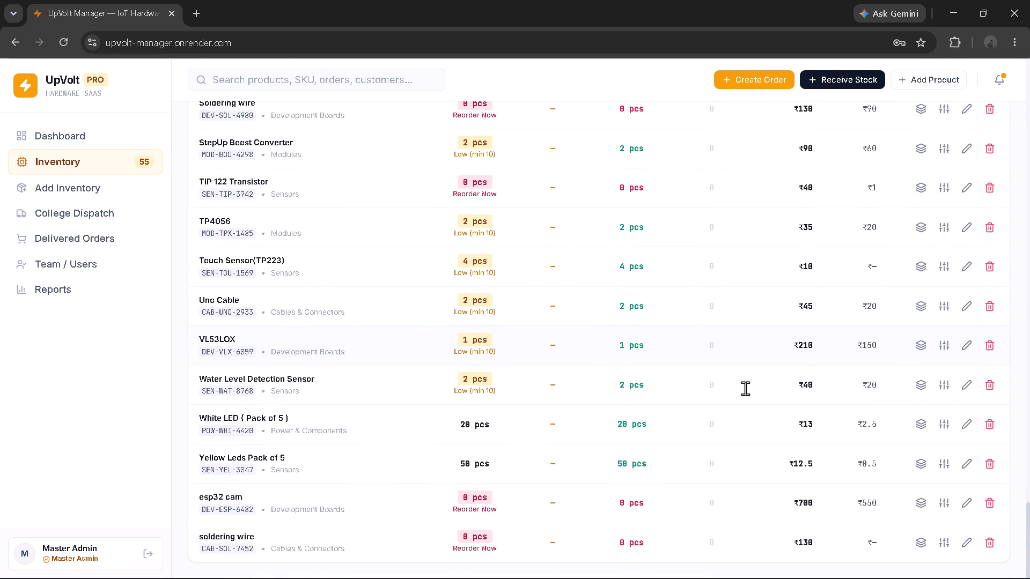
left_click(938, 464)
left_click(464, 316)
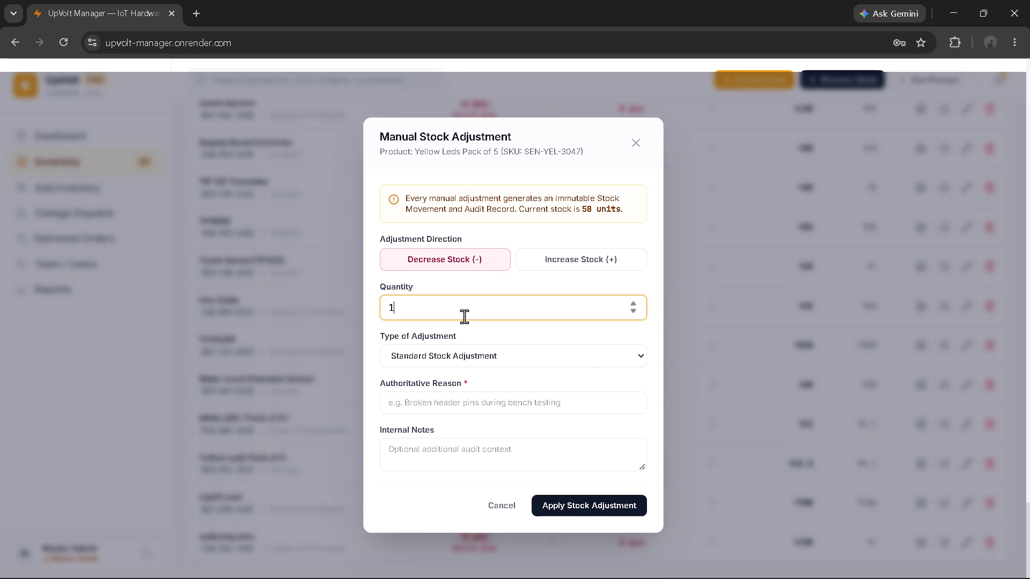
key("Left")
type("30")
key("Right")
key("BackSpace")
scroll(563, 391, "down", 8)
left_click(547, 400)
type("adj")
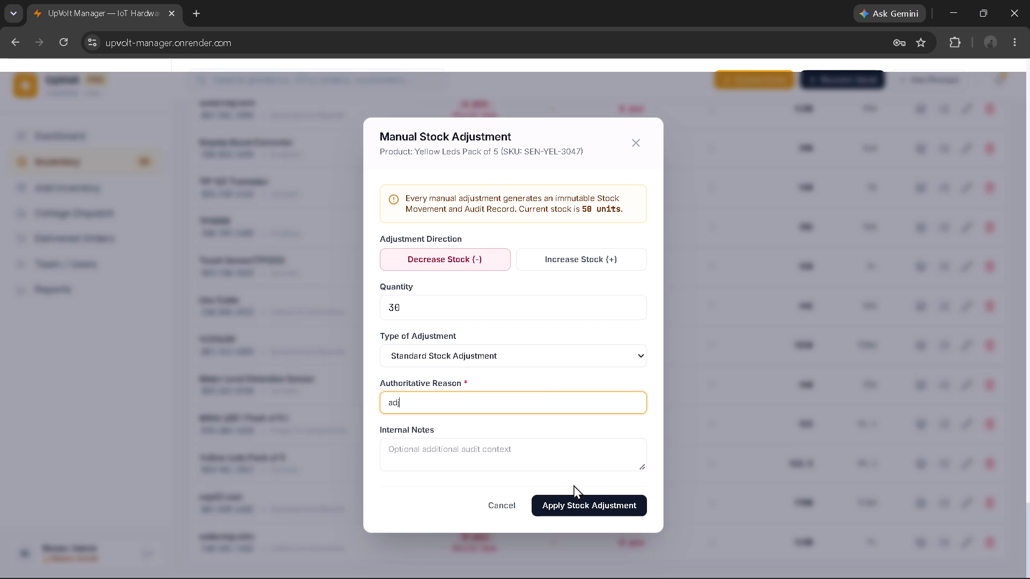
left_click(569, 498)
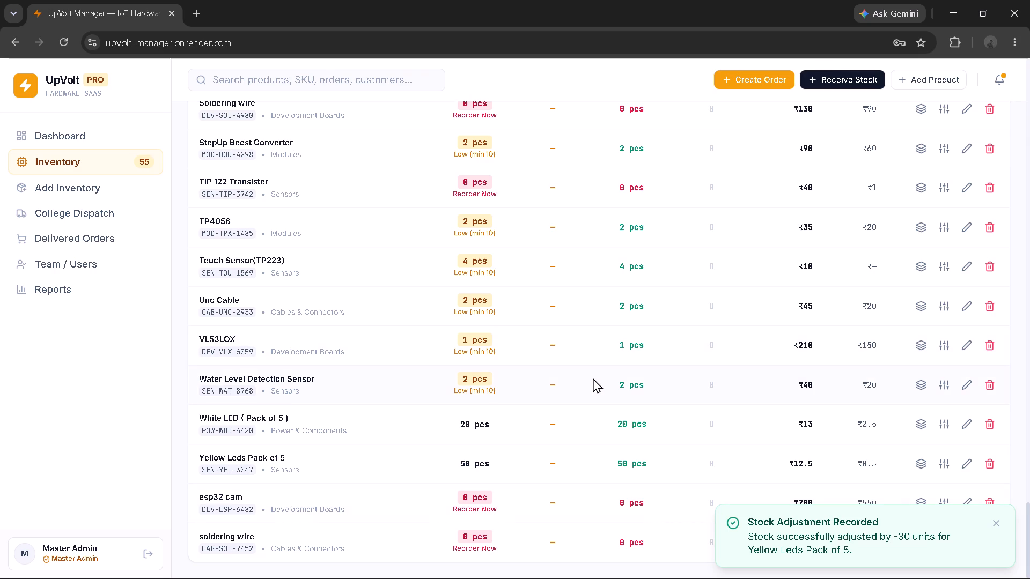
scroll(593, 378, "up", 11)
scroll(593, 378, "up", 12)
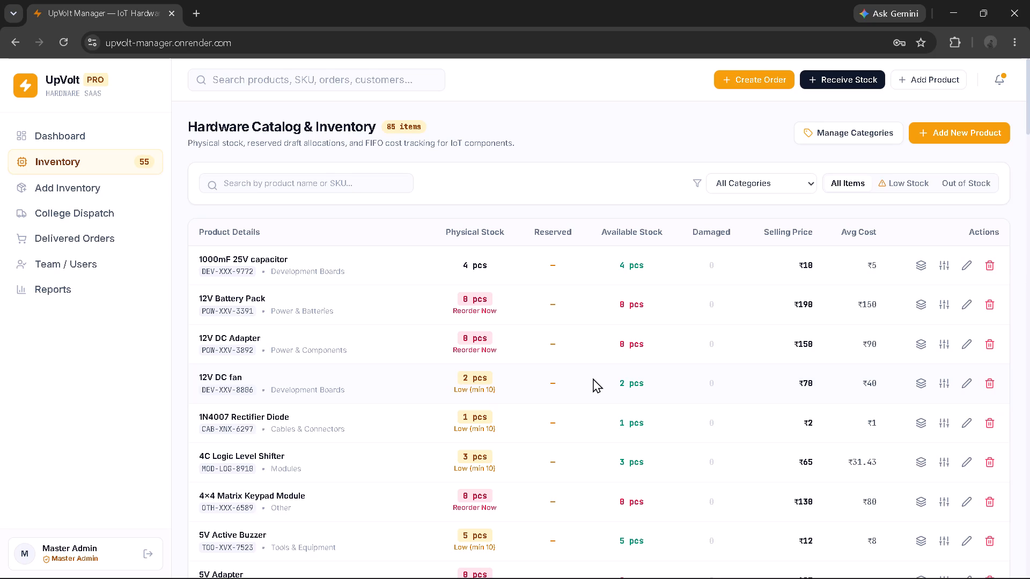
Close the browser window and shut down the Windows computer from the desktop.
left_click(1029, 0)
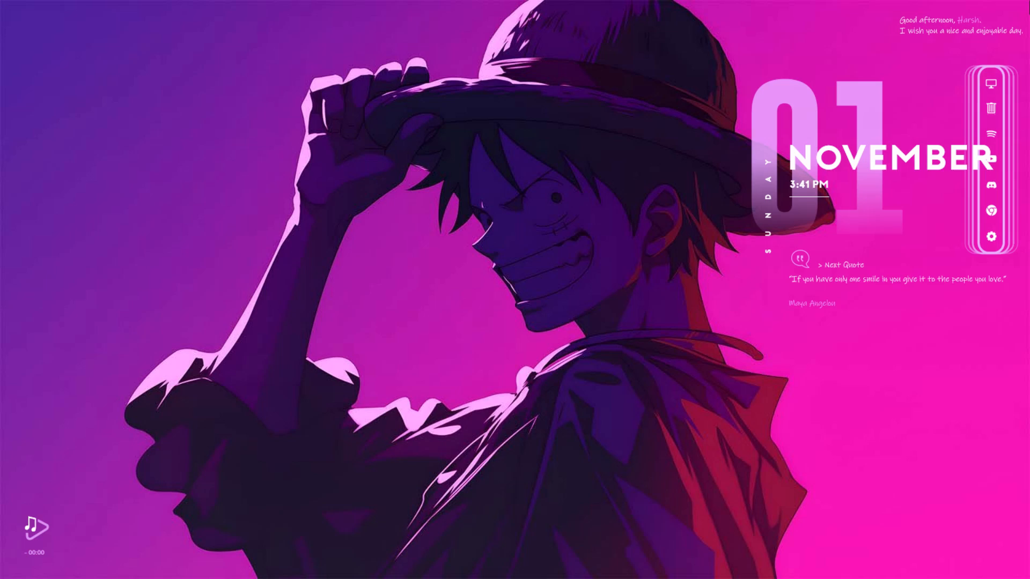
left_click(653, 545)
key("alt+F4")
left_click(573, 419)
right_click(537, 471)
right_click(537, 471)
key("alt+F4")
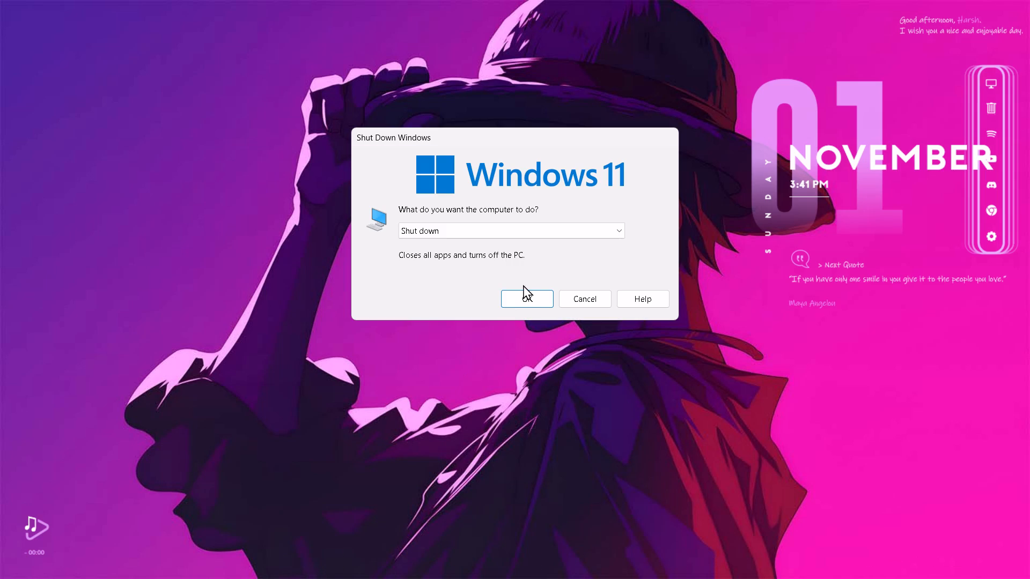
left_click(529, 298)
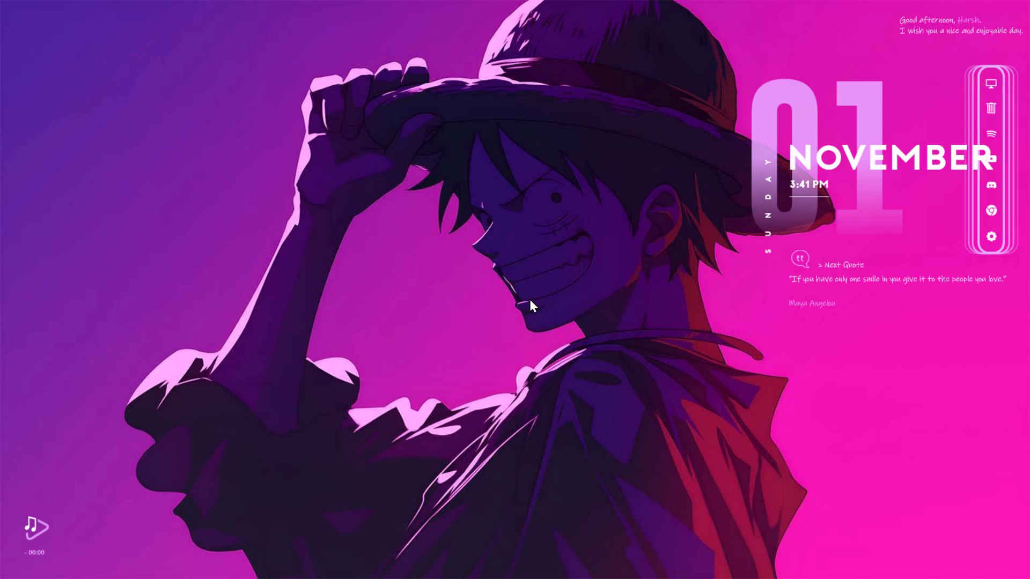